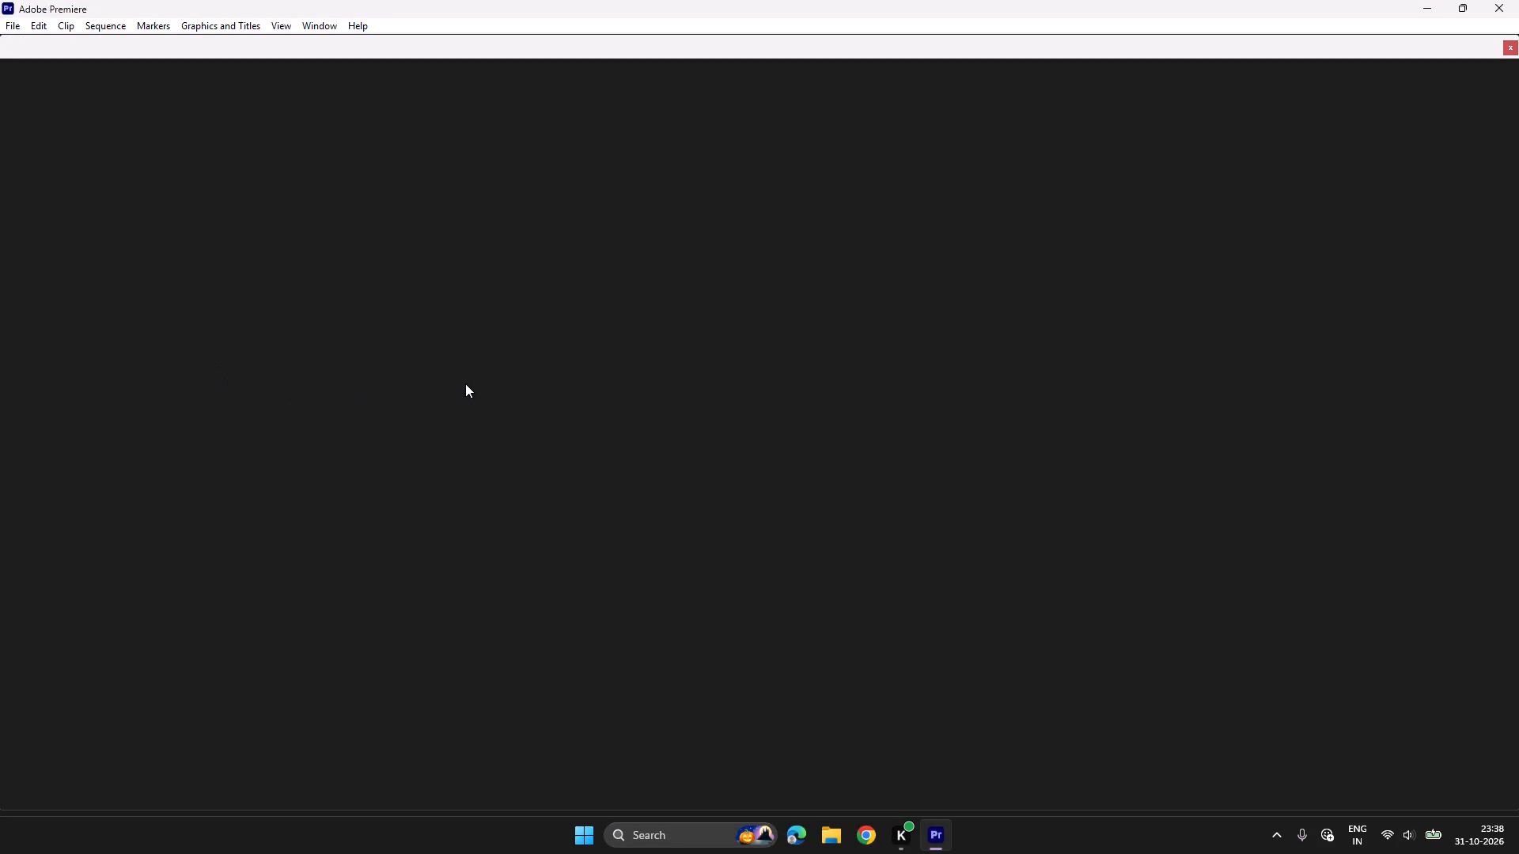
# Open the Bollywood Songs Fusion project and save it.
pyautogui.click(401, 331)
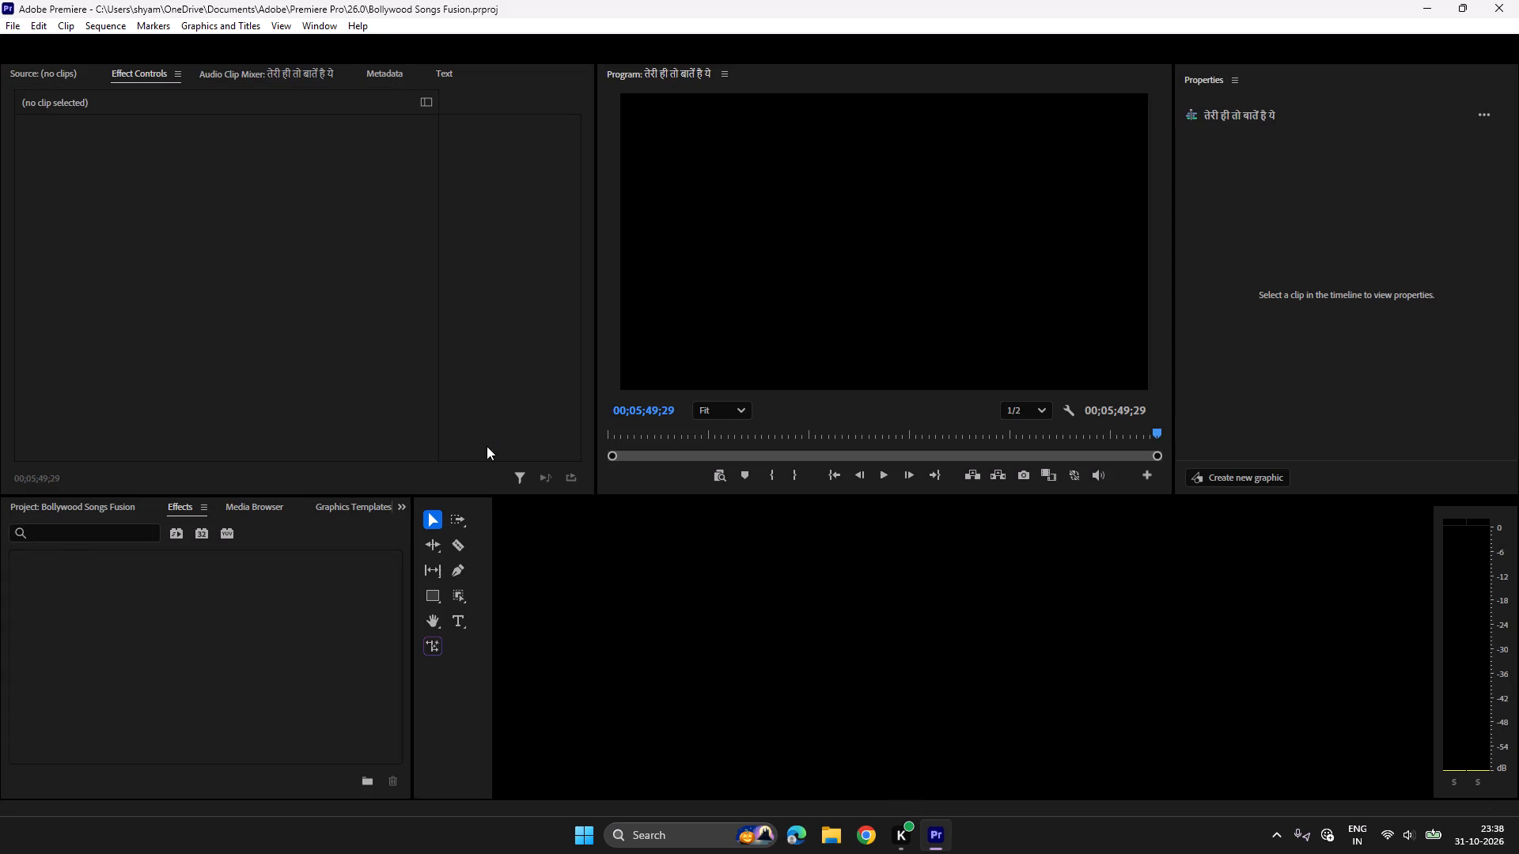
pyautogui.moveTo(819, 782); pyautogui.dragTo(525, 784)
pyautogui.click(721, 620)
pyautogui.hotkey('ctrl', 's')
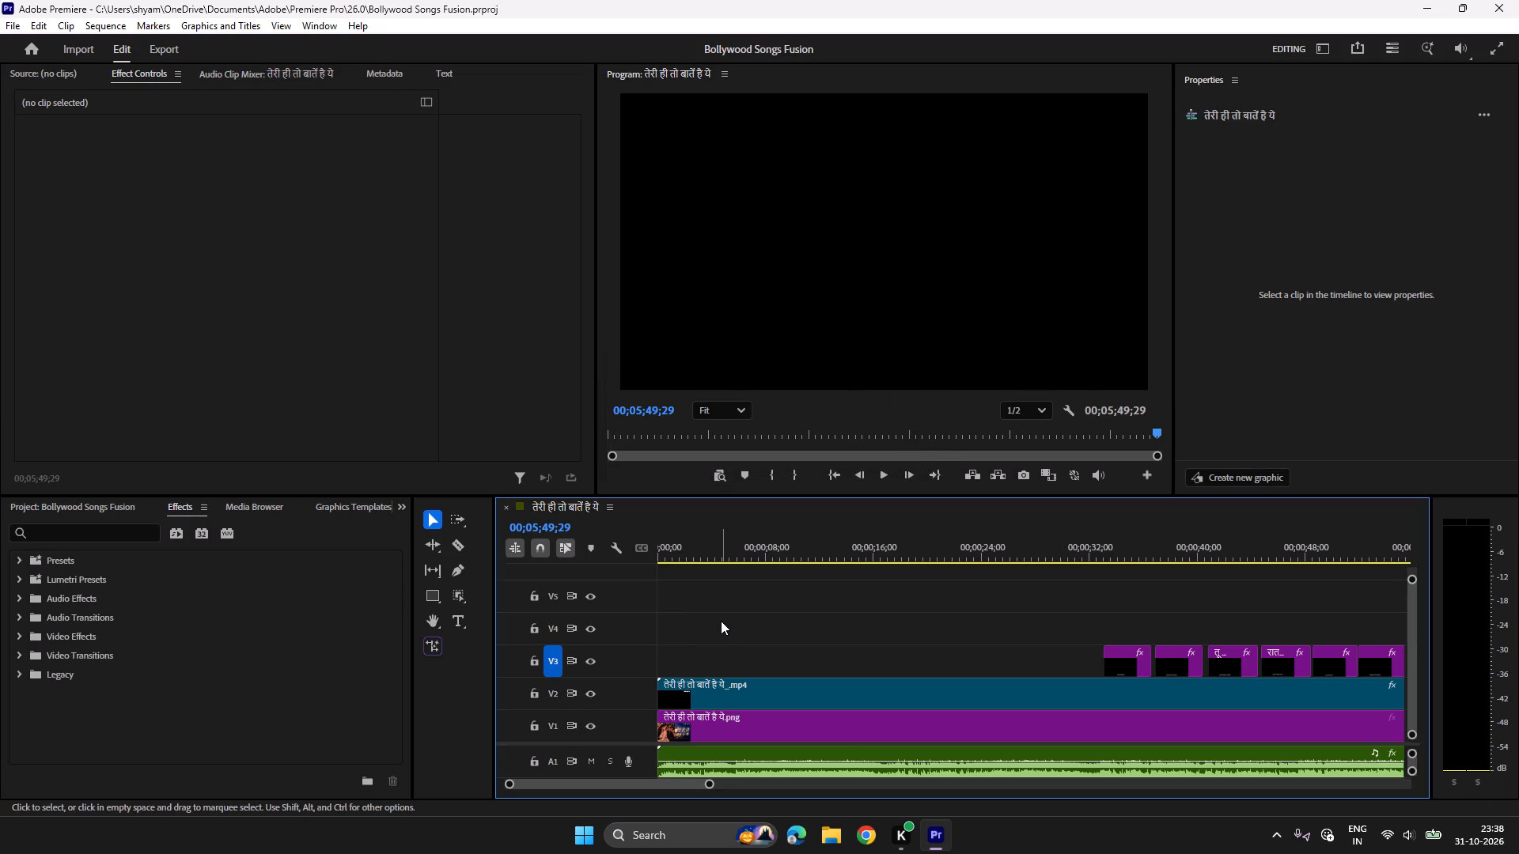
# Delete every clip from the timeline except the first title clip on track V3.
pyautogui.hotkey('ctrl', 'a')
pyautogui.keyDown('shift'); pyautogui.click(1125, 666); pyautogui.keyUp('shift')
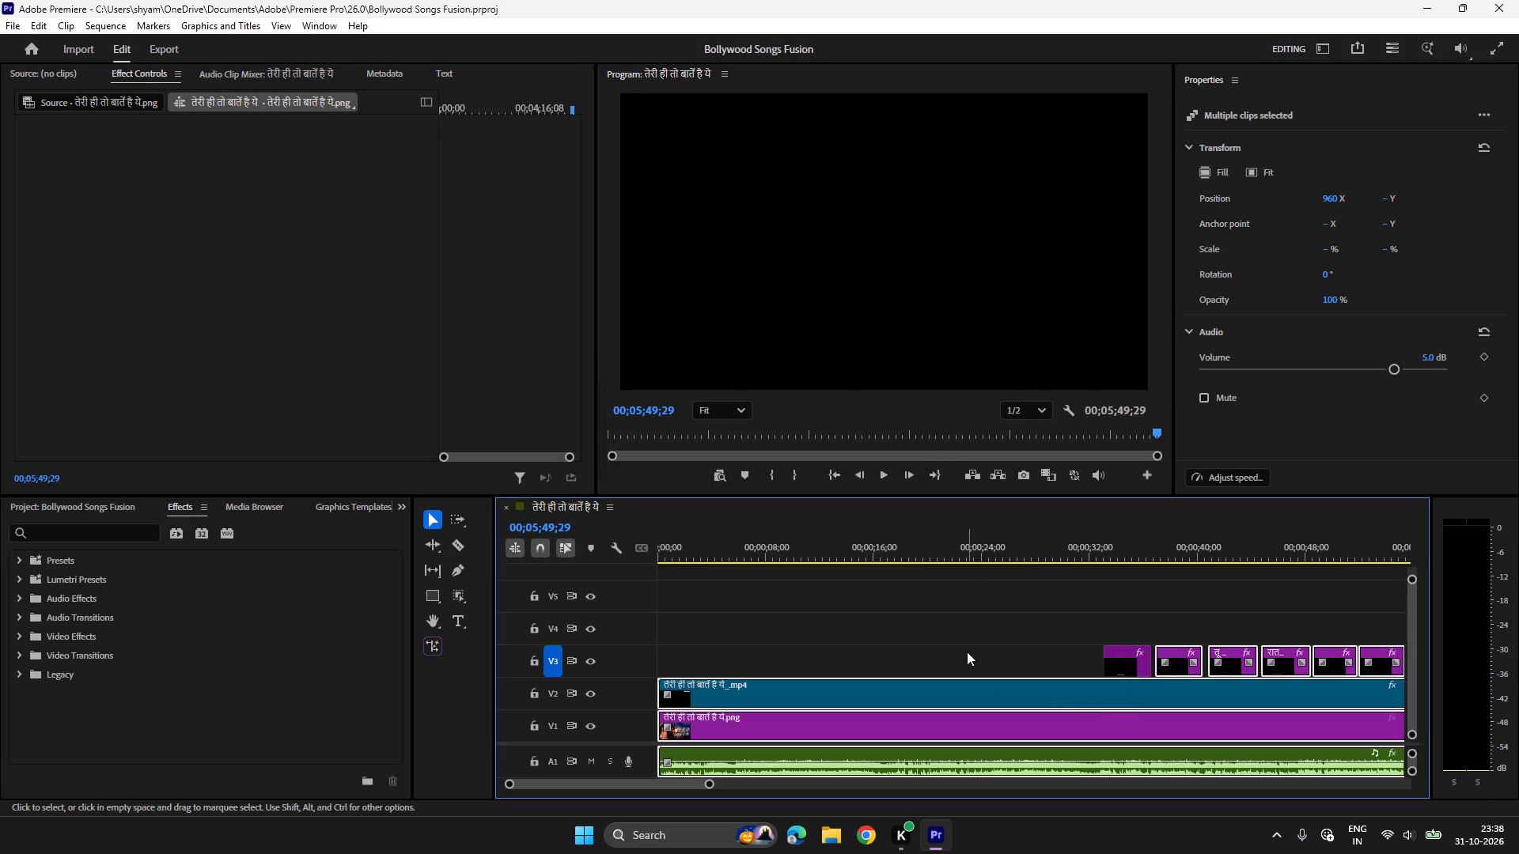
pyautogui.press('Delete')
# Remove the old audio, image and video items from the project bin, keeping only the sequence.
pyautogui.click(63, 502)
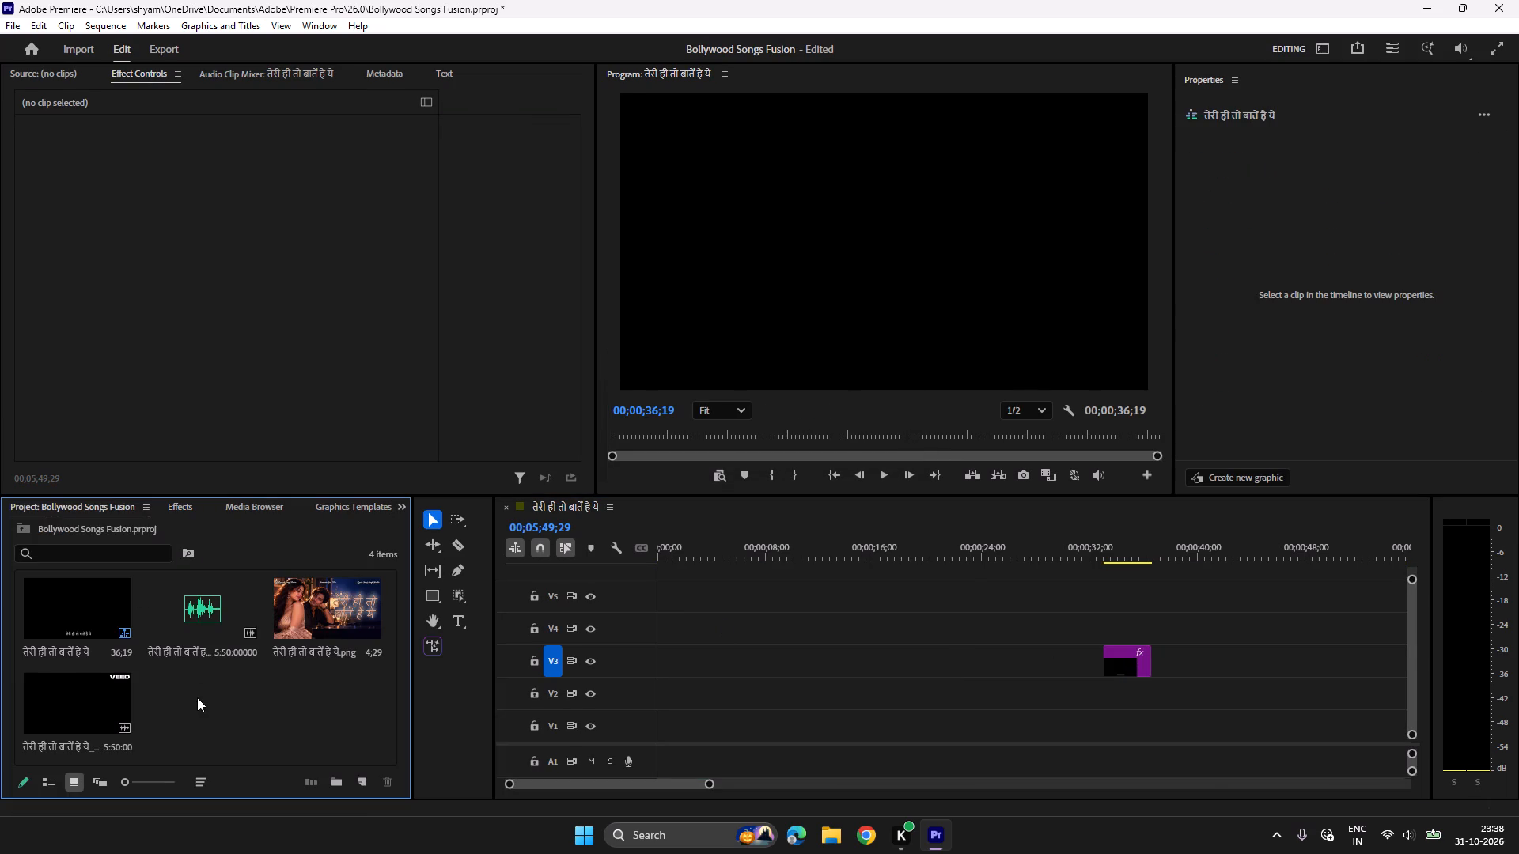
pyautogui.hotkey('ctrl', 'a')
pyautogui.keyDown('ctrl'); pyautogui.click(101, 599); pyautogui.keyUp('ctrl')
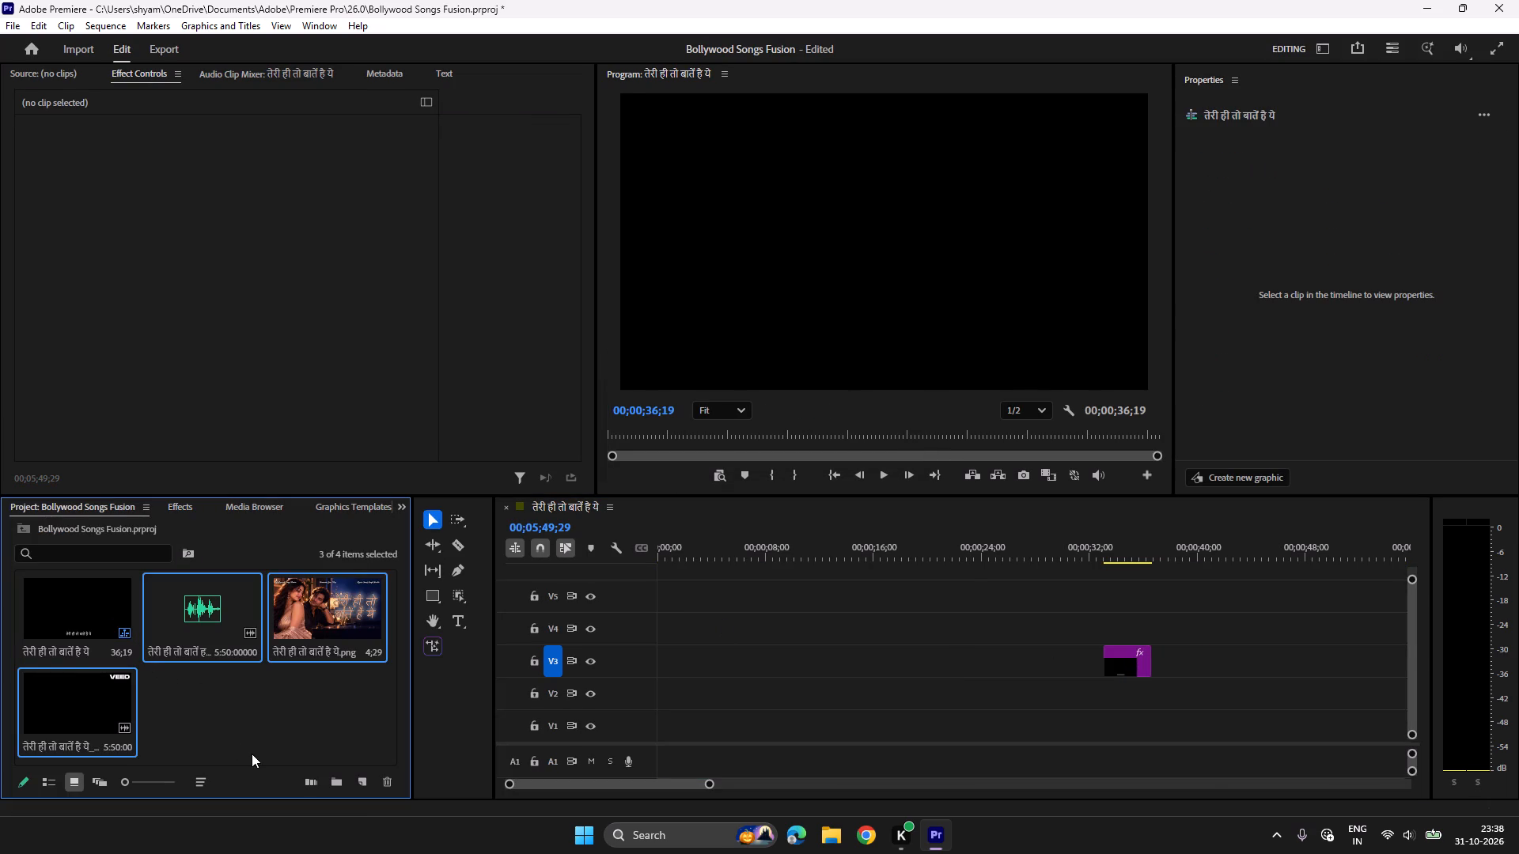
pyautogui.press('Delete')
# Rename the sequence as माँ भारती जैसी धरती कोई नहीं, using the title from the clipboard history.
pyautogui.click(62, 670)
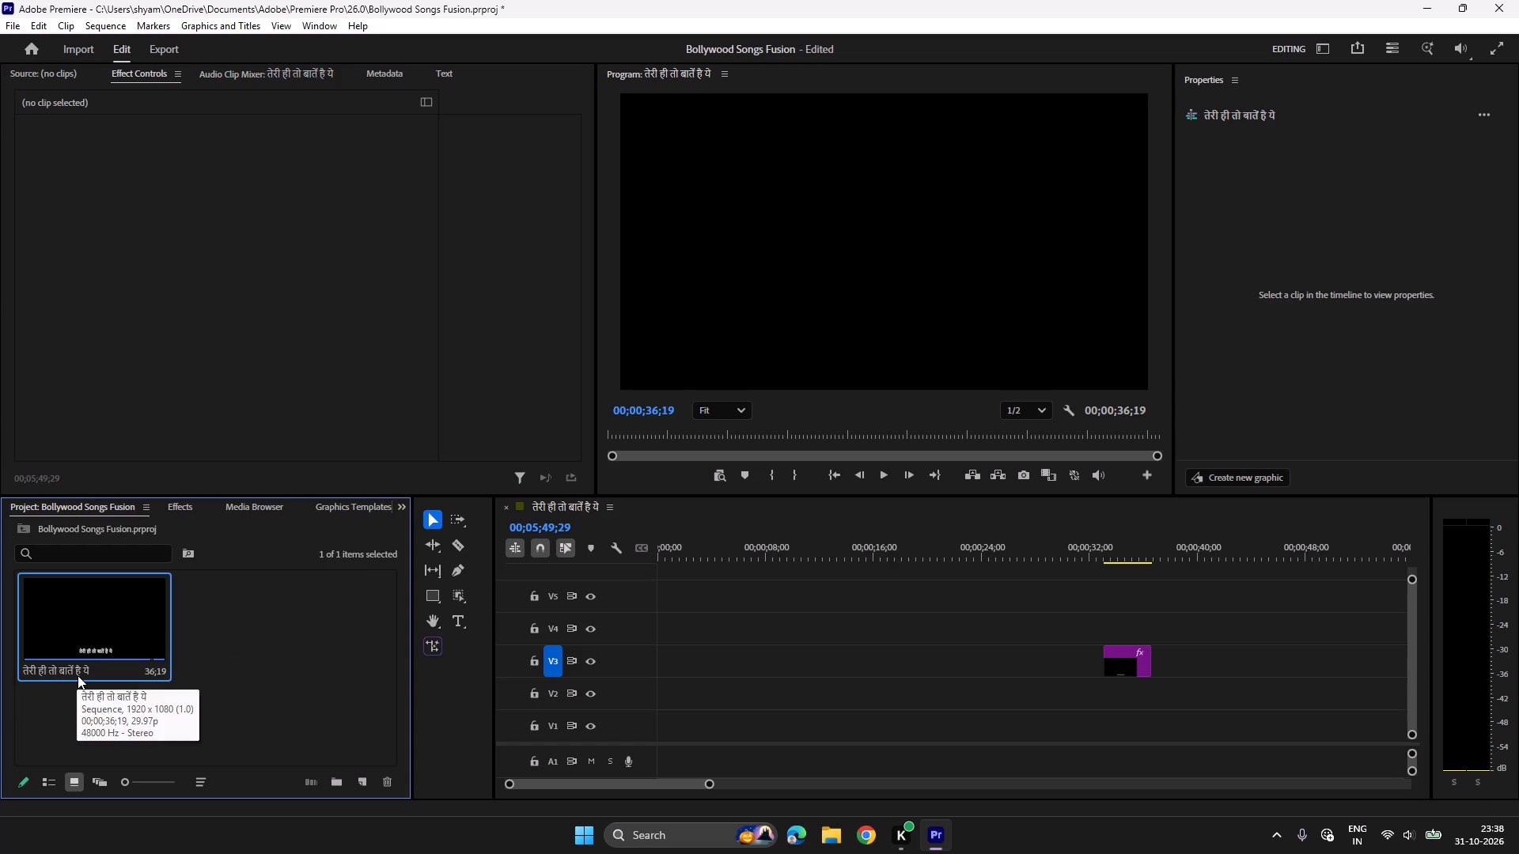
pyautogui.click(78, 675)
pyautogui.press('super+v')
pyautogui.click(168, 473)
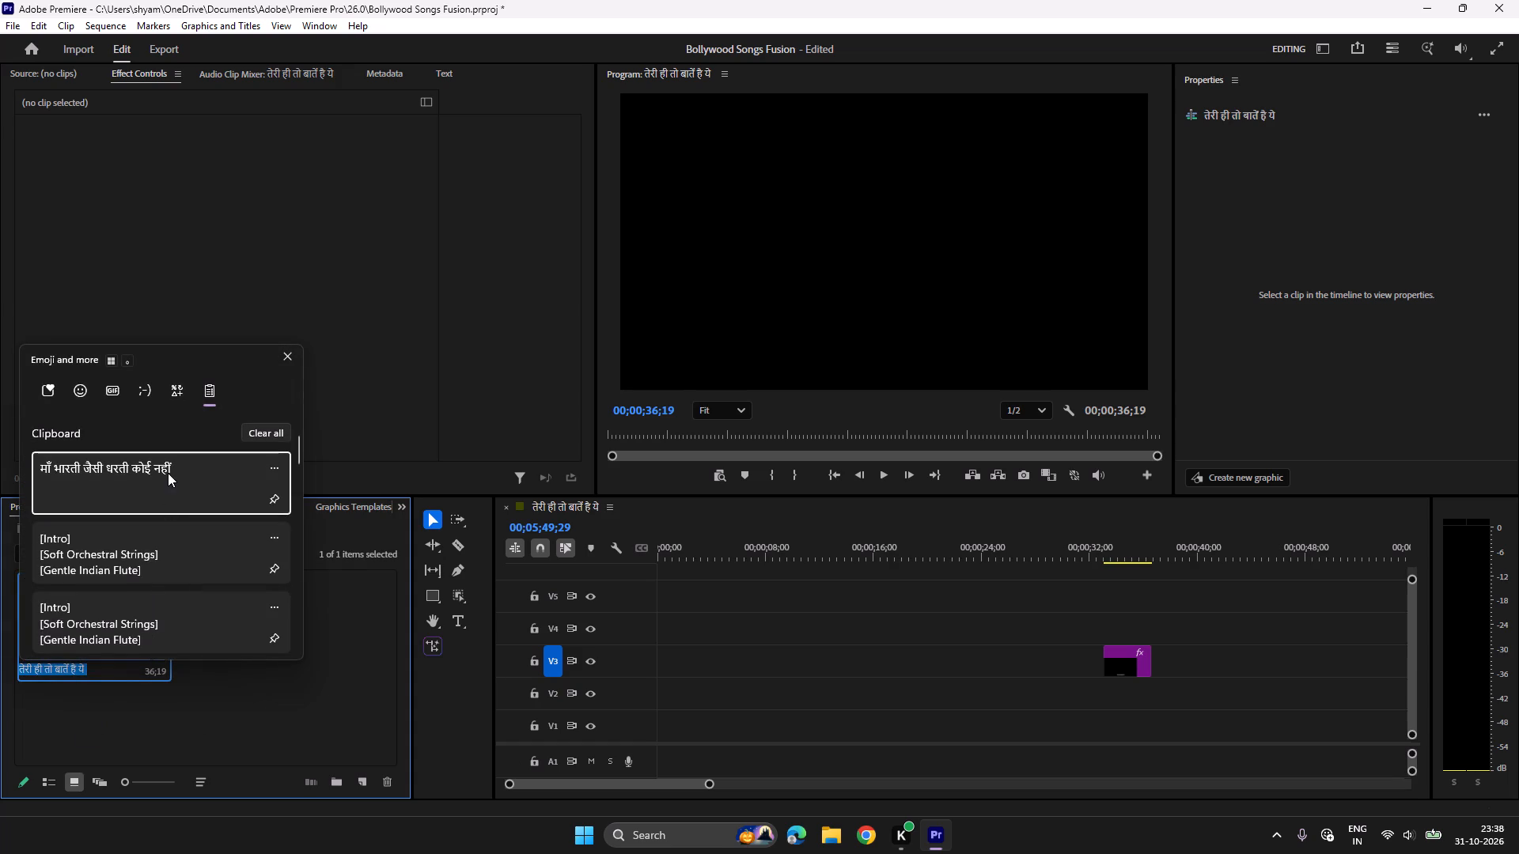
pyautogui.hotkey('ctrl', 'v')
pyautogui.click(301, 723)
# Start importing new media into the project bin.
pyautogui.doubleClick(271, 669)
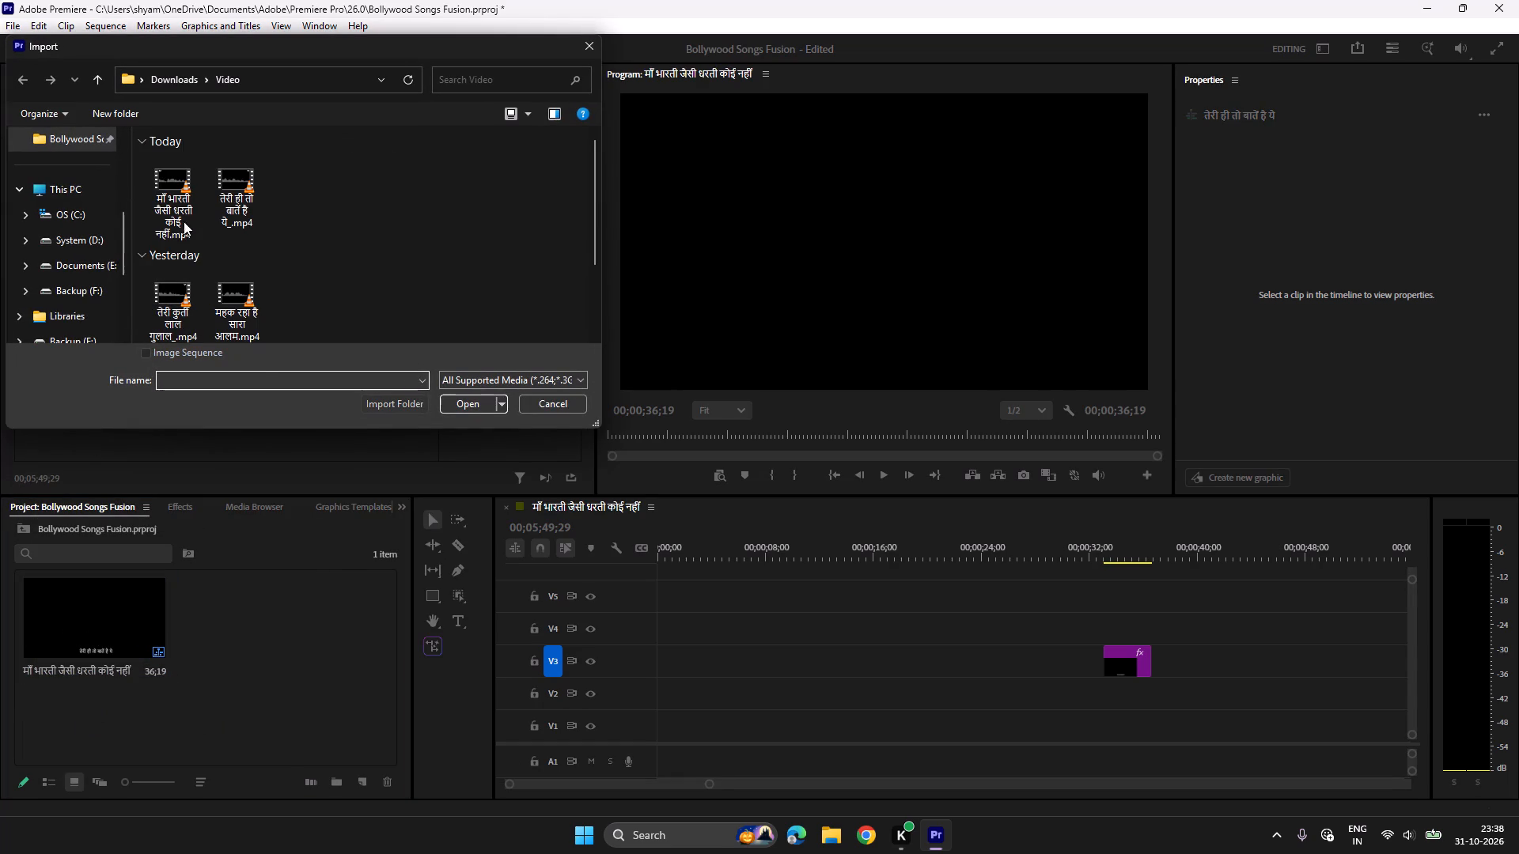
# Import the video माँ भारती जैसी धरती कोई नहीं.mp4 from the Downloads Video folder into the project.
pyautogui.click(184, 216)
pyautogui.click(479, 399)
# Import माँ भारती जैसी धरती कोई नहीं.png and माँ भारती 1.2.wav from the Downloads folder into the project.
pyautogui.doubleClick(313, 727)
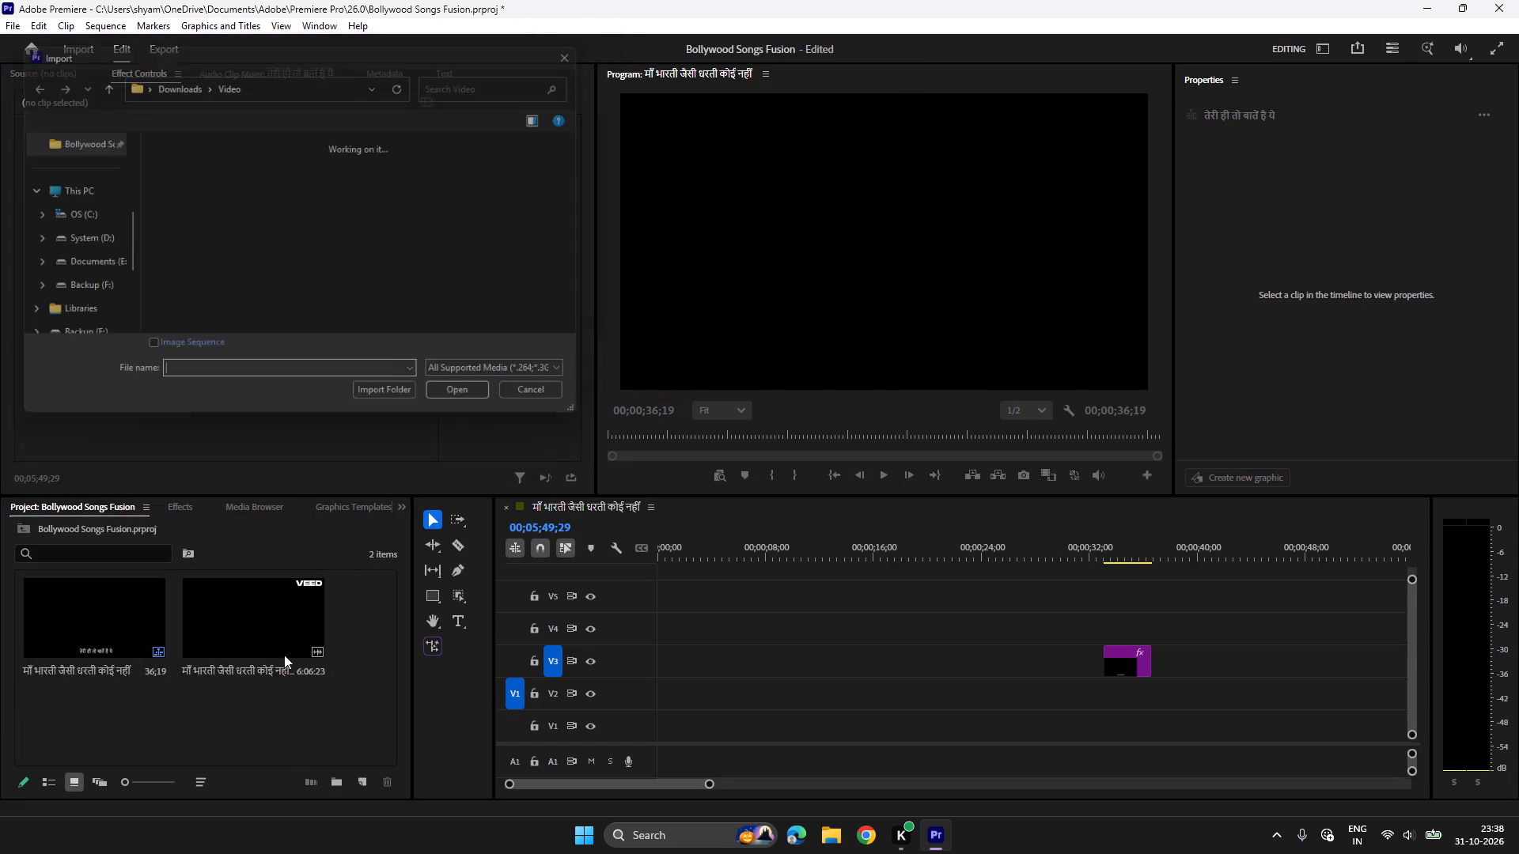
pyautogui.scroll(4, 53, 233)
pyautogui.click(64, 240)
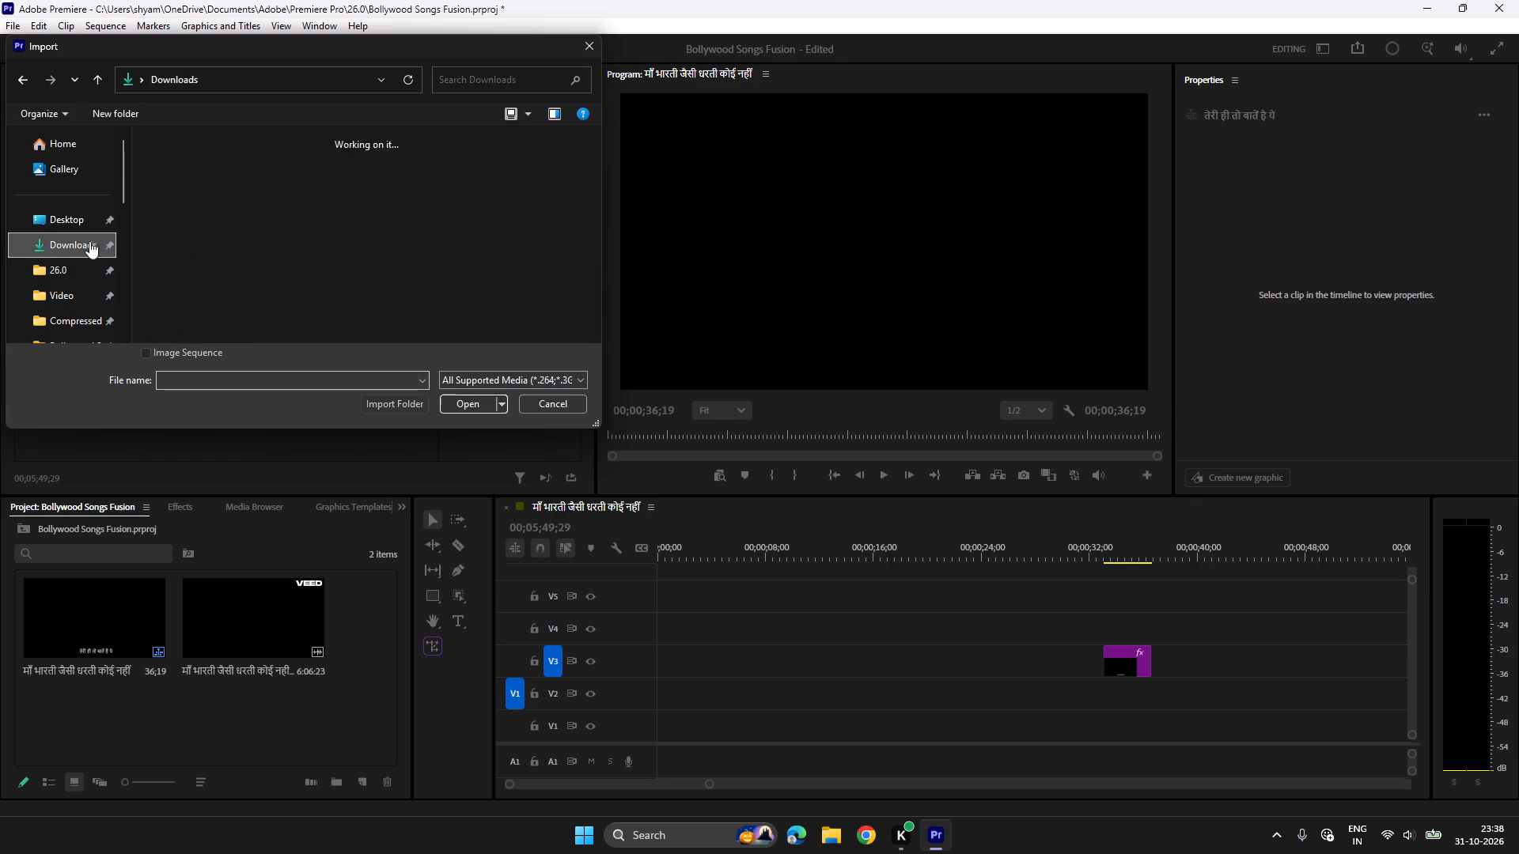
pyautogui.click(240, 200)
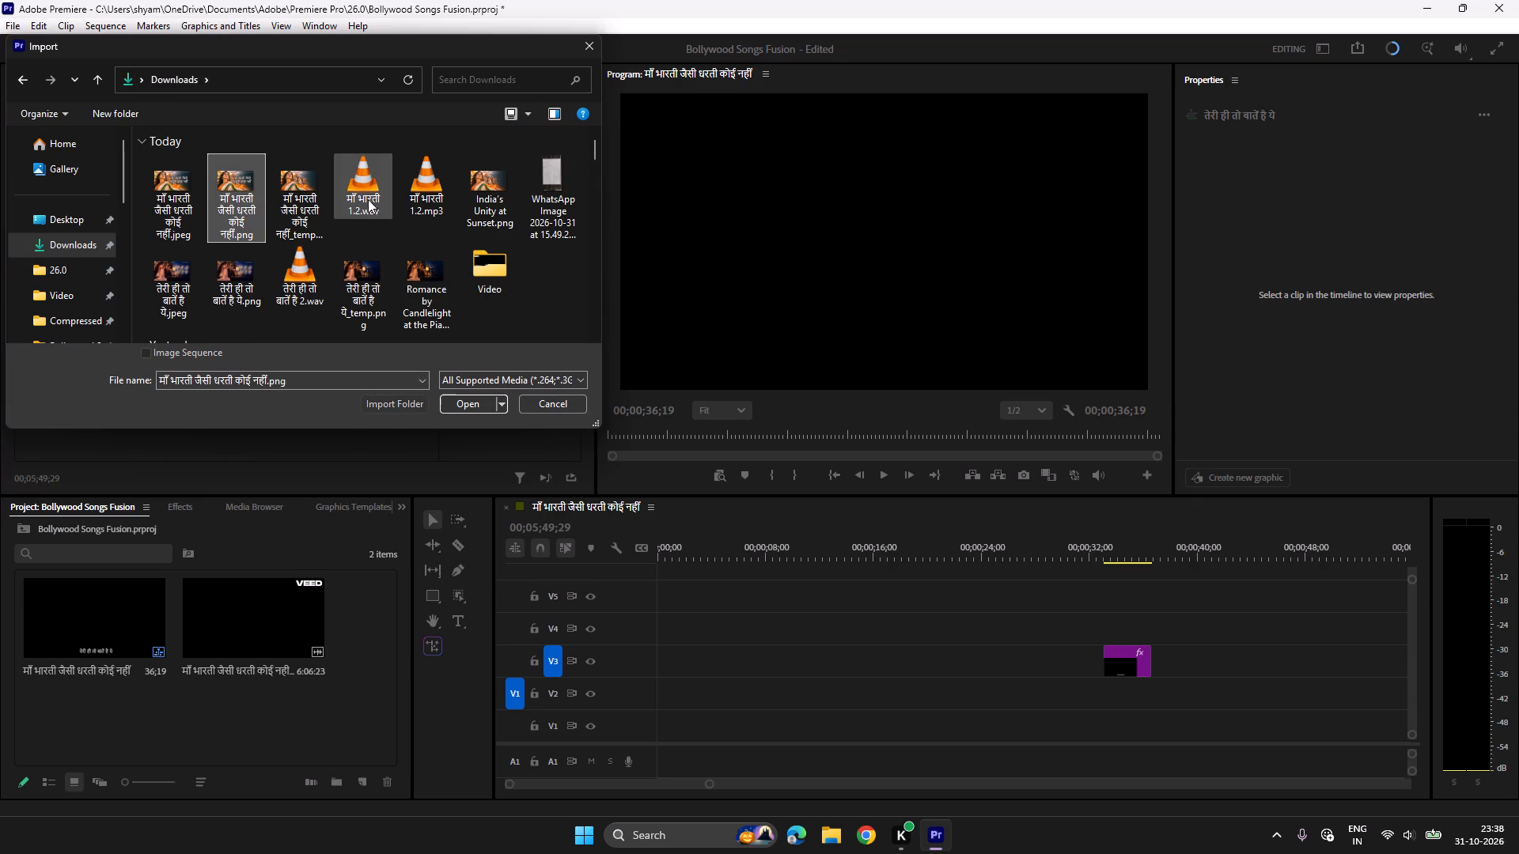
pyautogui.keyDown('ctrl'); pyautogui.click(369, 195); pyautogui.keyUp('ctrl')
pyautogui.click(464, 405)
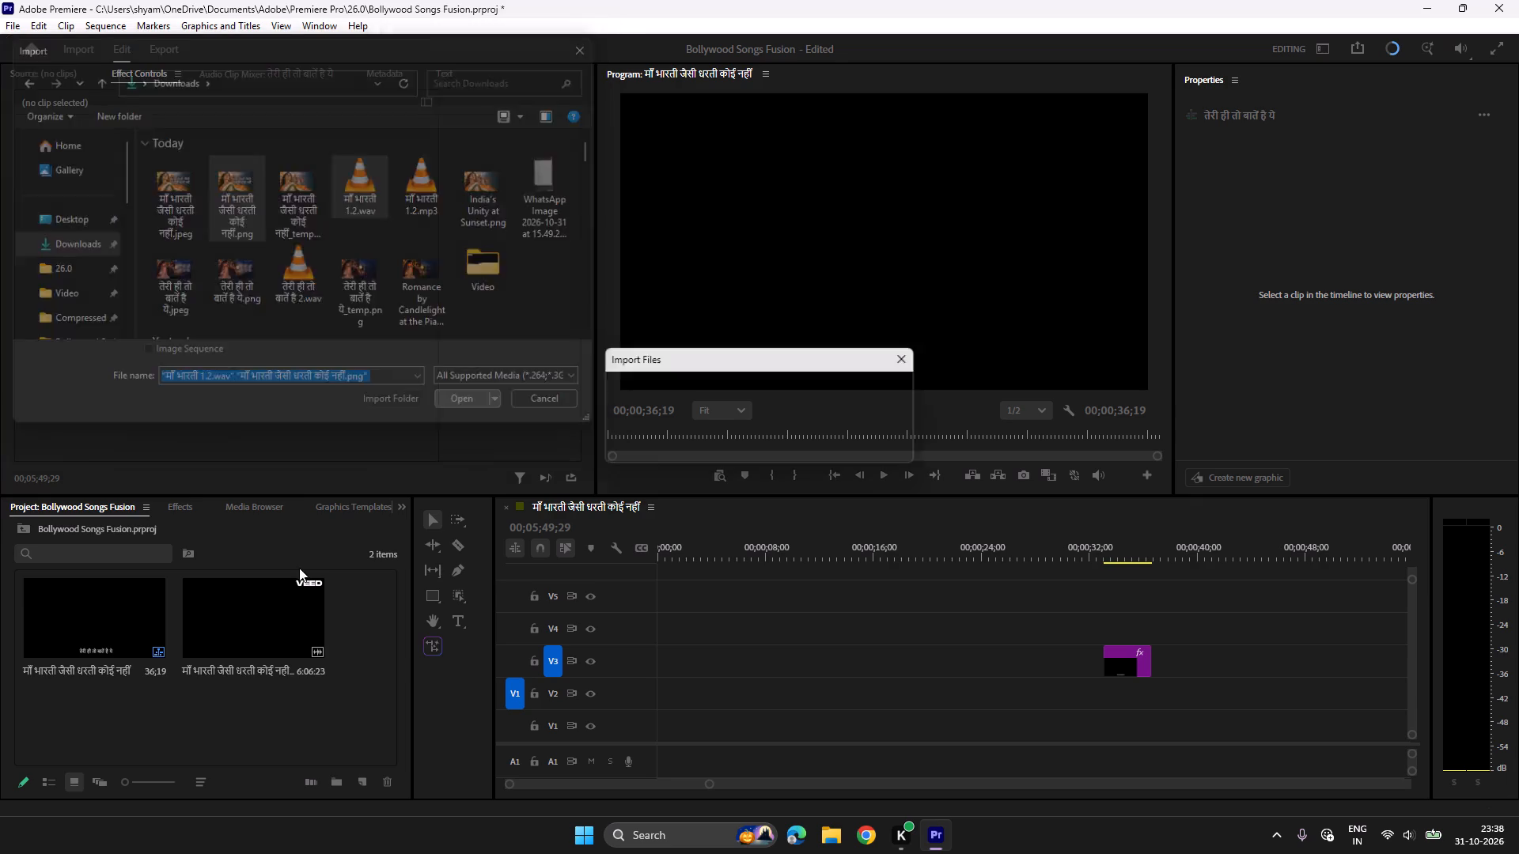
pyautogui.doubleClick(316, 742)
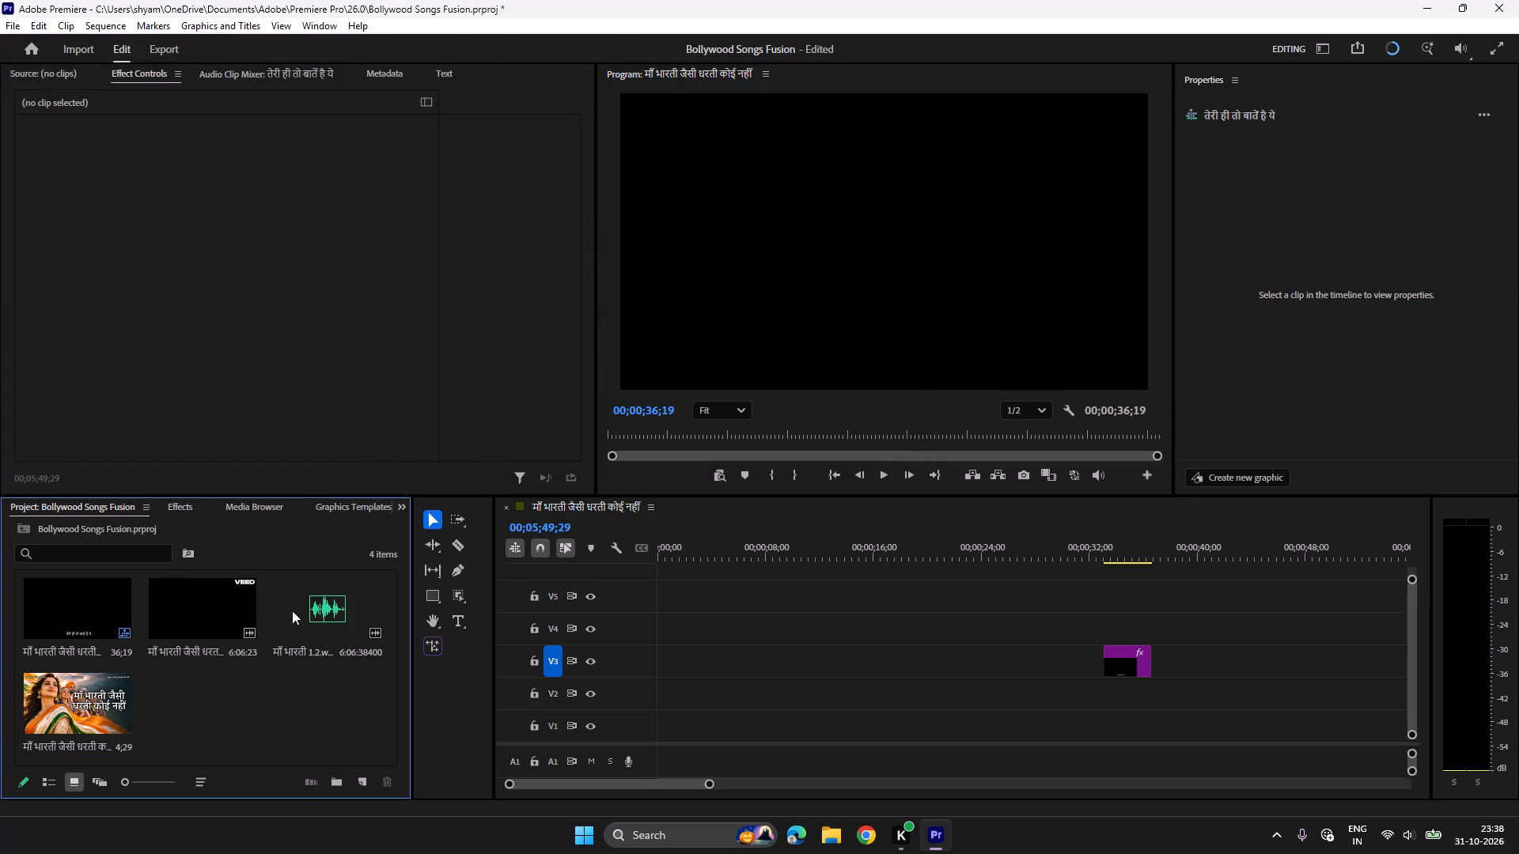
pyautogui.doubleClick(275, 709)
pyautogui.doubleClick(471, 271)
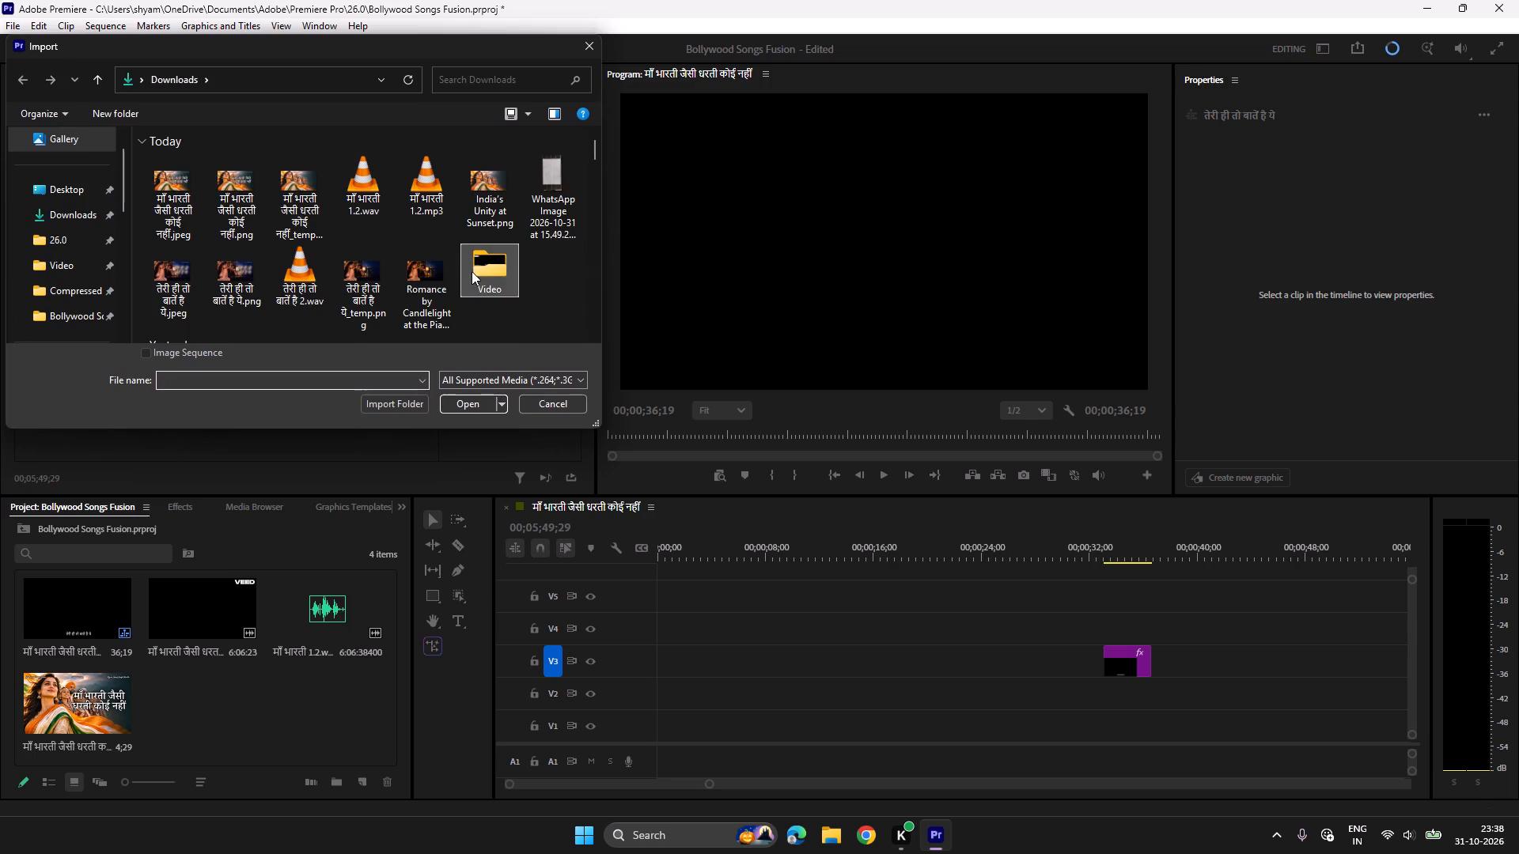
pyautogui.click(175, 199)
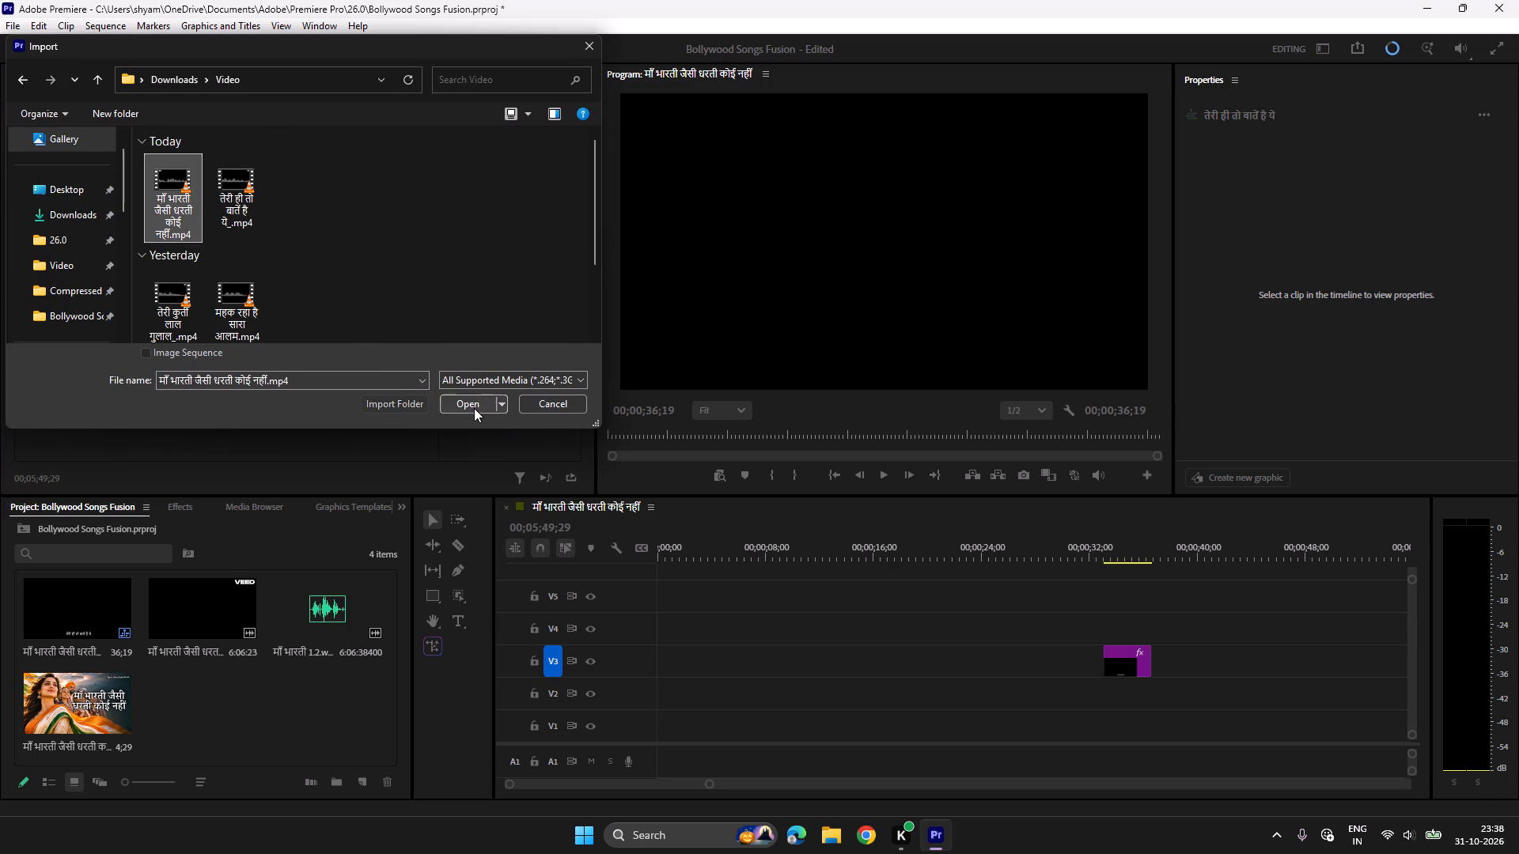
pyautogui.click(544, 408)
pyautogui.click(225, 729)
# Place the image माँ भारती जैसी धरती कोई नहीं.png on track V1 at the start of the sequence.
pyautogui.moveTo(78, 709); pyautogui.dragTo(279, 709)
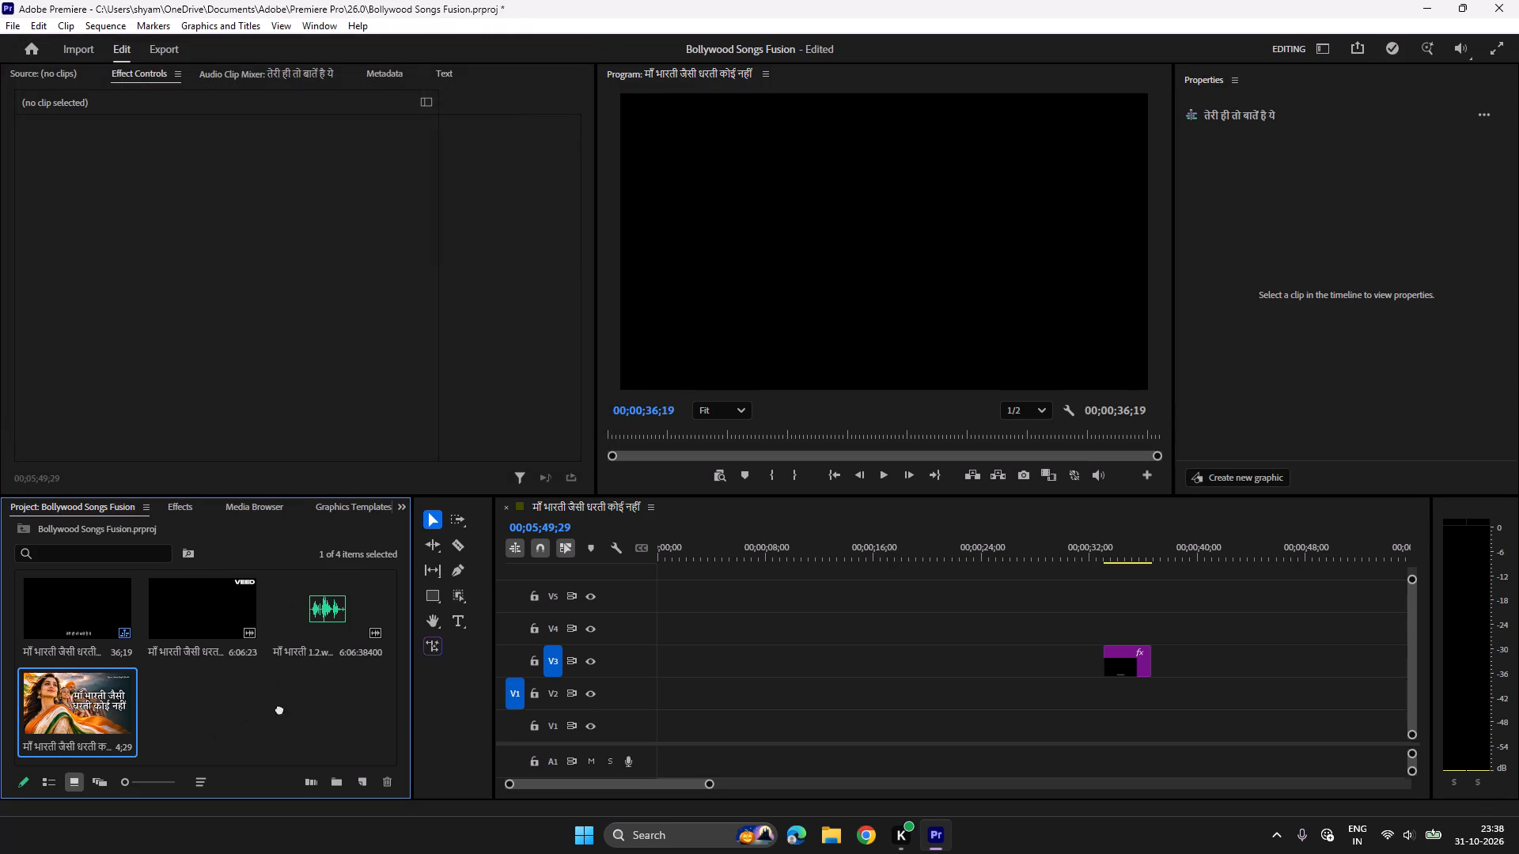
pyautogui.moveTo(279, 709); pyautogui.dragTo(640, 729)
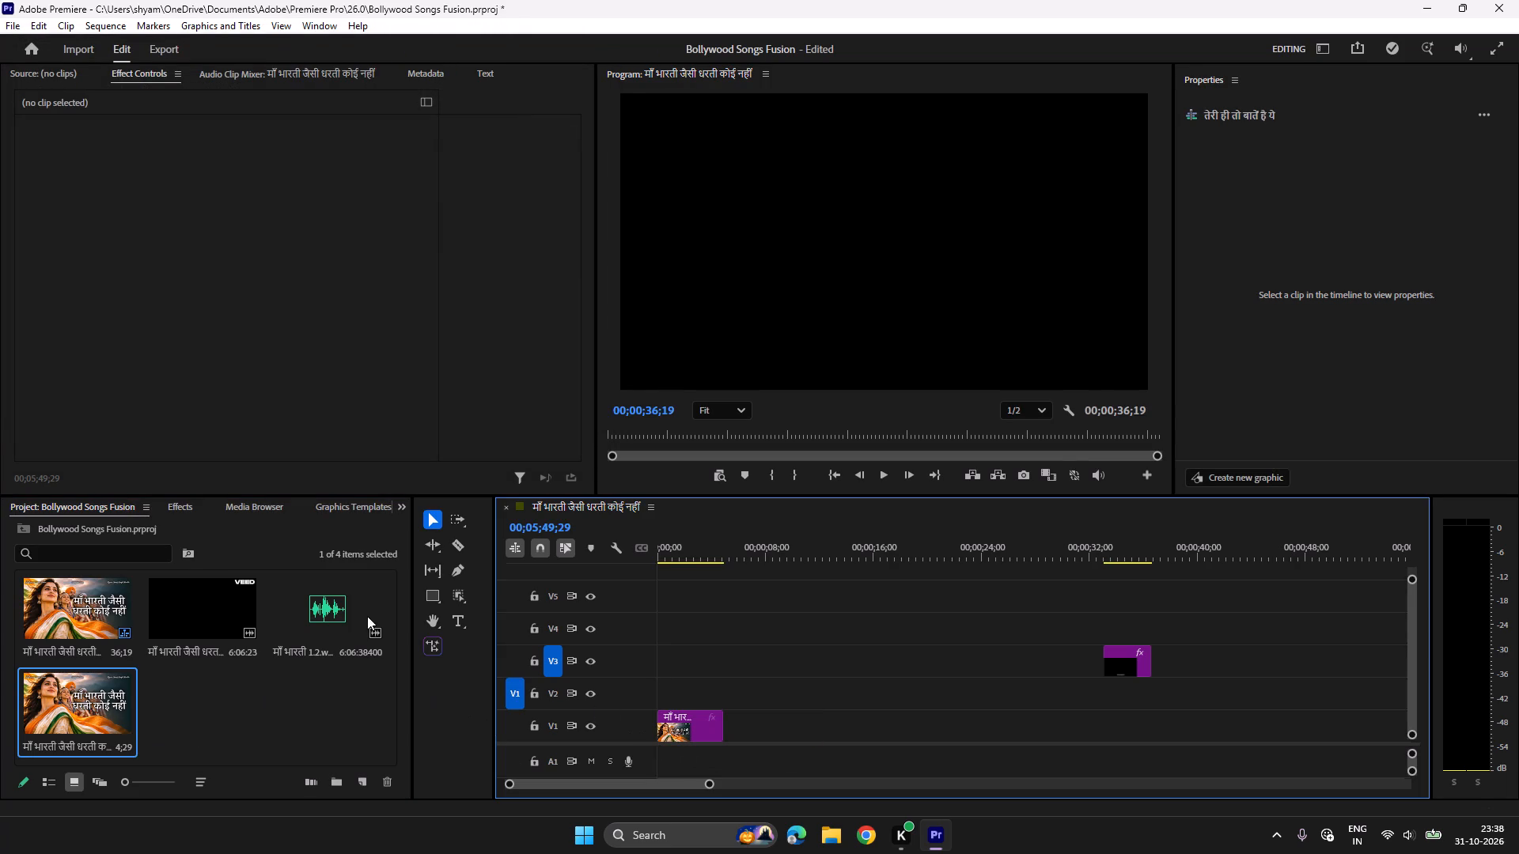
# Place माँ भारती 1.2.wav on track A1 at the start of the sequence and play back the opening.
pyautogui.moveTo(326, 596); pyautogui.dragTo(642, 758)
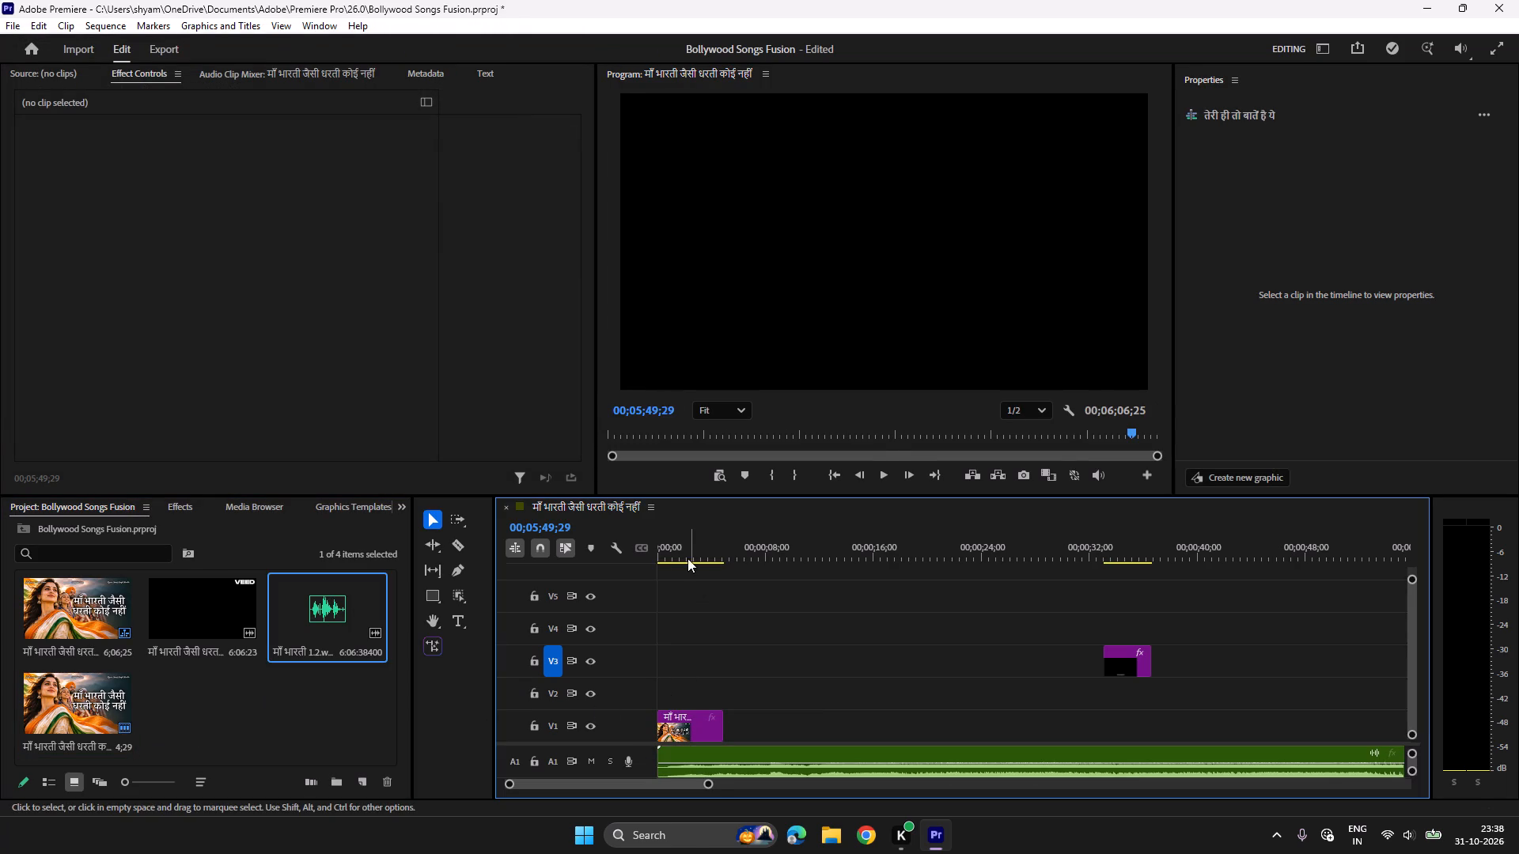
pyautogui.click(688, 550)
pyautogui.press('space')
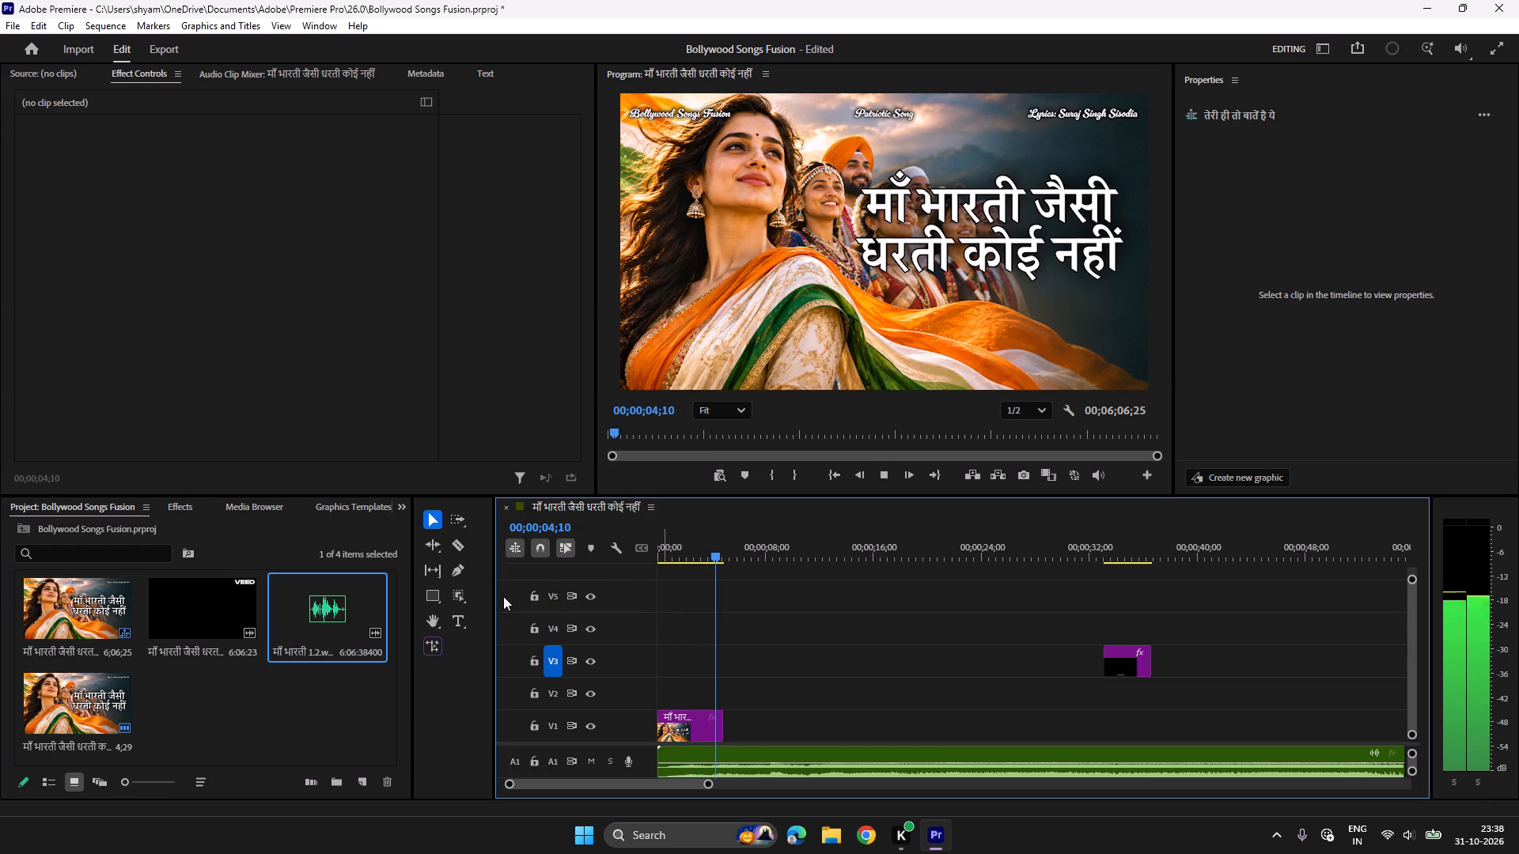
pyautogui.press('space')
# Extend the PNG image clip on track V1 so it ends together with the audio clip on A1.
pyautogui.moveTo(710, 786); pyautogui.dragTo(801, 799)
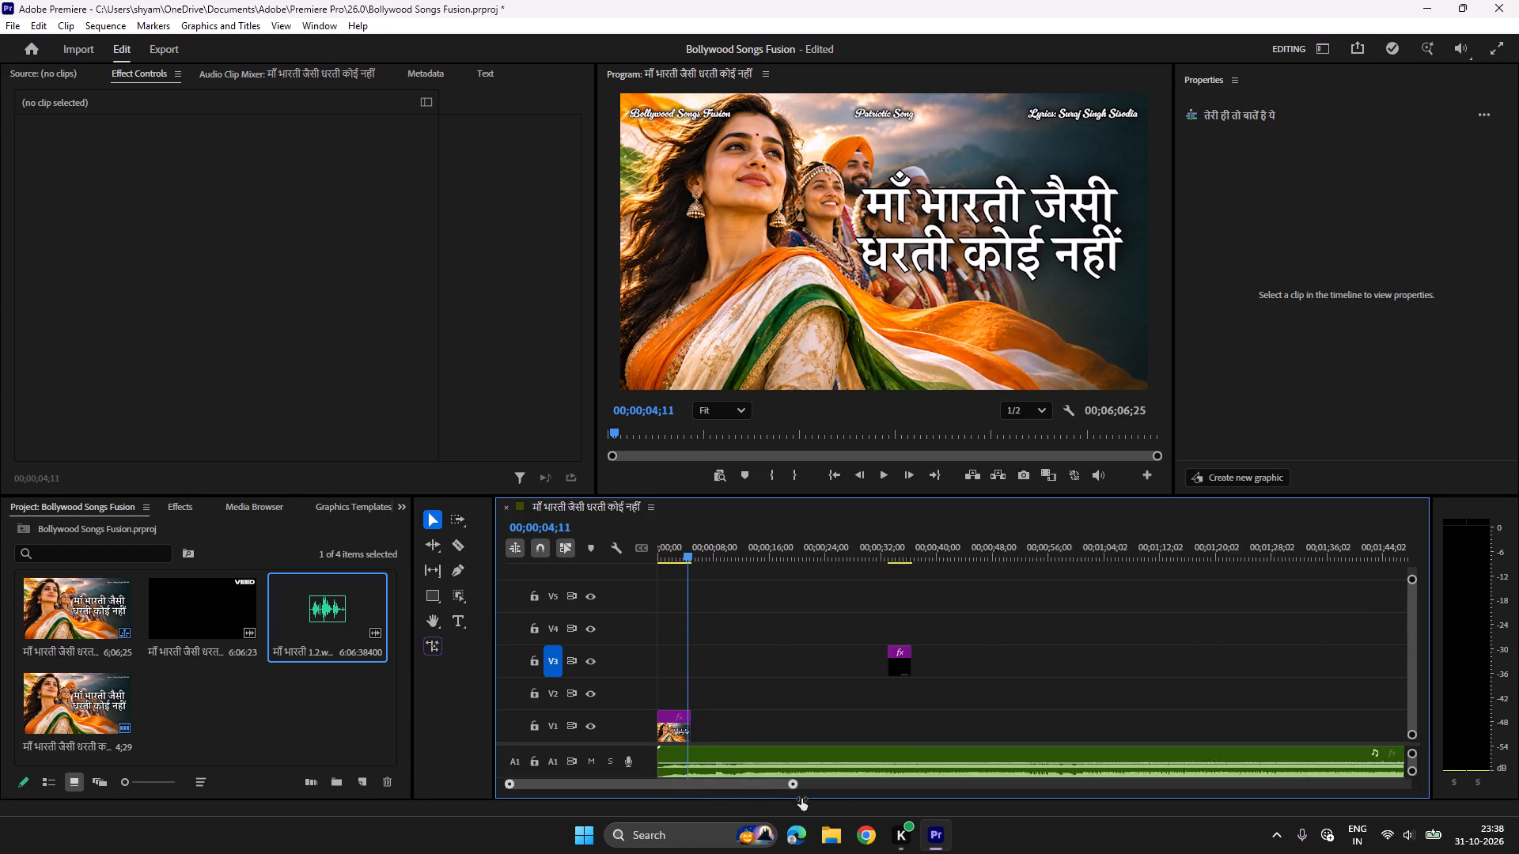
pyautogui.moveTo(801, 799); pyautogui.dragTo(1108, 808)
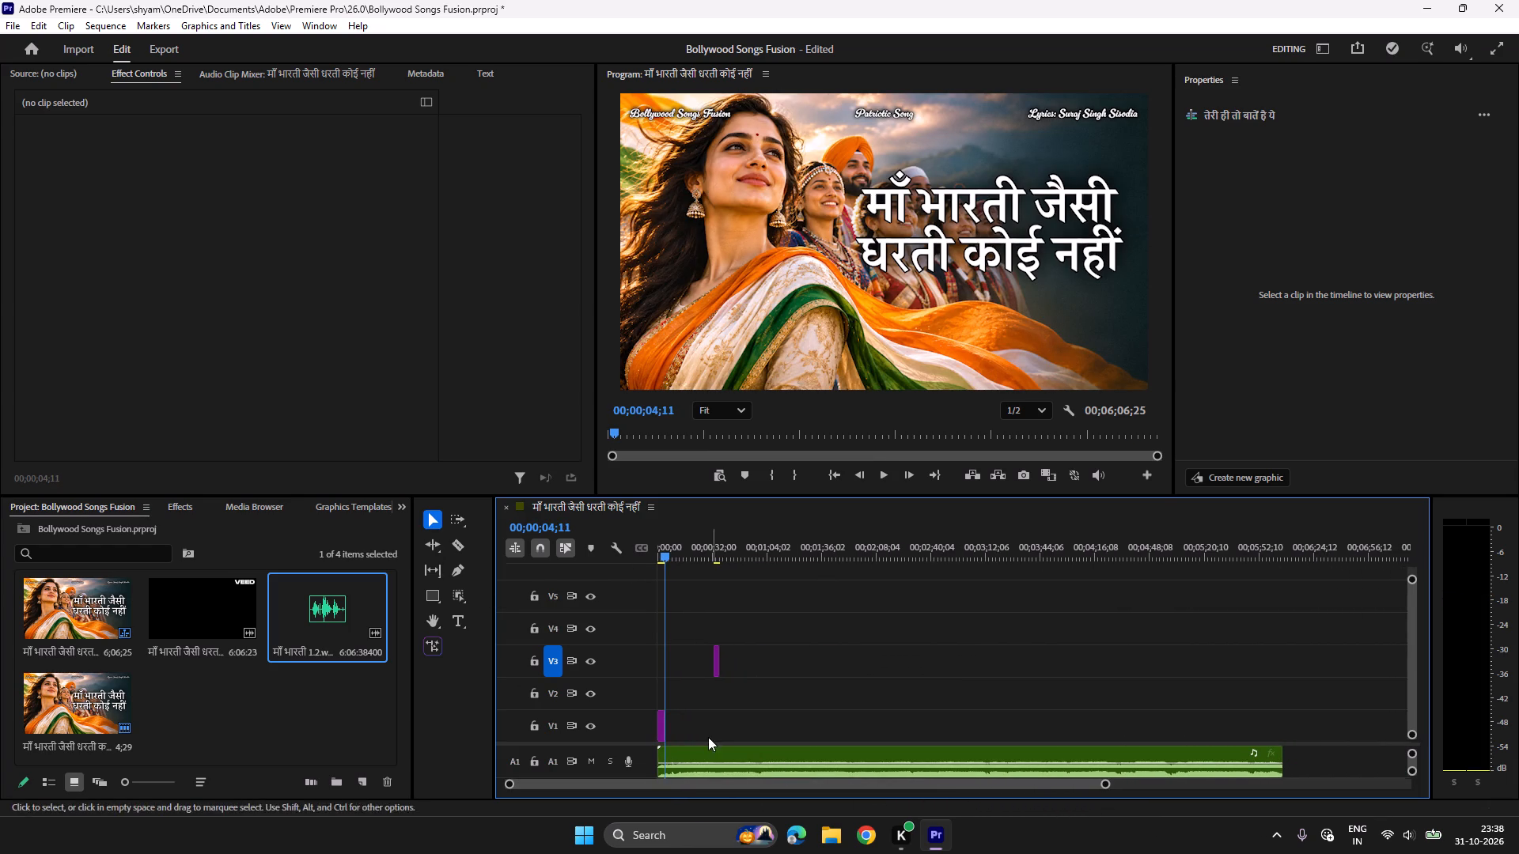
pyautogui.moveTo(672, 720); pyautogui.dragTo(1290, 712)
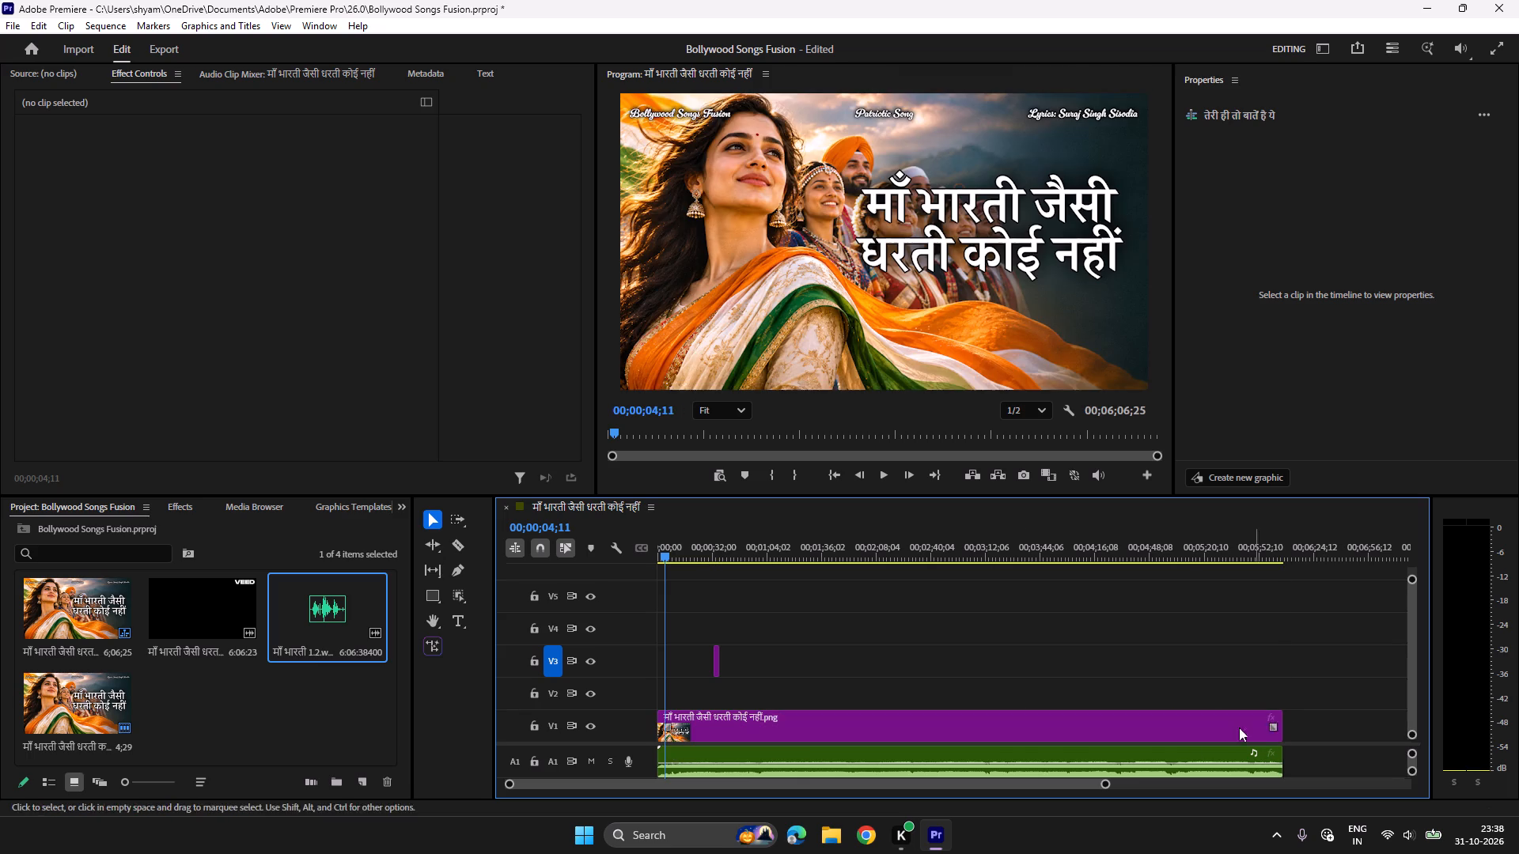
# Place only the video portion of the waveform MP4 on track V2 at the start of the sequence.
pyautogui.moveTo(1105, 785); pyautogui.dragTo(654, 797)
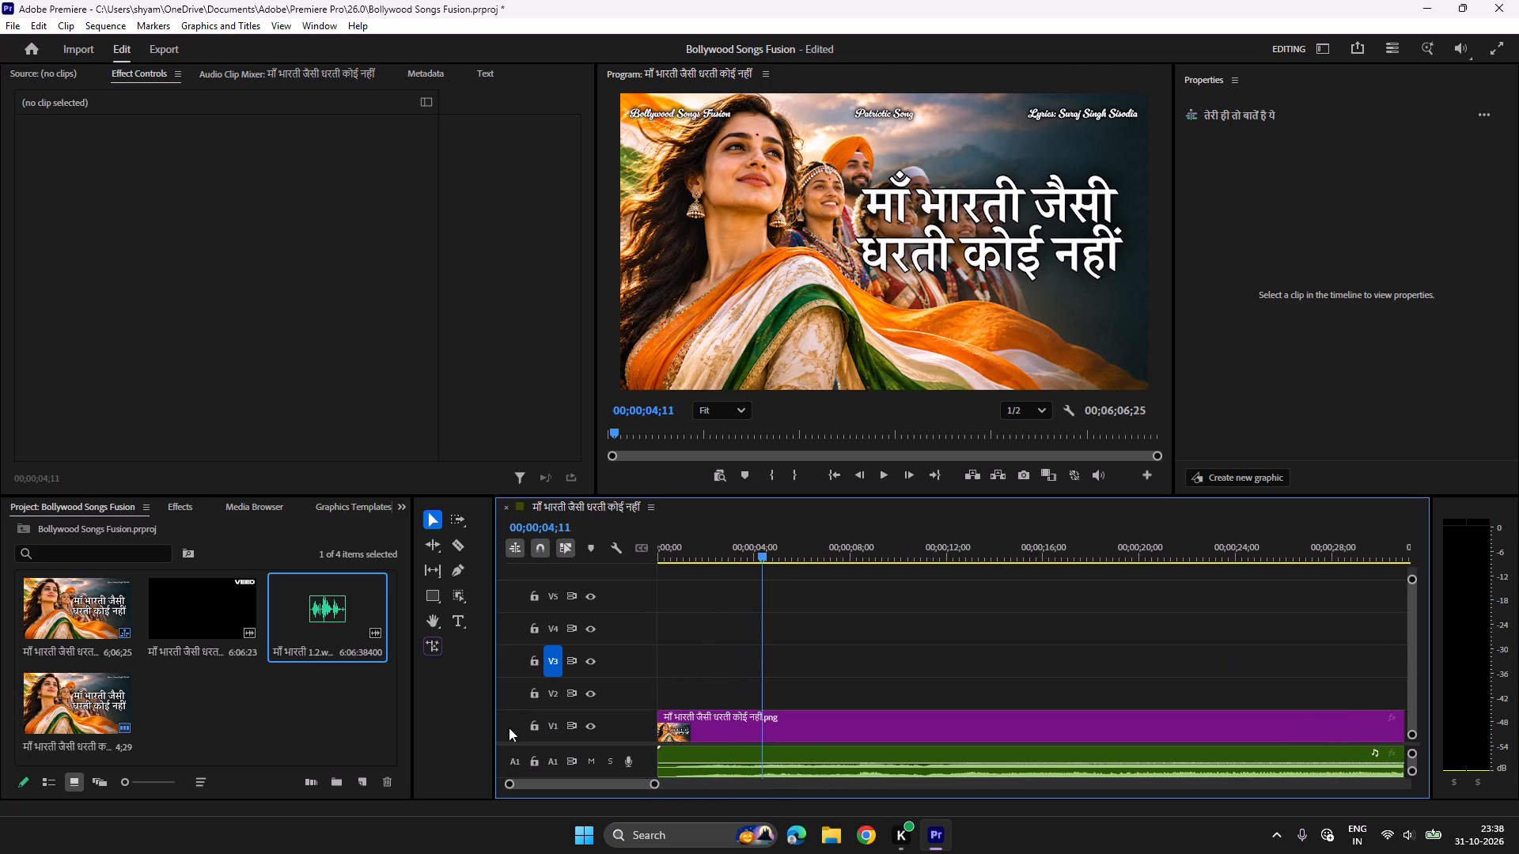
pyautogui.doubleClick(216, 606)
pyautogui.moveTo(263, 413); pyautogui.dragTo(375, 469)
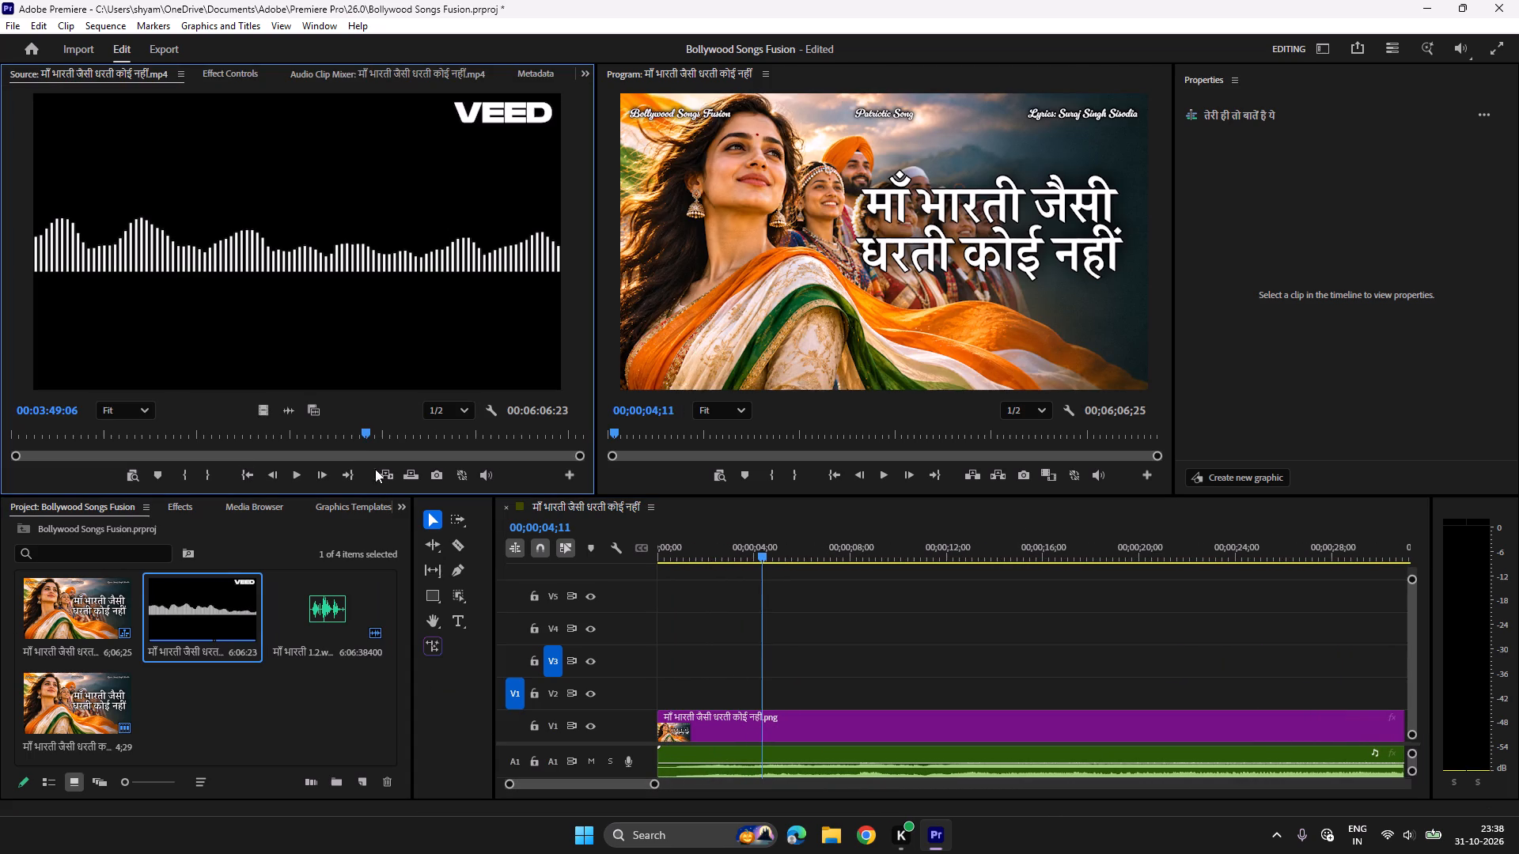
pyautogui.moveTo(375, 469); pyautogui.dragTo(614, 685)
# Scale the waveform clip on track V2 with Fill frame.
pyautogui.click(713, 684)
pyautogui.rightClick(713, 684)
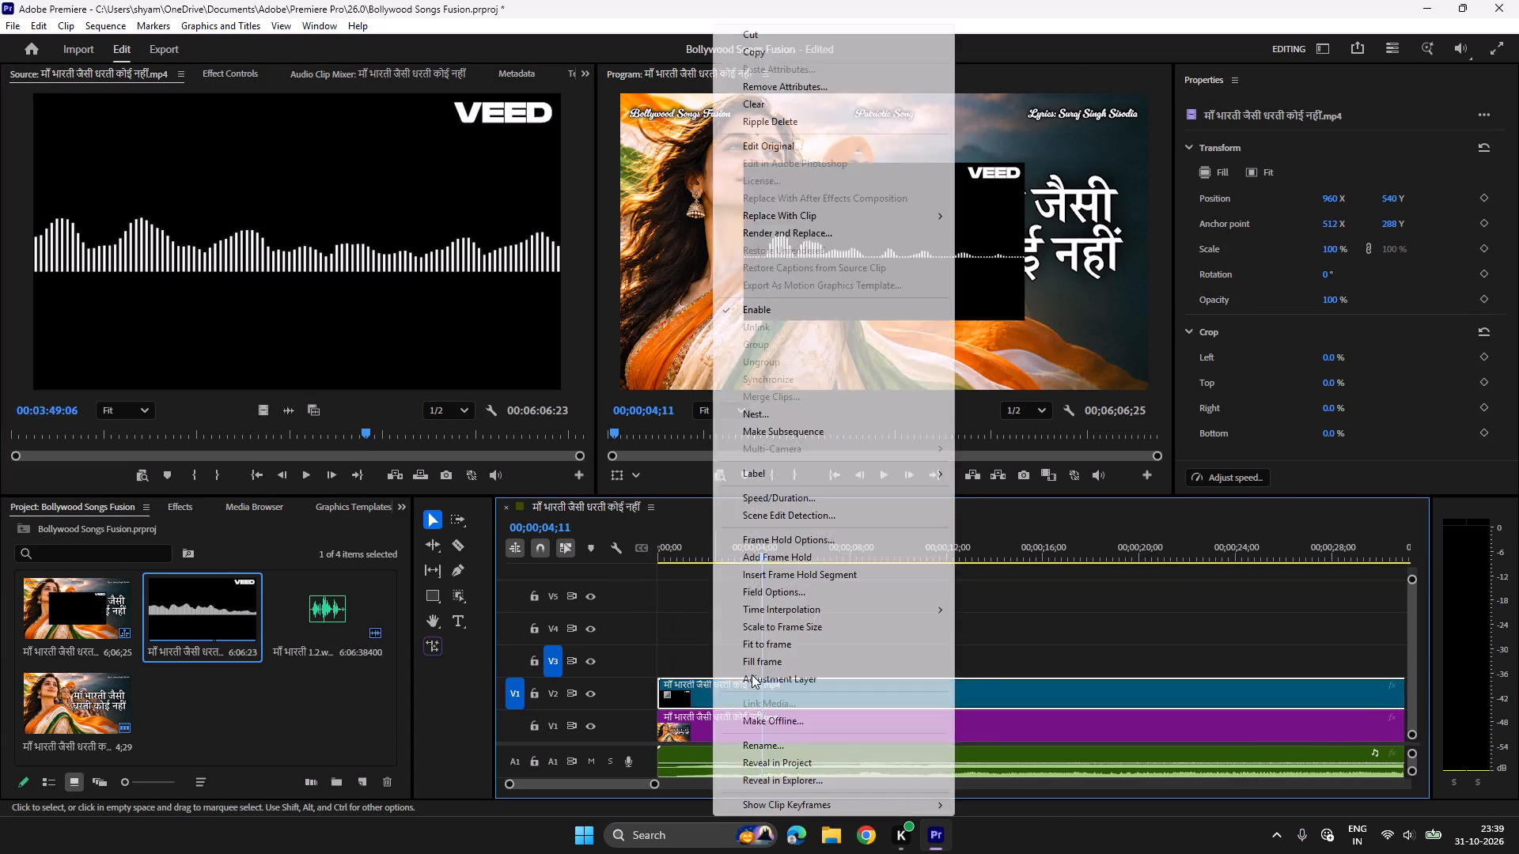
pyautogui.click(770, 663)
# Crop the waveform clip on V2 by 40% at the top and 40% at the bottom.
pyautogui.click(234, 67)
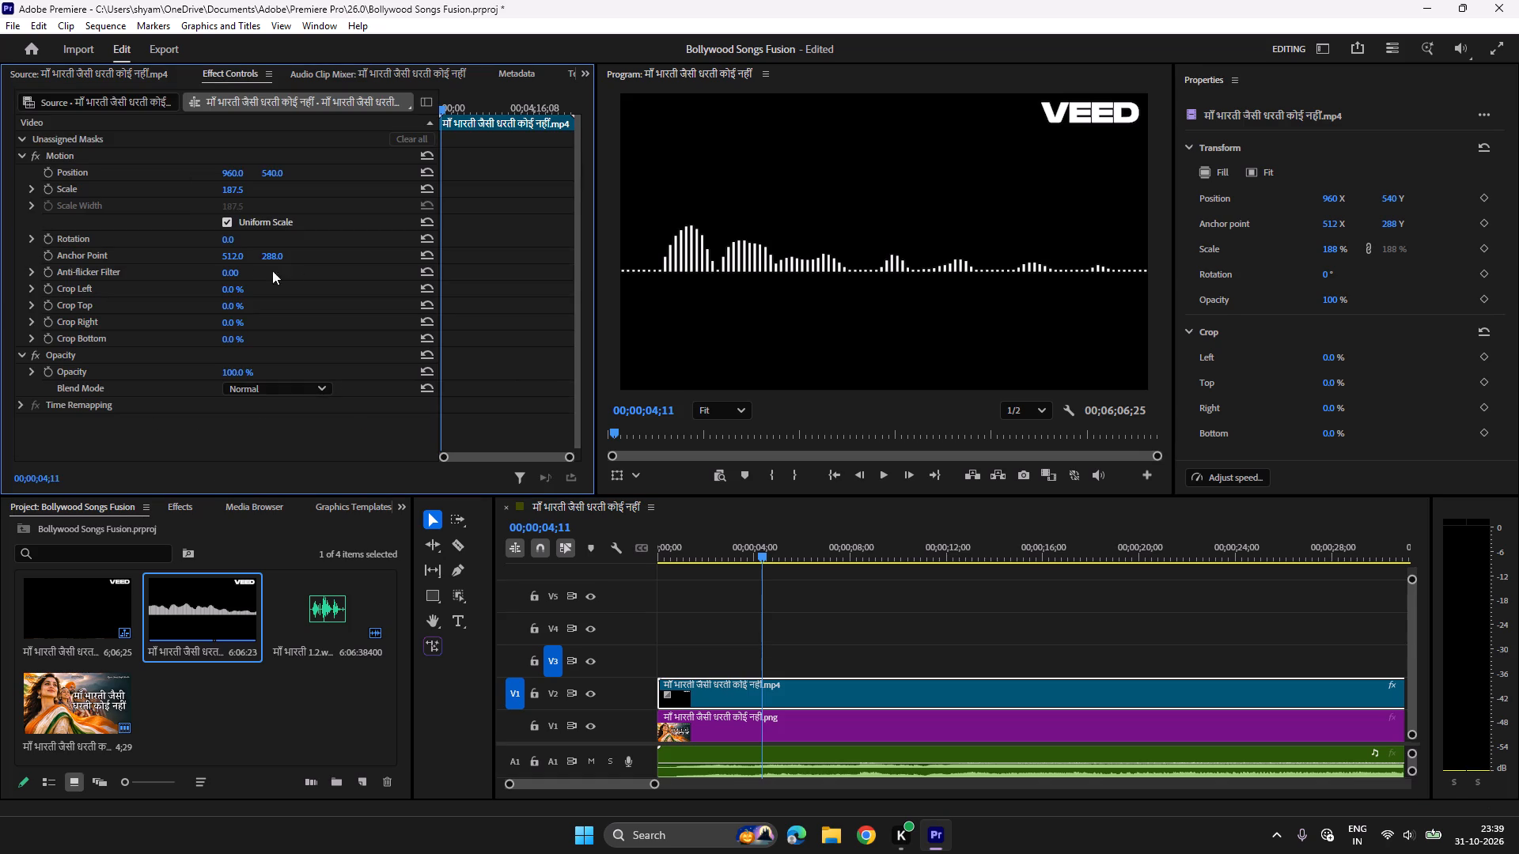
pyautogui.click(234, 301)
pyautogui.write('40')
pyautogui.press('Return')
pyautogui.click(236, 334)
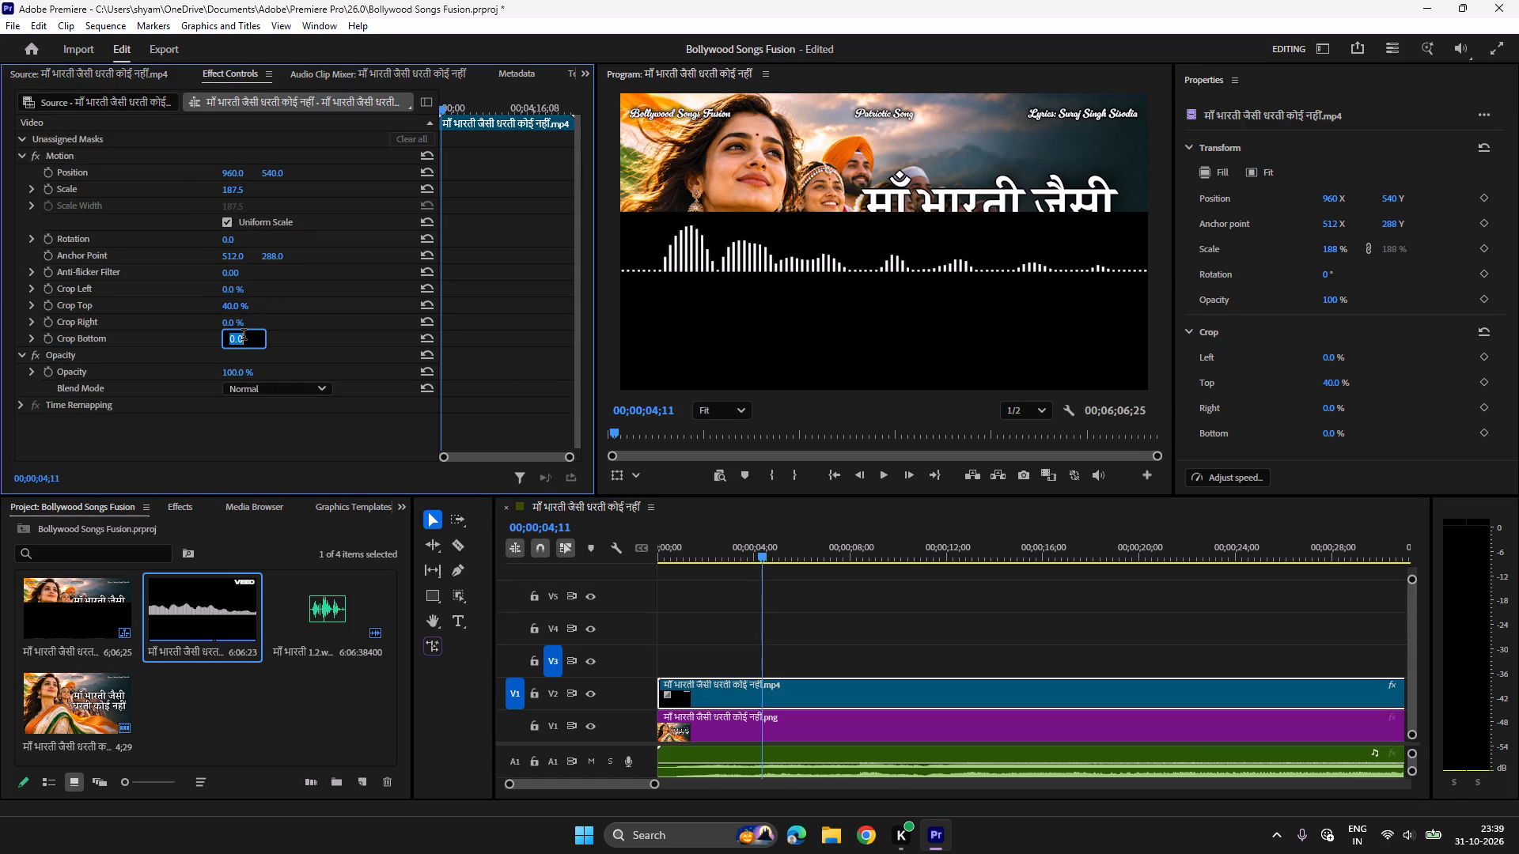
pyautogui.write('40')
pyautogui.press('Return')
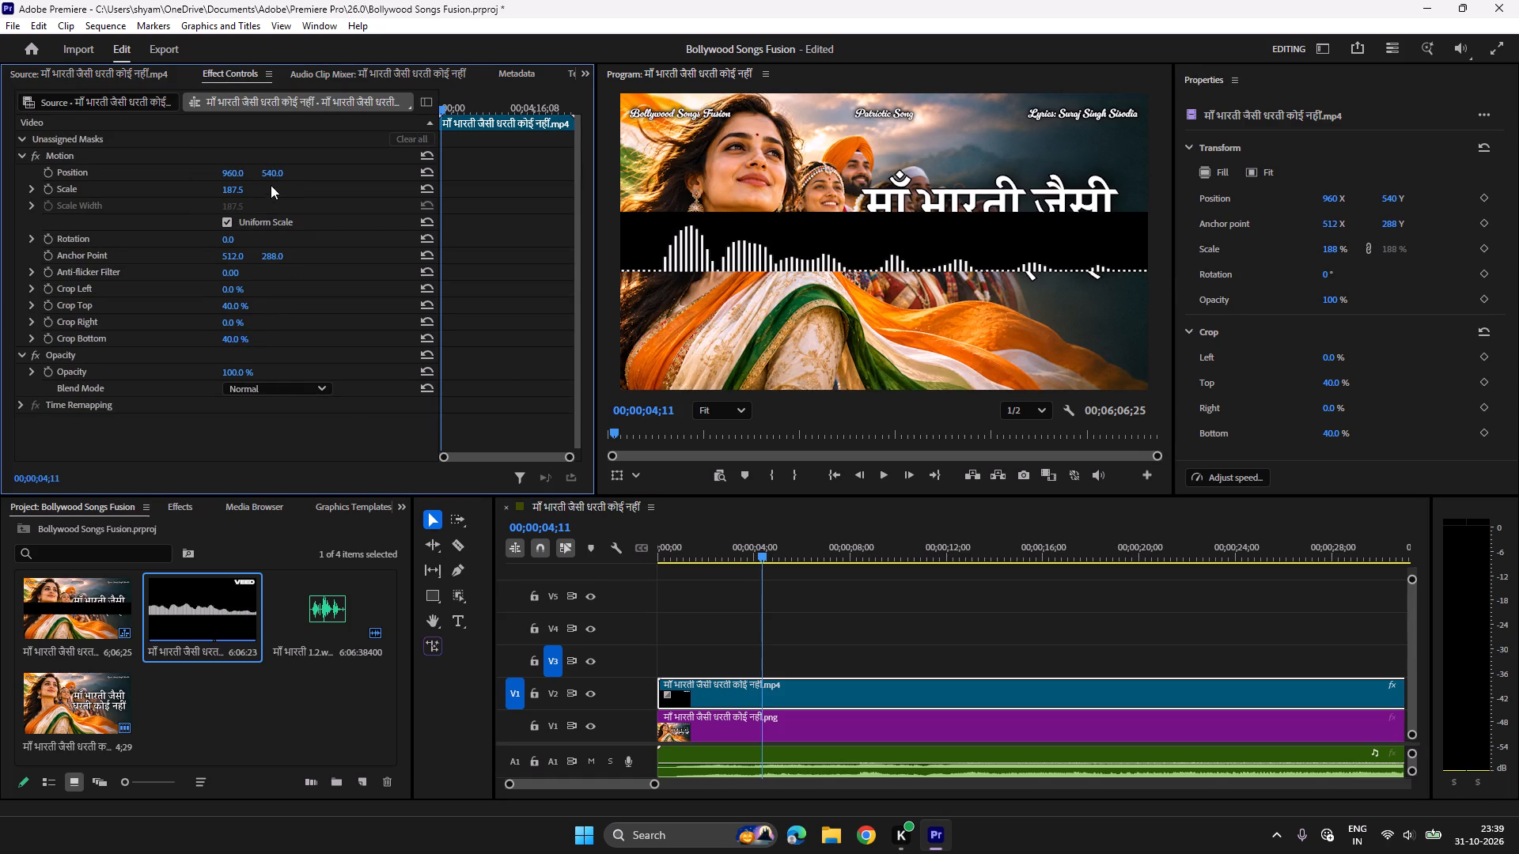
# Set the waveform clip's vertical position to 972.
pyautogui.click(272, 170)
pyautogui.write('972')
pyautogui.press('Return')
# Apply the Luma Key effect from the Keying video effects to the waveform clip and play back the result.
pyautogui.click(175, 512)
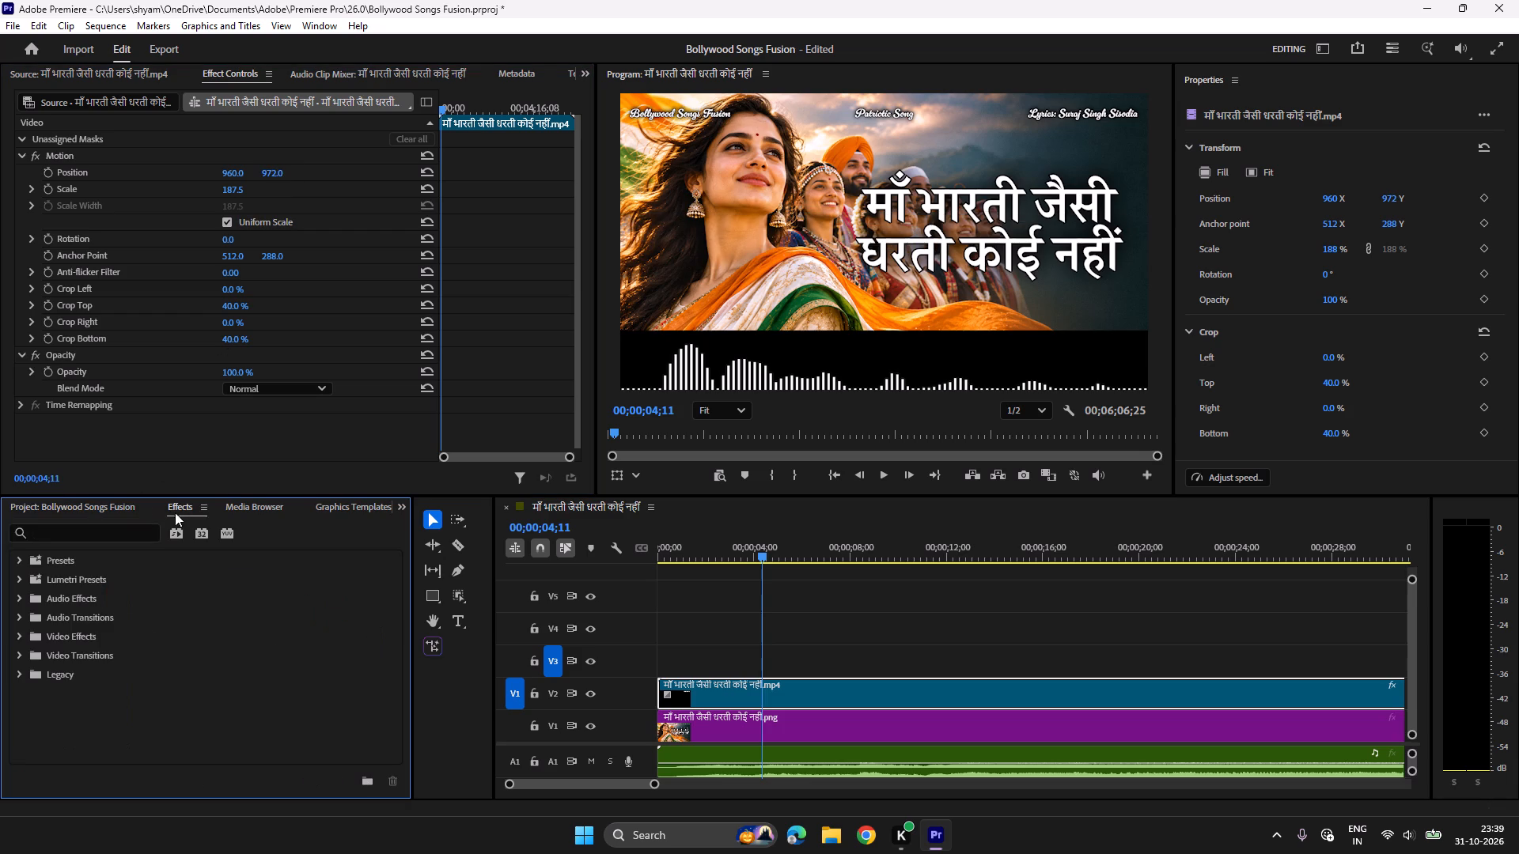
pyautogui.scroll(-2, 141, 709)
pyautogui.click(21, 629)
pyautogui.scroll(-4, 123, 659)
pyautogui.scroll(-1, 81, 725)
pyautogui.click(28, 704)
pyautogui.scroll(-4, 145, 713)
pyautogui.doubleClick(75, 720)
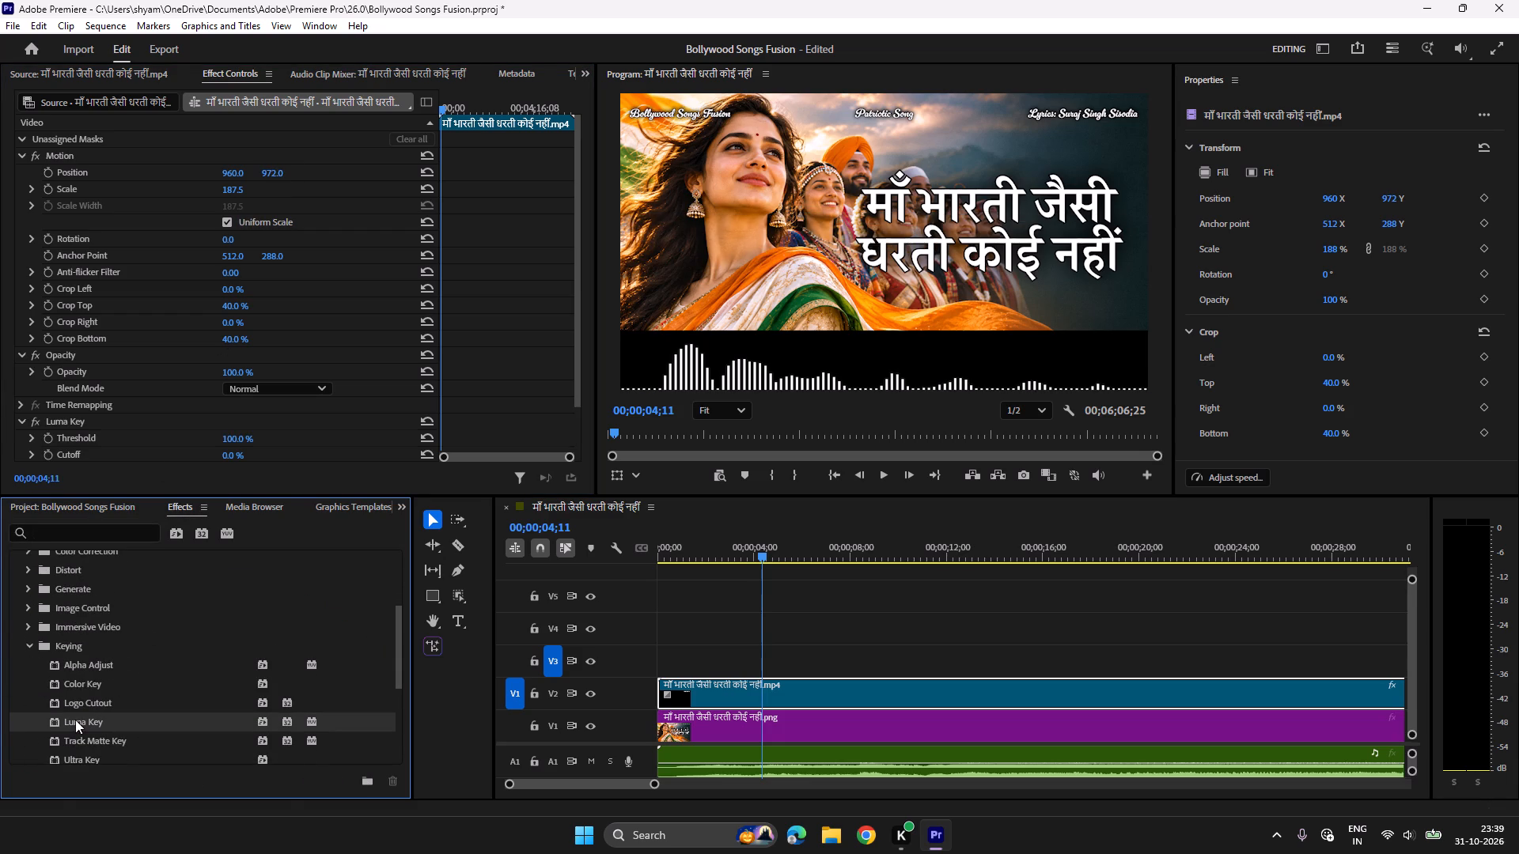
pyautogui.press('space')
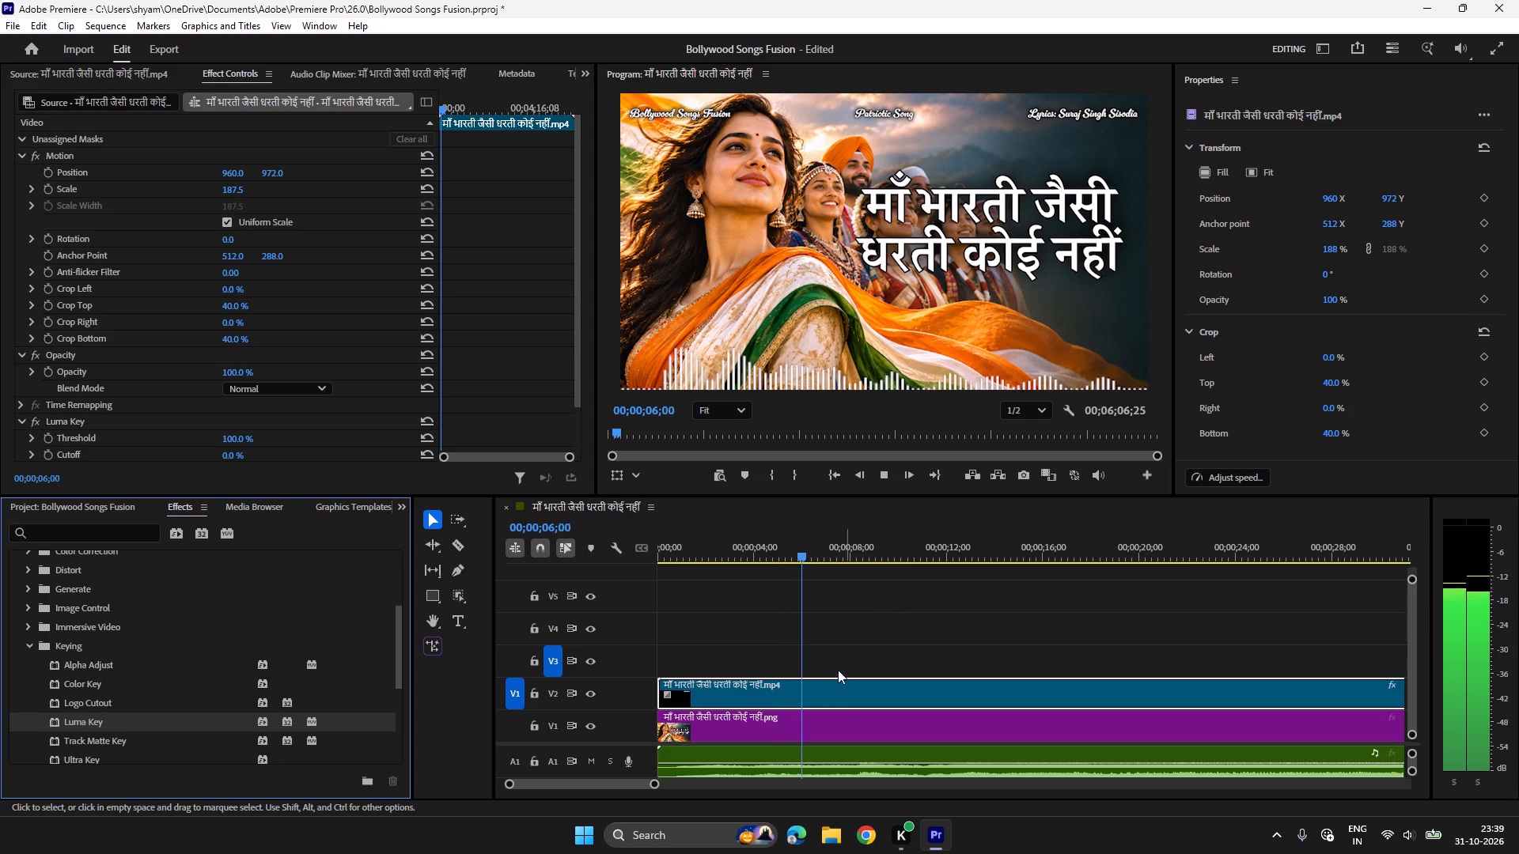
pyautogui.moveTo(656, 783); pyautogui.dragTo(830, 794)
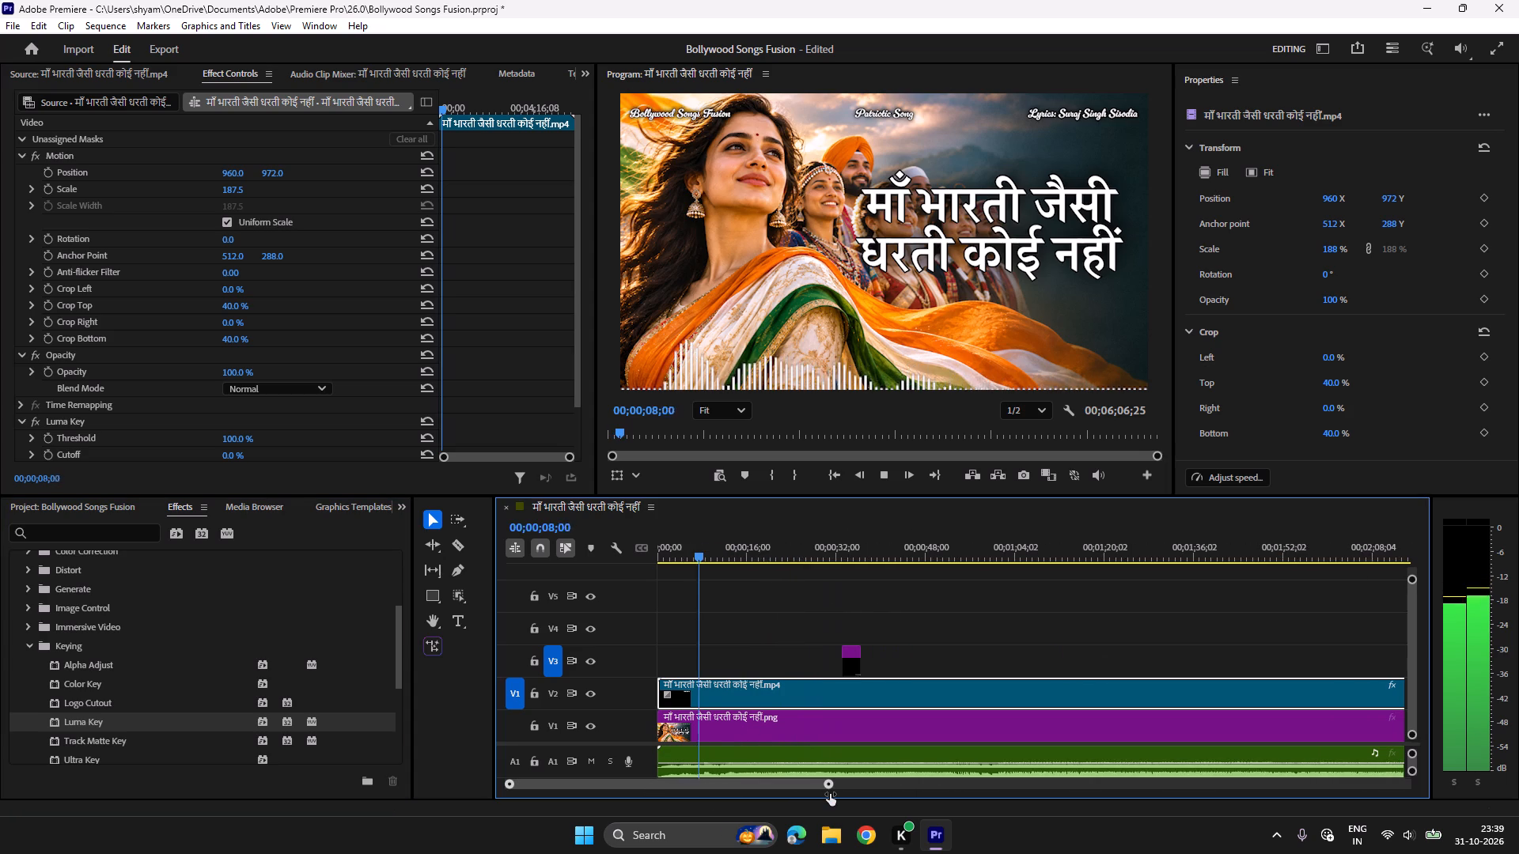
pyautogui.moveTo(830, 794); pyautogui.dragTo(774, 797)
# Switch to File Explorer, rename New Text Document.txt in Bollywood Songs as "278. माँ भारती जैसी धरती कोई नहीं.txt" and open it.
pyautogui.click(831, 829)
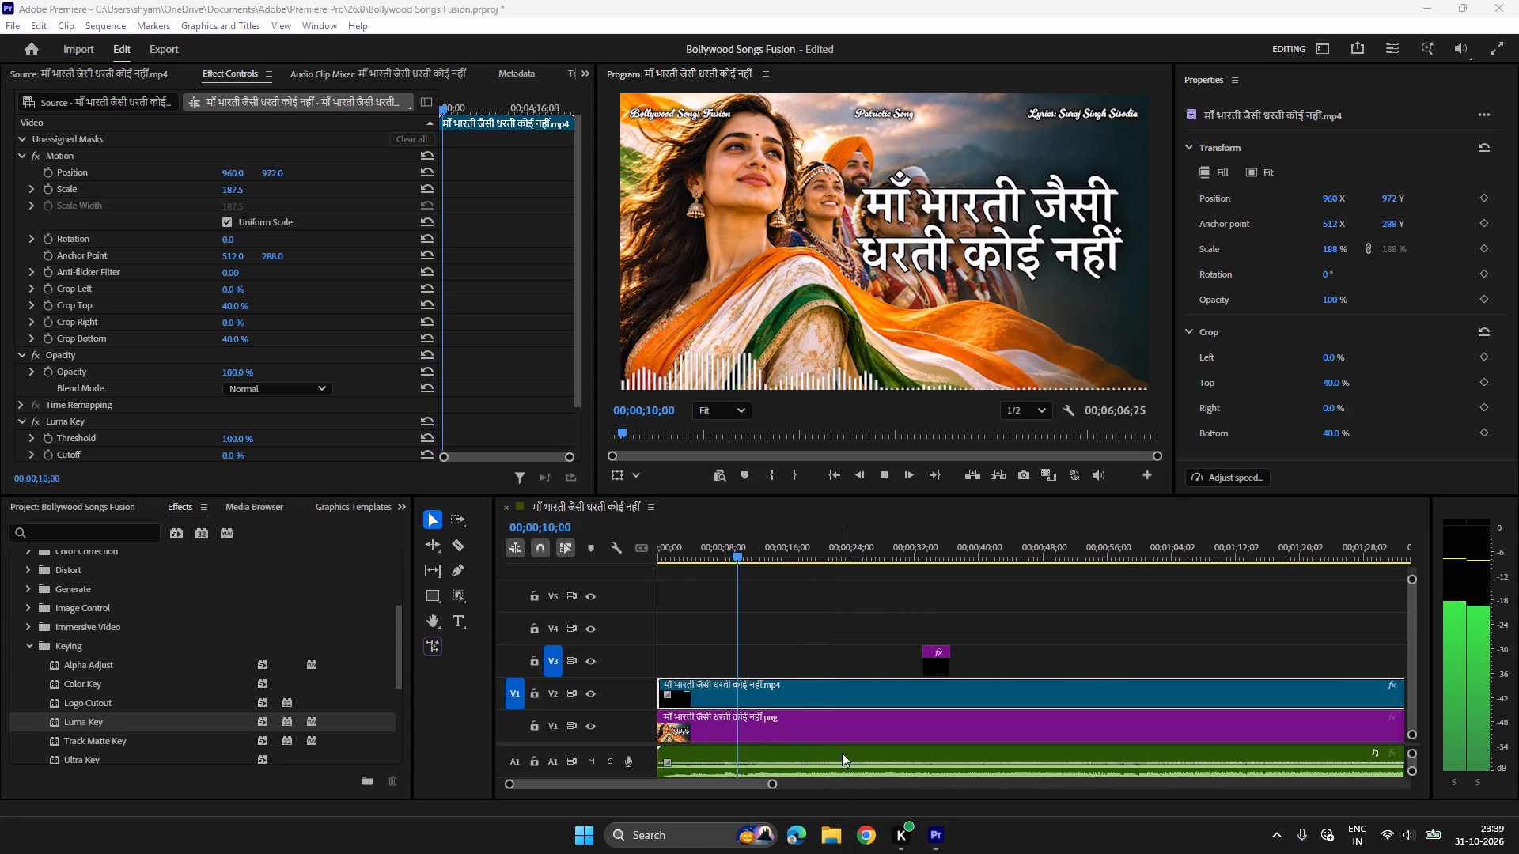
pyautogui.click(63, 319)
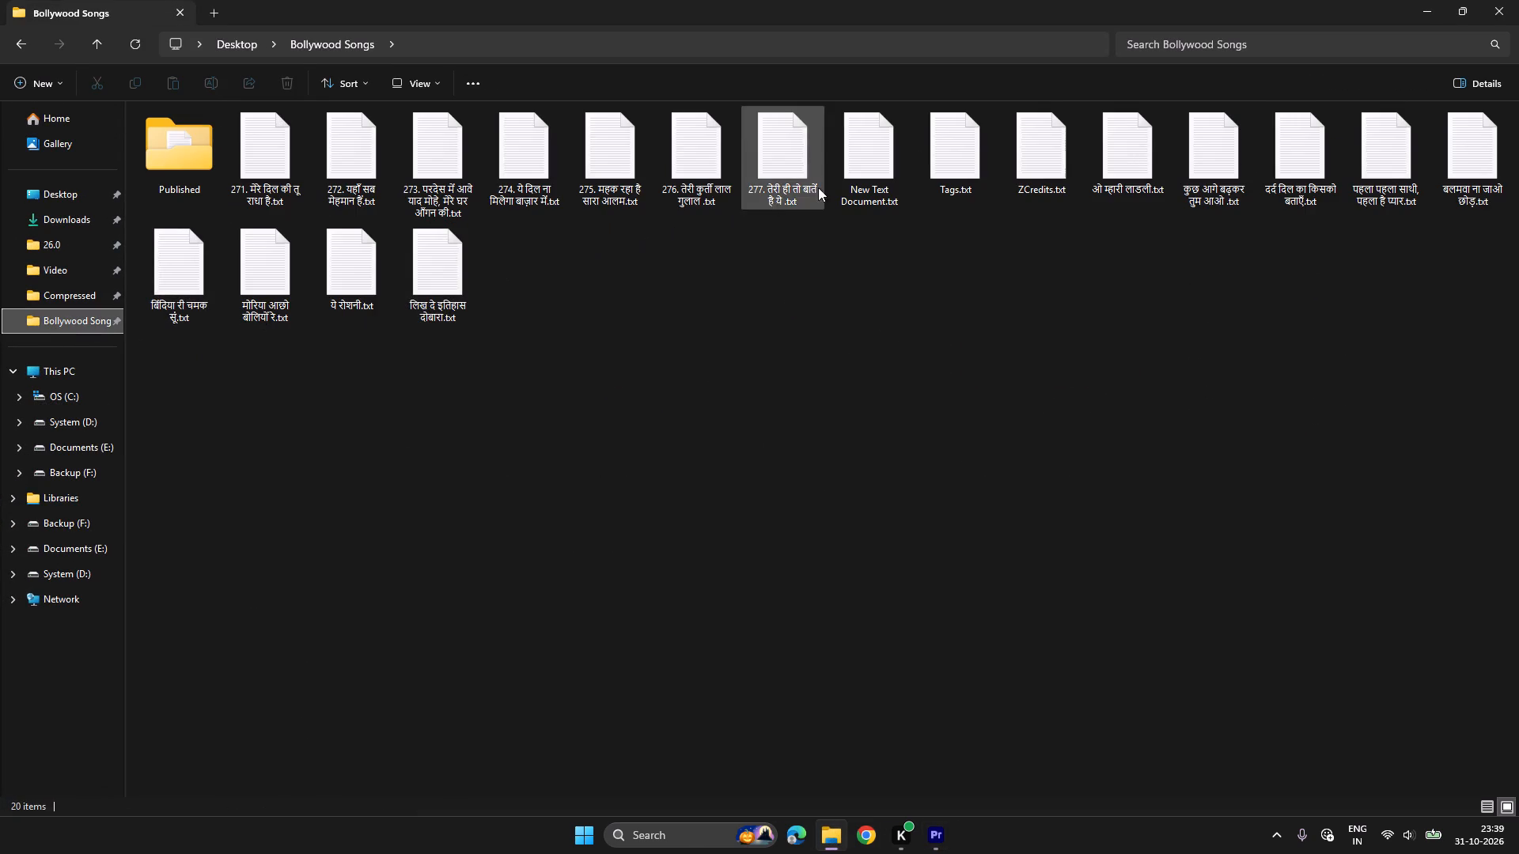
pyautogui.click(872, 184)
pyautogui.click(882, 195)
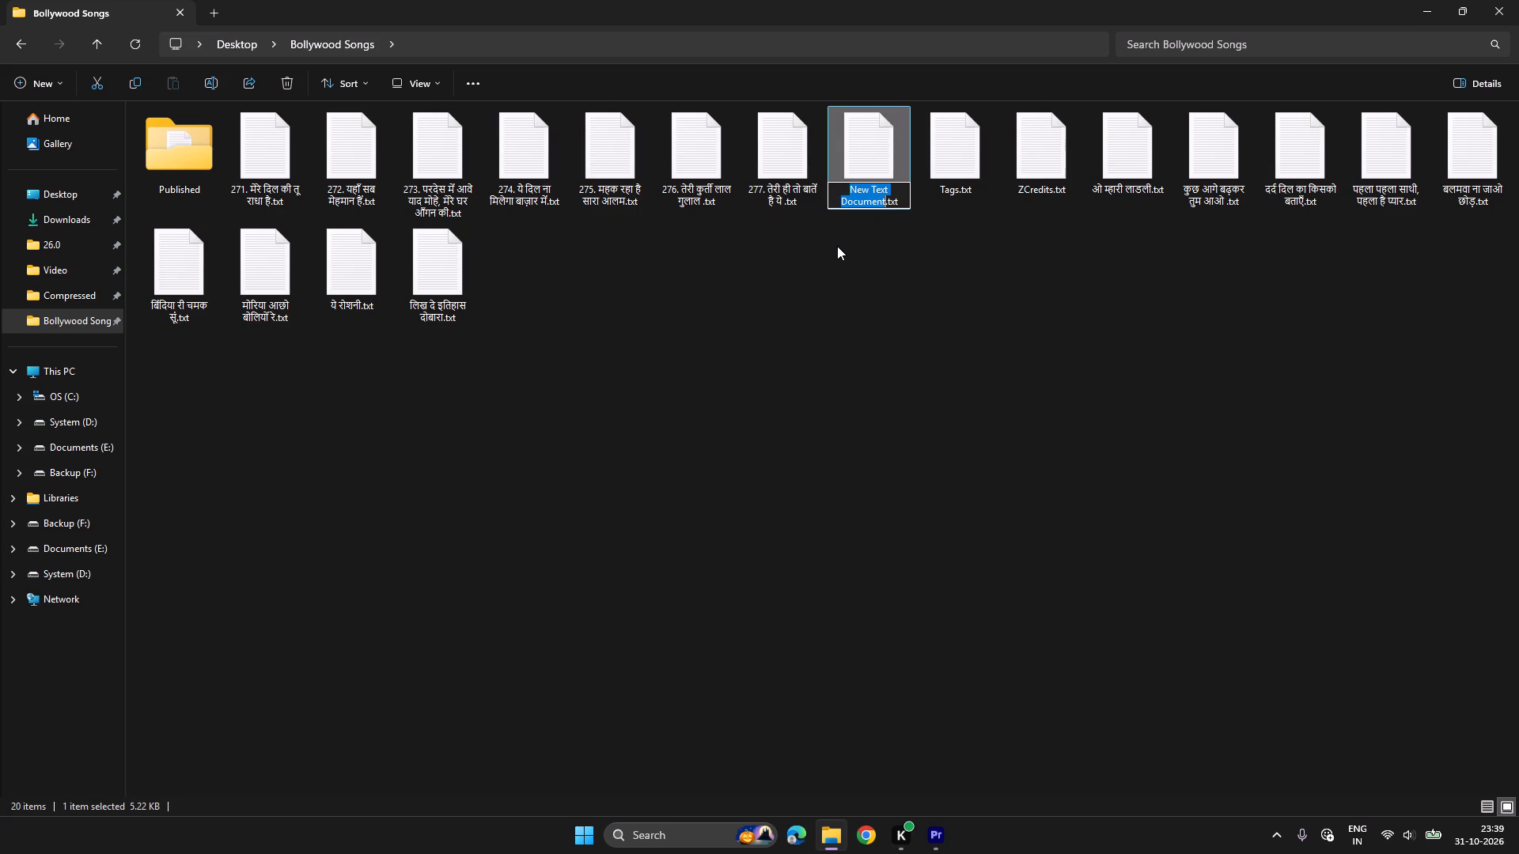
pyautogui.write('278.')
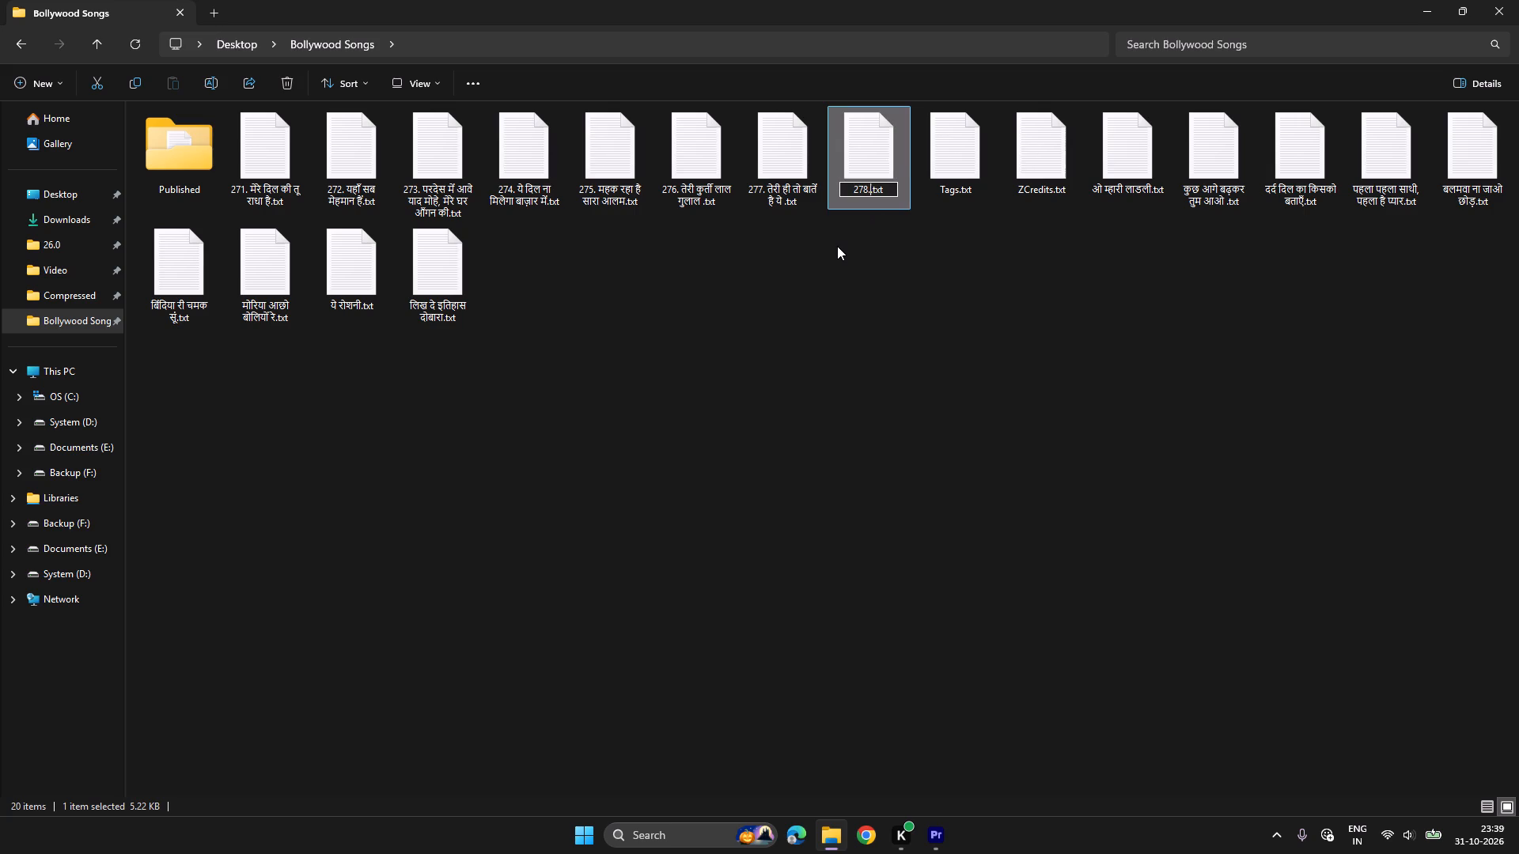
pyautogui.press('space')
pyautogui.hotkey('ctrl', 'v')
pyautogui.press('Return')
pyautogui.press('Return')
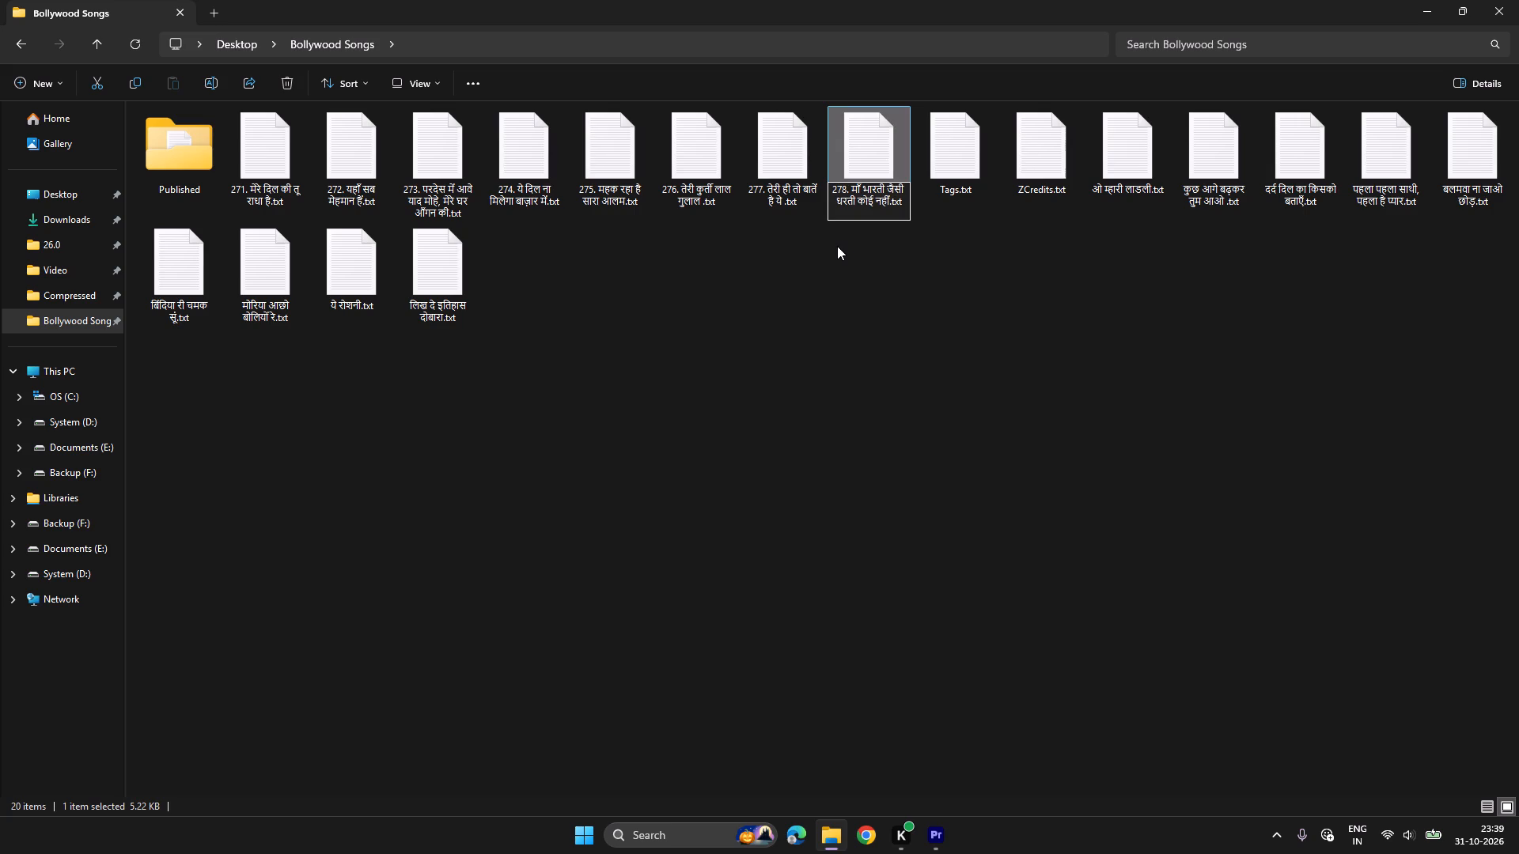
# Switch back to Premiere, set the volume of the A1 audio clip to 5 dB and play it back.
pyautogui.click(919, 843)
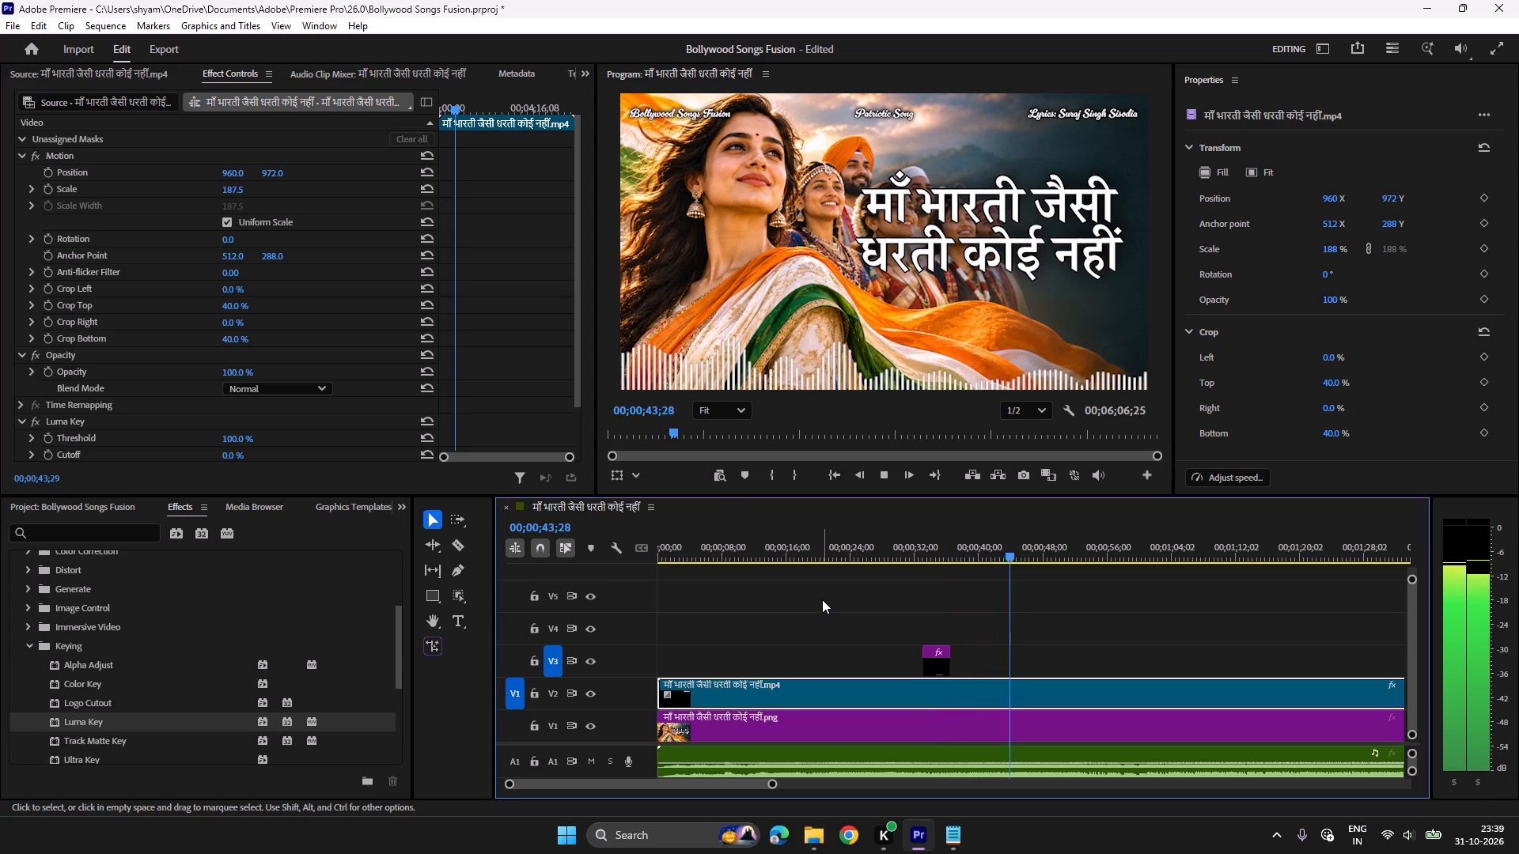
pyautogui.press('space')
pyautogui.click(971, 750)
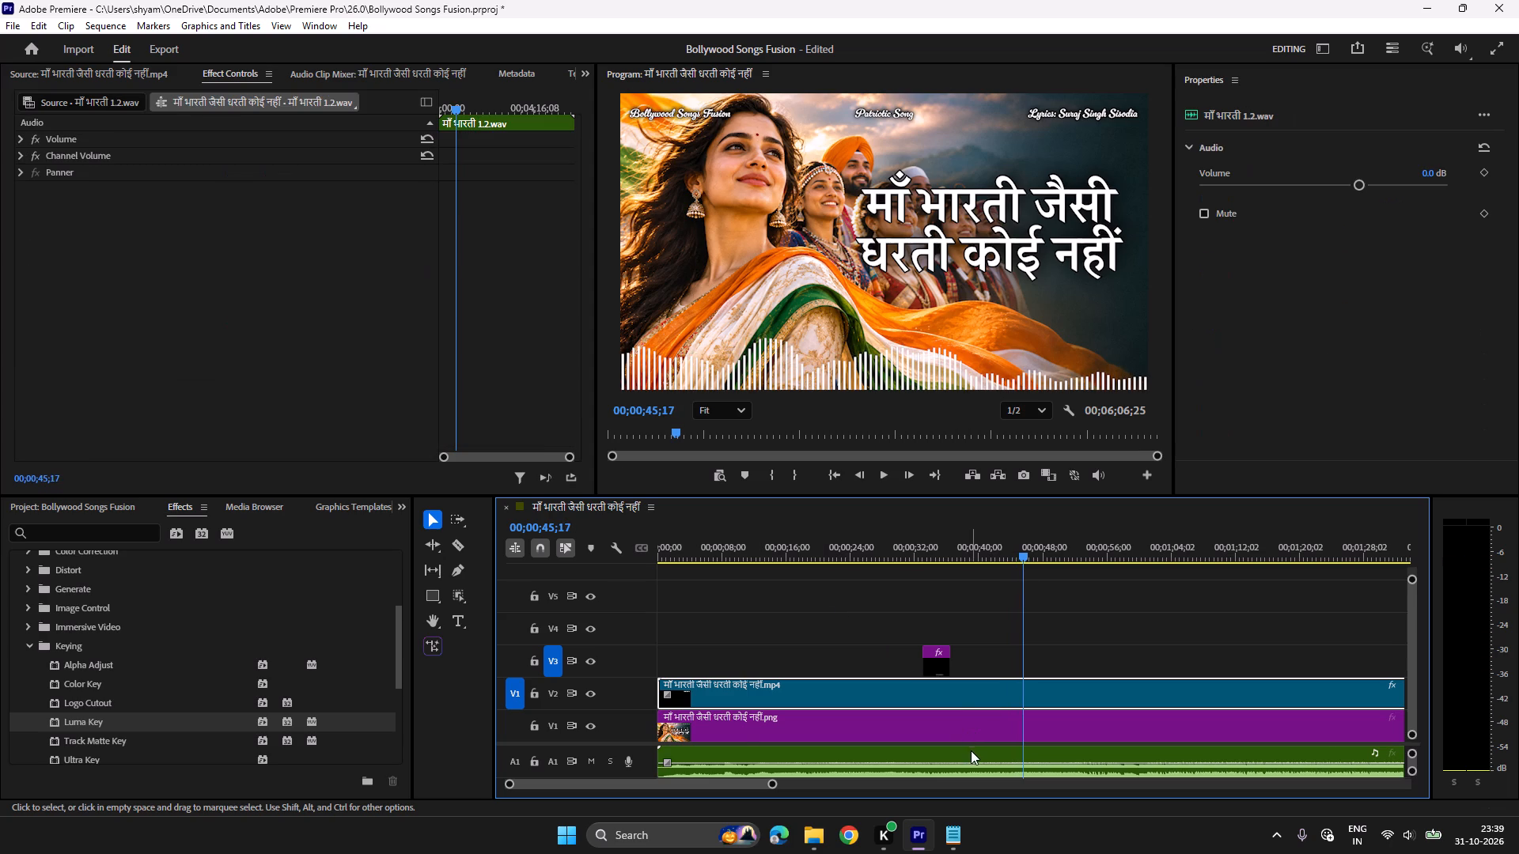
pyautogui.click(1430, 179)
pyautogui.press('5')
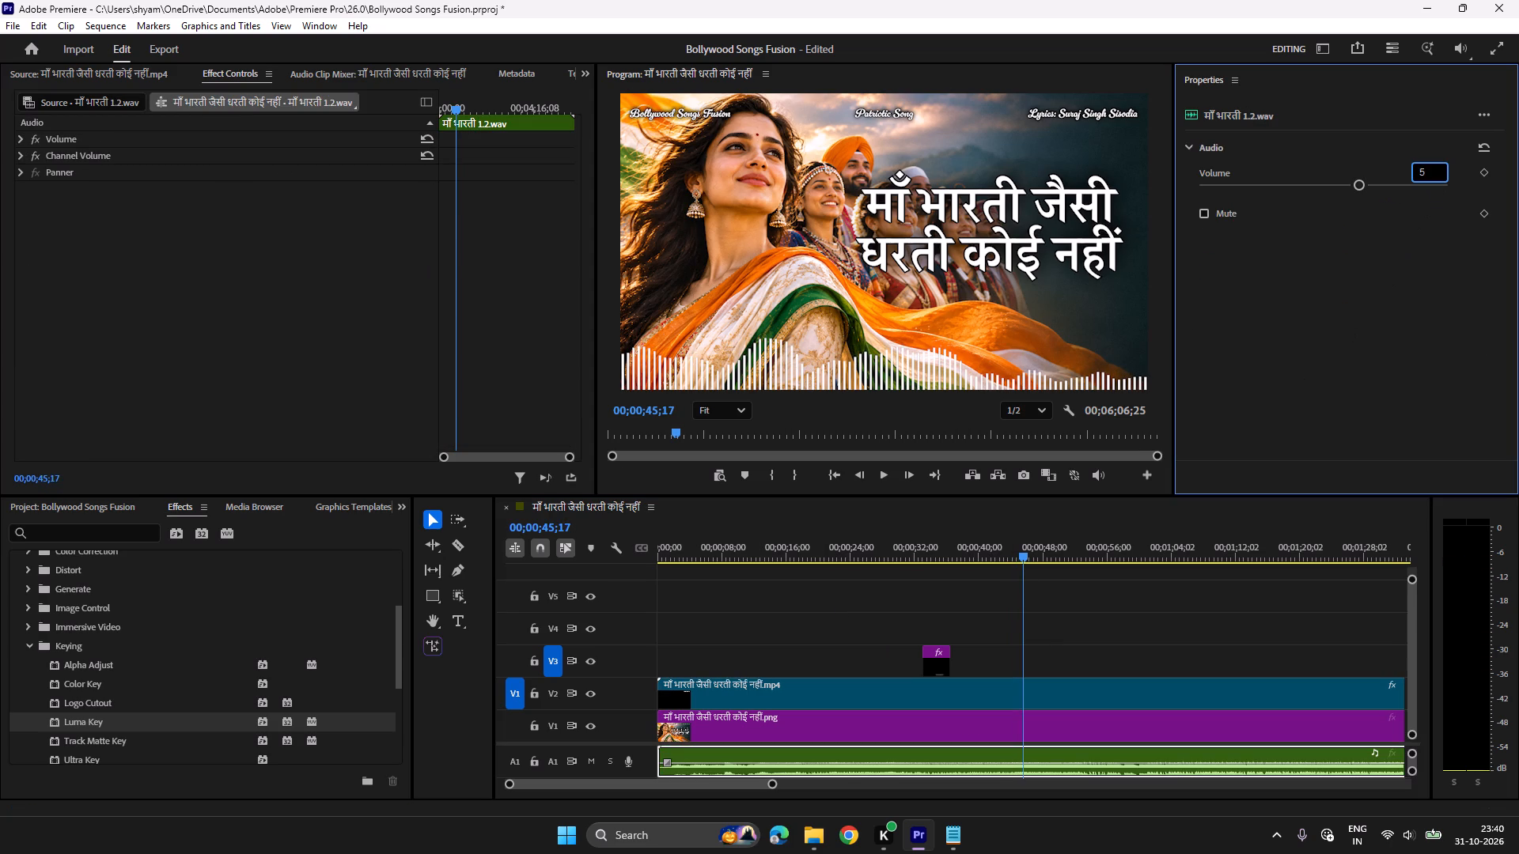
pyautogui.press('Return')
pyautogui.click(992, 584)
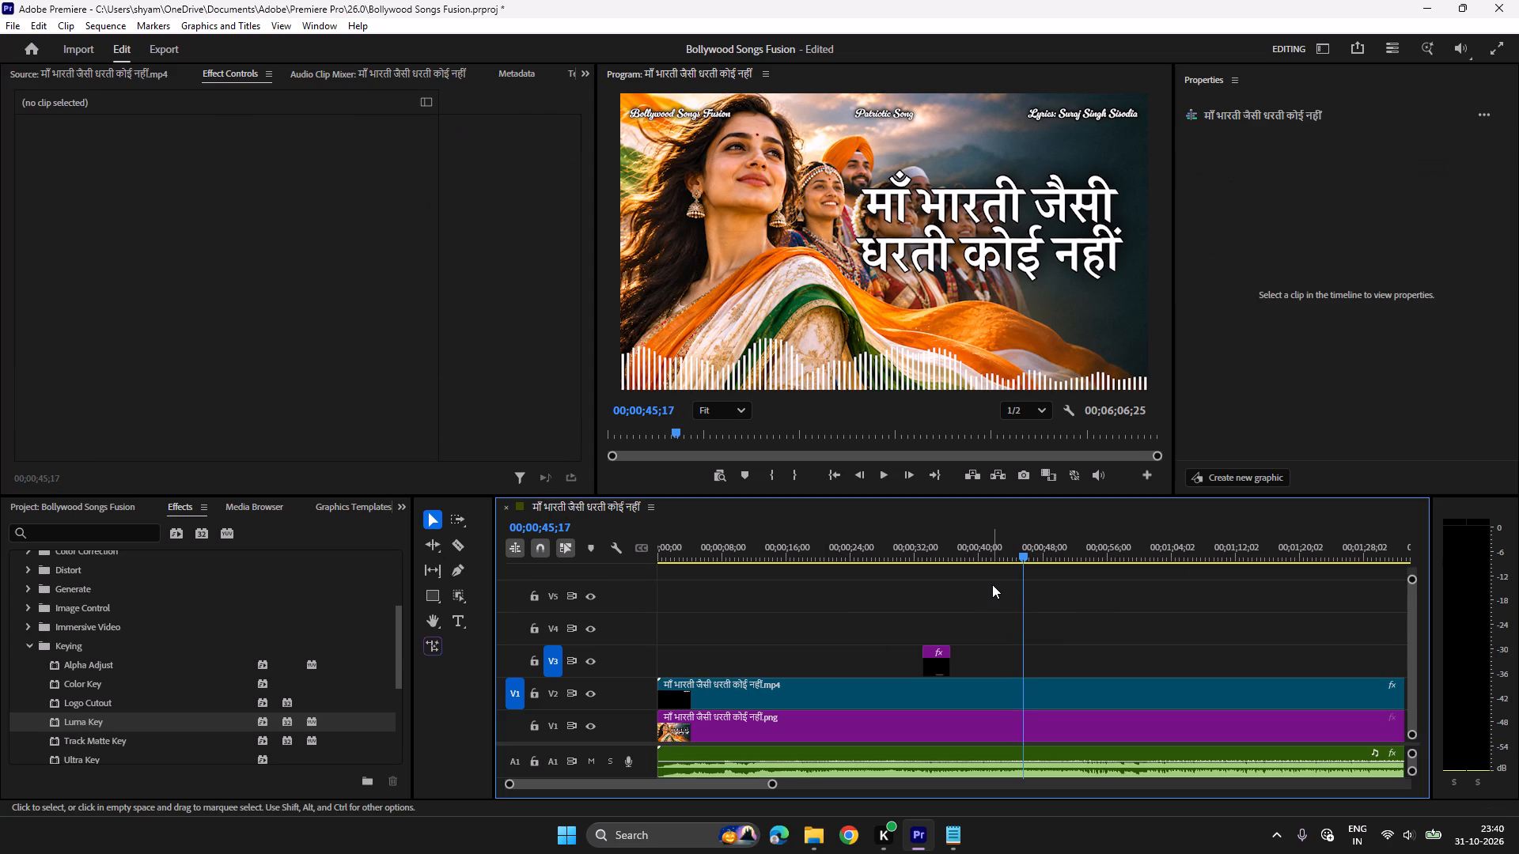
pyautogui.press('space')
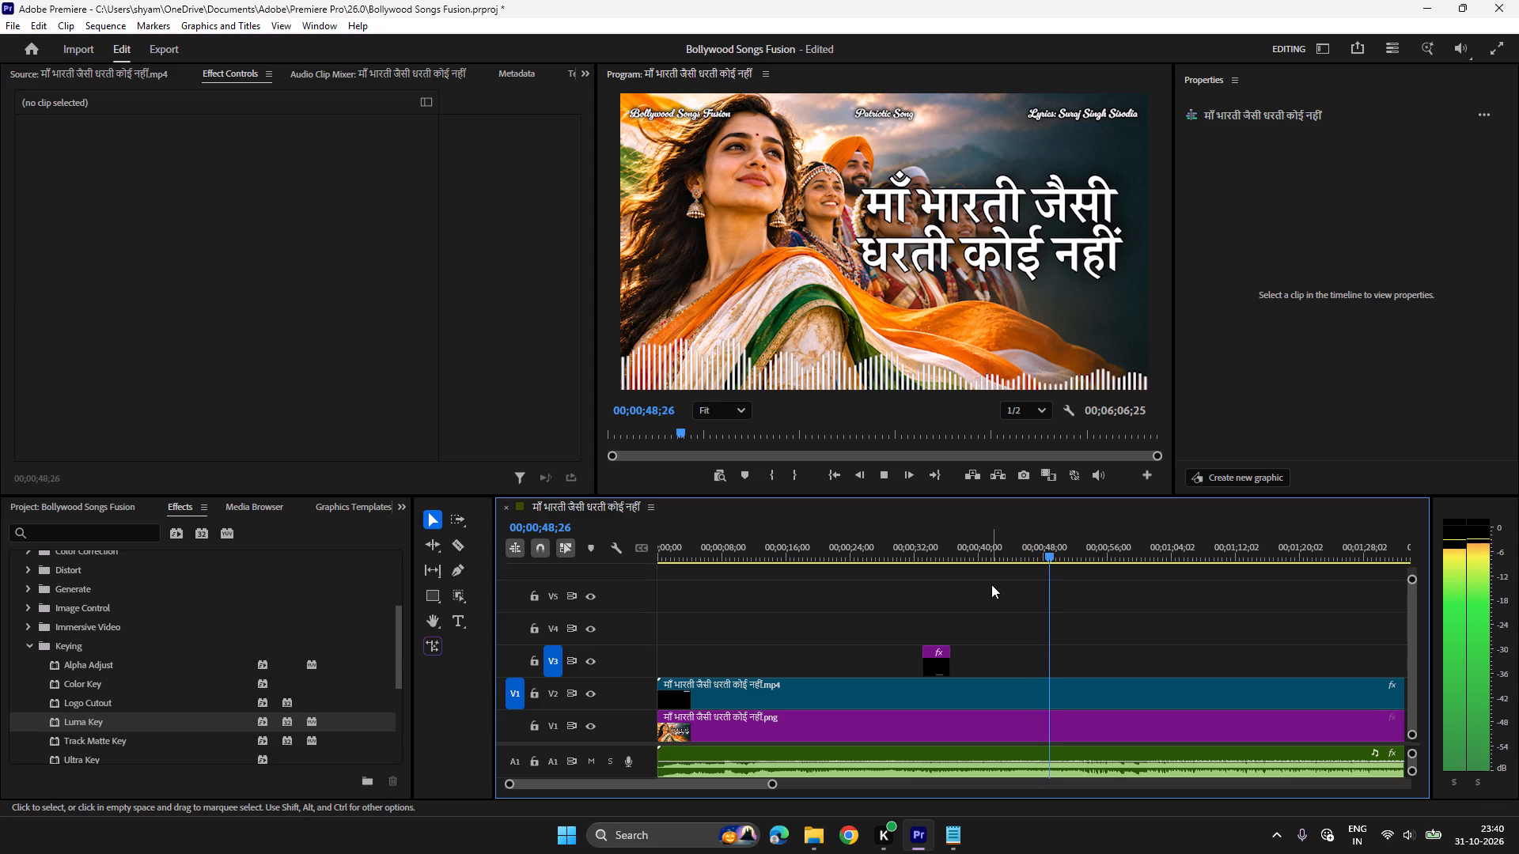
# Locate where the singing starts by playing back, and move the V3 text graphic so it starts at 00;00;56;09.
pyautogui.click(932, 670)
pyautogui.scroll(-4, 932, 670)
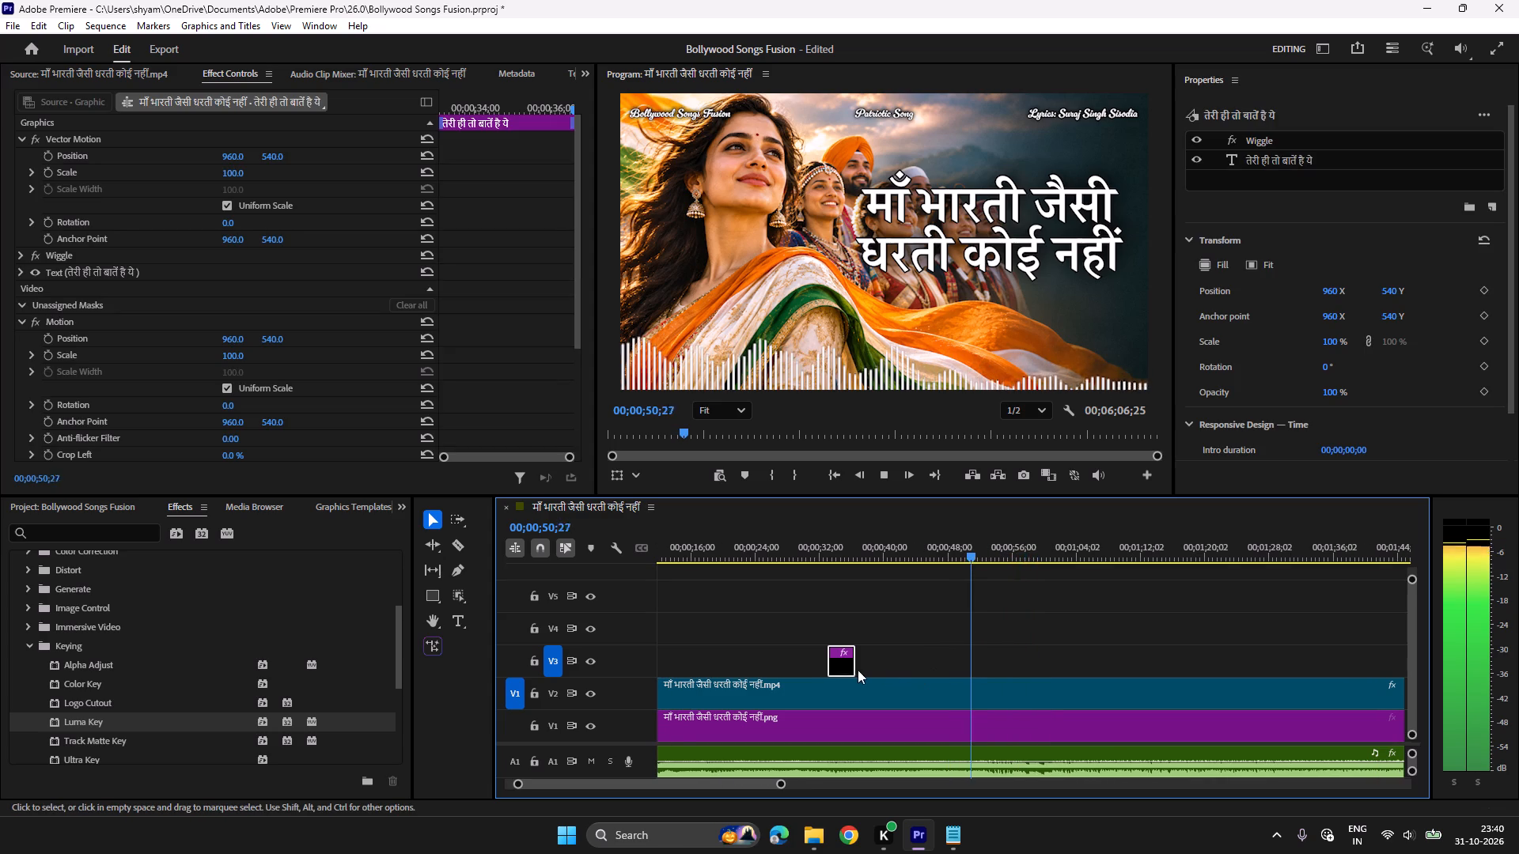
pyautogui.moveTo(837, 666); pyautogui.dragTo(1138, 665)
pyautogui.scroll(-4, 1138, 663)
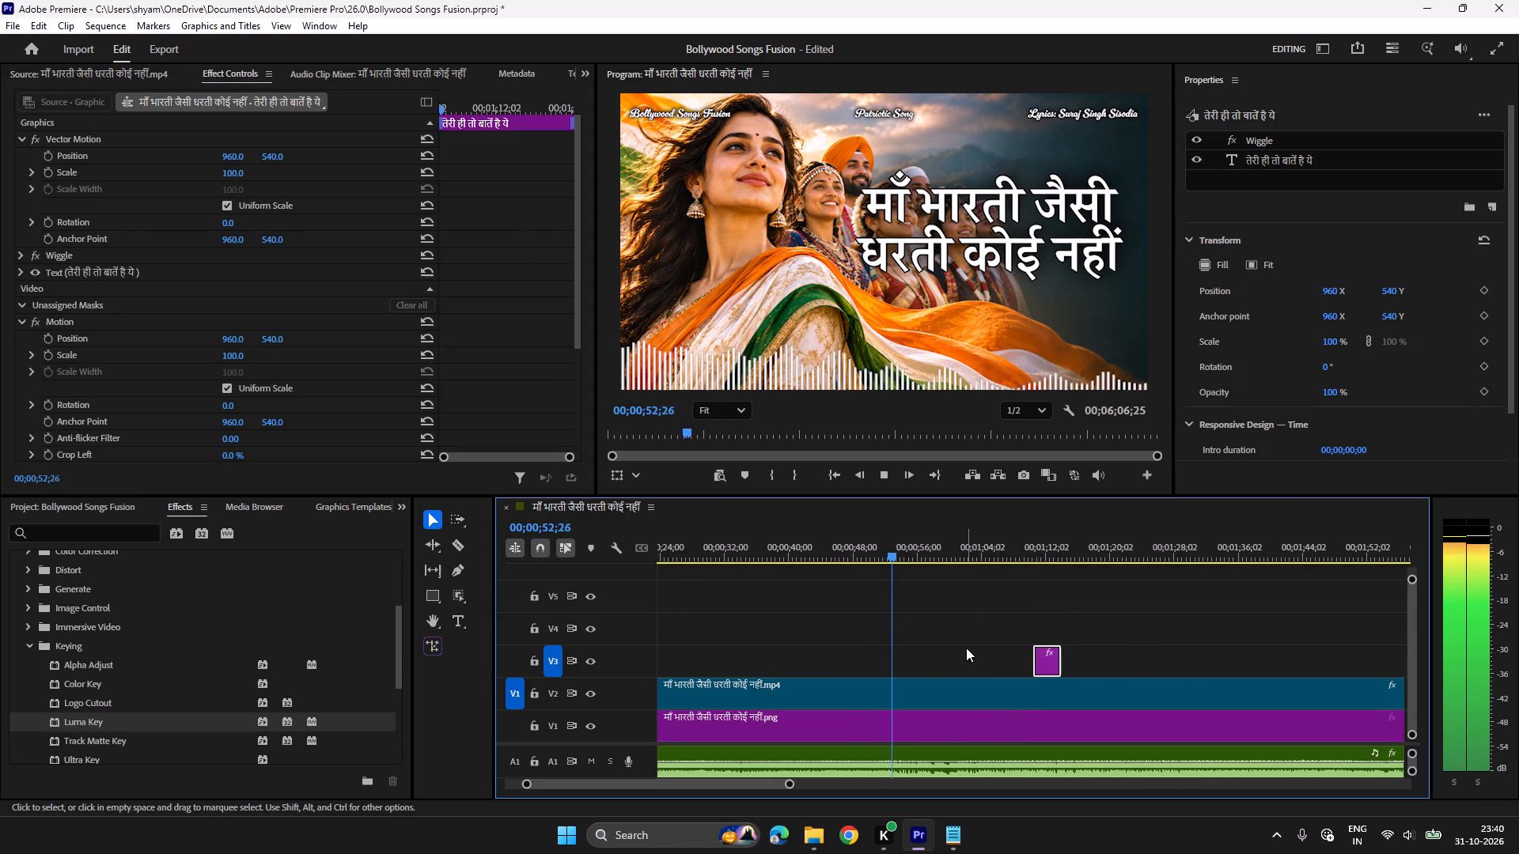
pyautogui.scroll(-3, 966, 648)
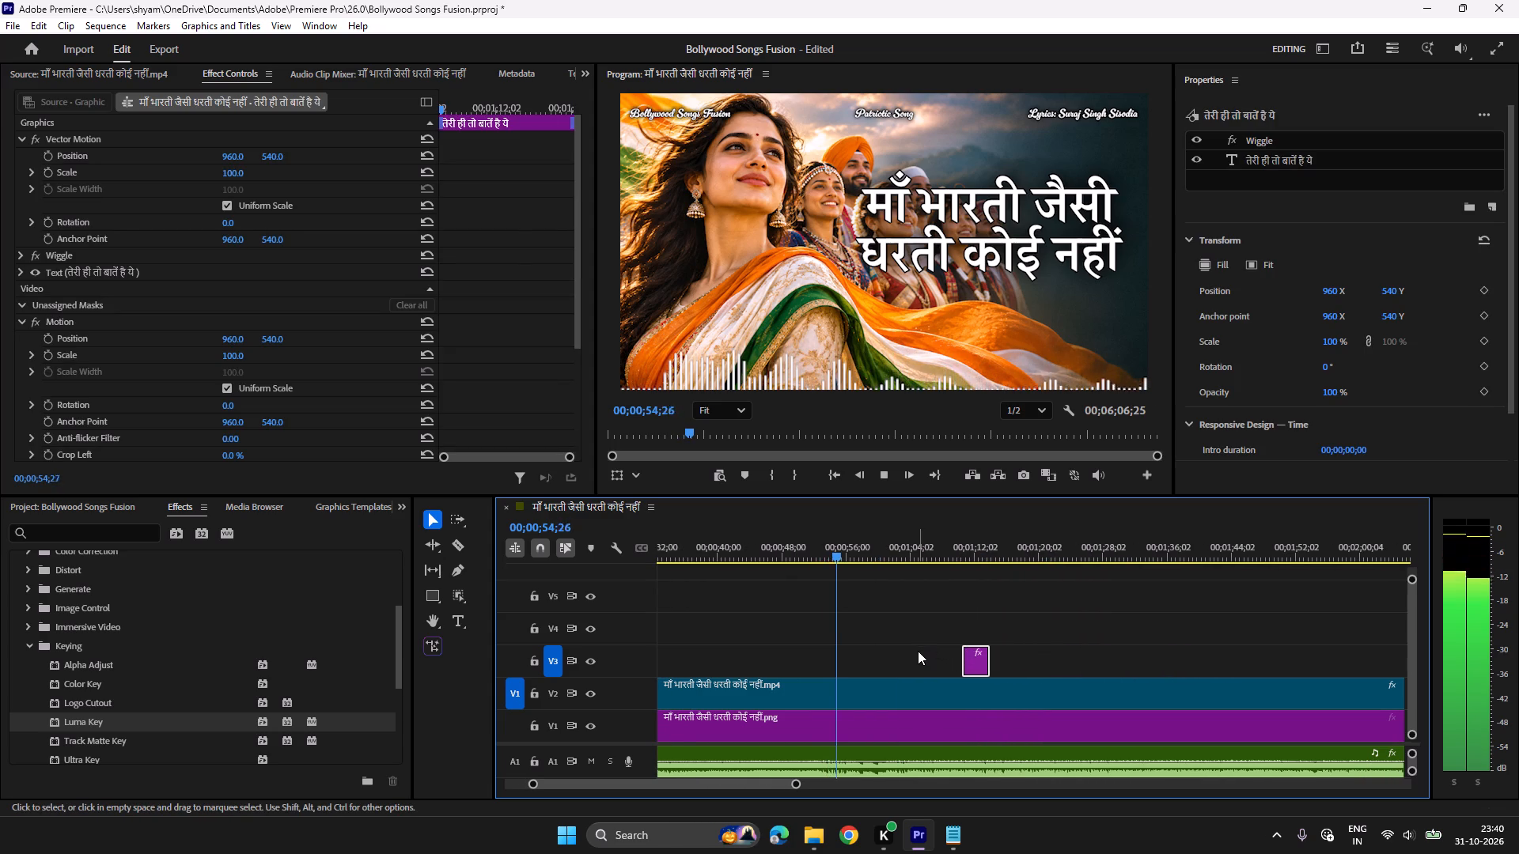
pyautogui.press('space')
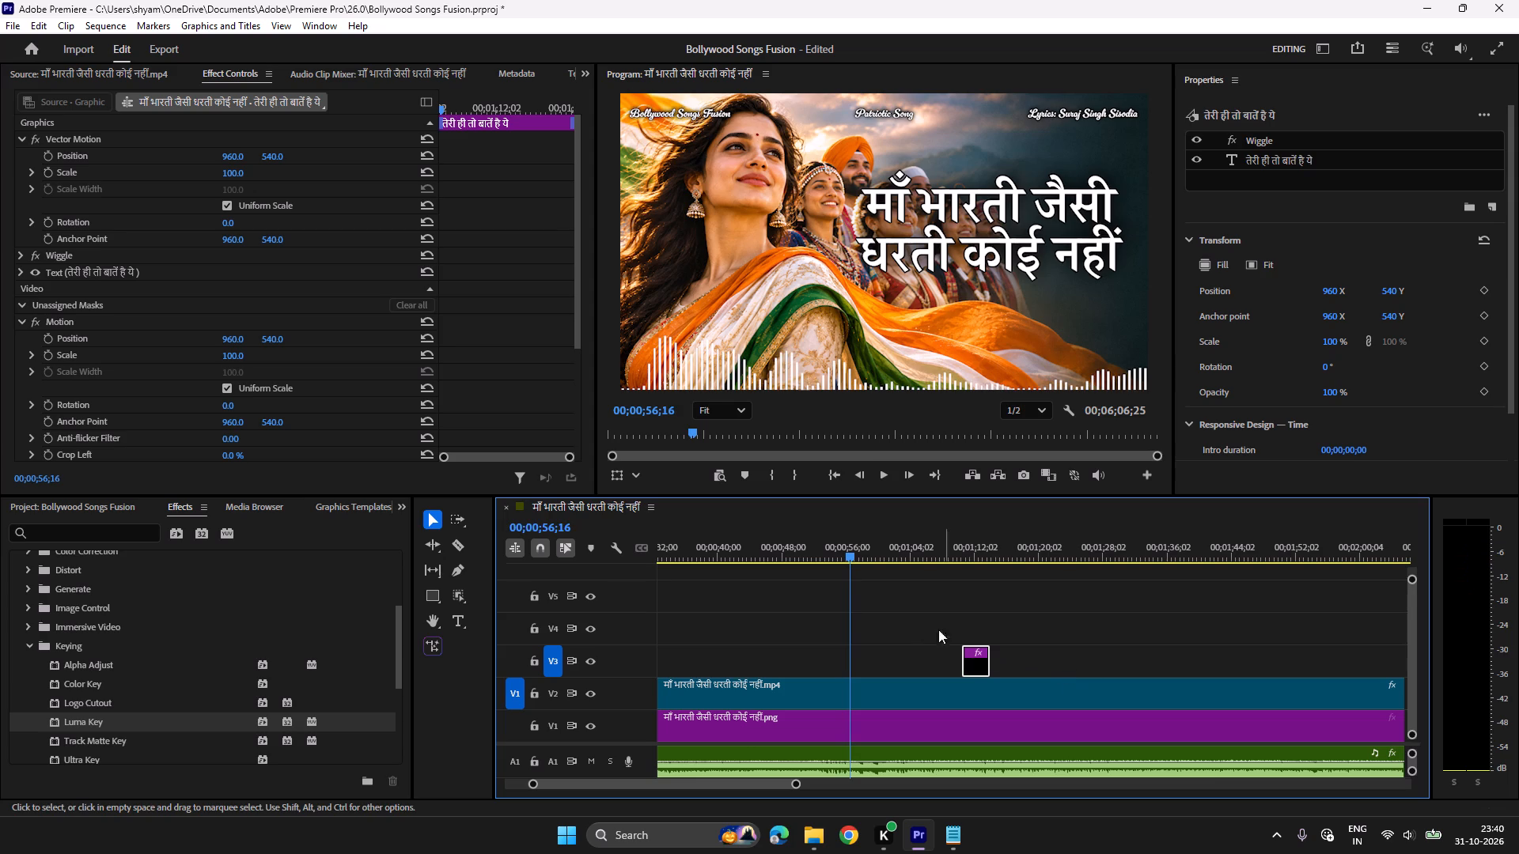
pyautogui.click(843, 552)
pyautogui.press('space')
pyautogui.press('space')
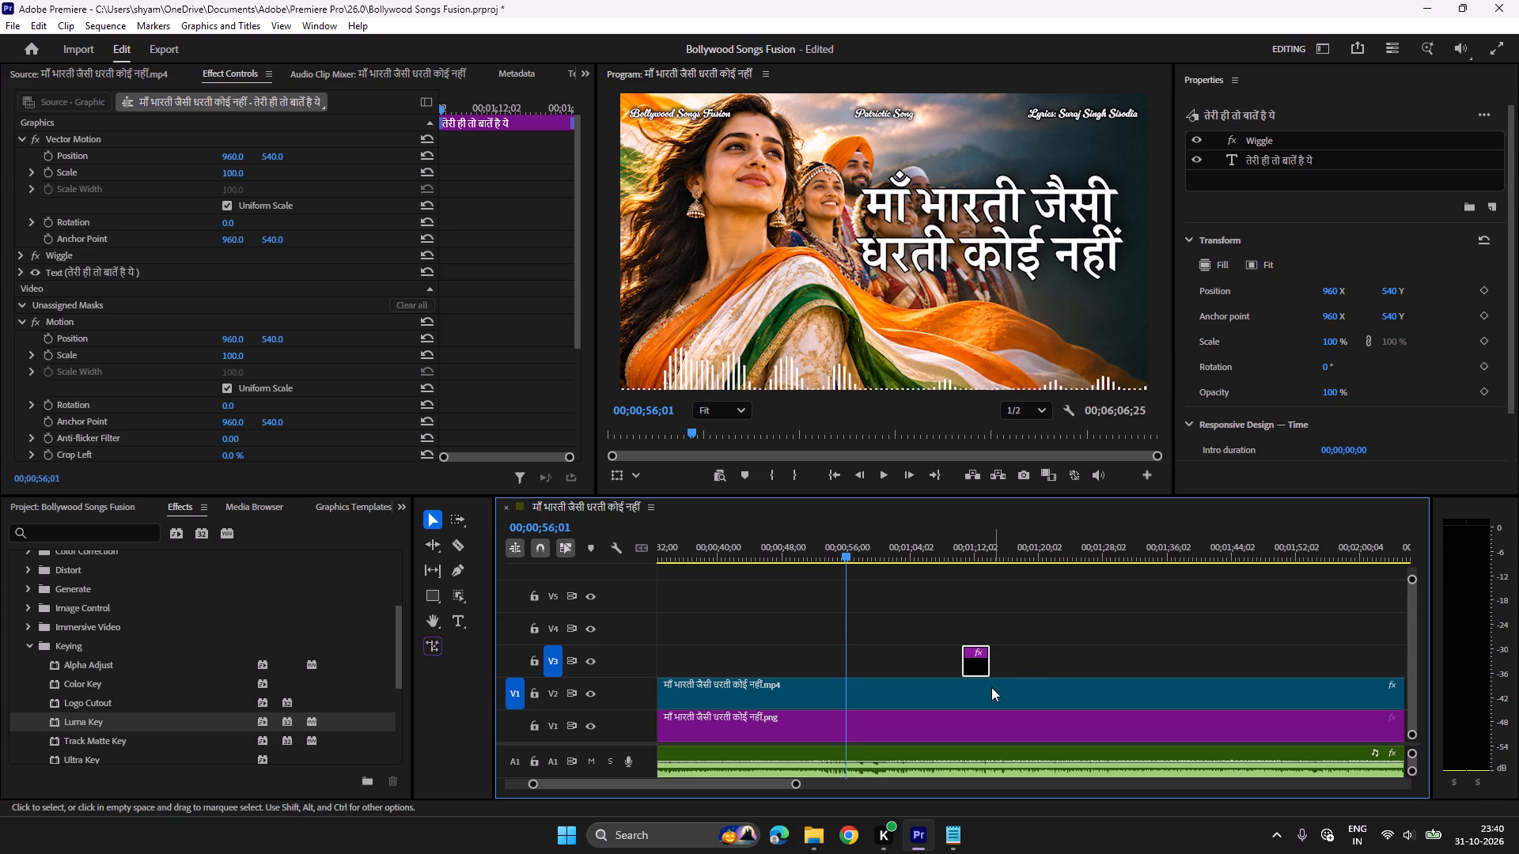
pyautogui.press('space')
pyautogui.press('space')
pyautogui.moveTo(976, 664); pyautogui.dragTo(871, 664)
# Replace the text graphic's wording with the line "तेरे जैसी कोई माँ और नहीं" copied from the Notepad lyrics file.
pyautogui.click(960, 834)
pyautogui.scroll(4, 1087, 353)
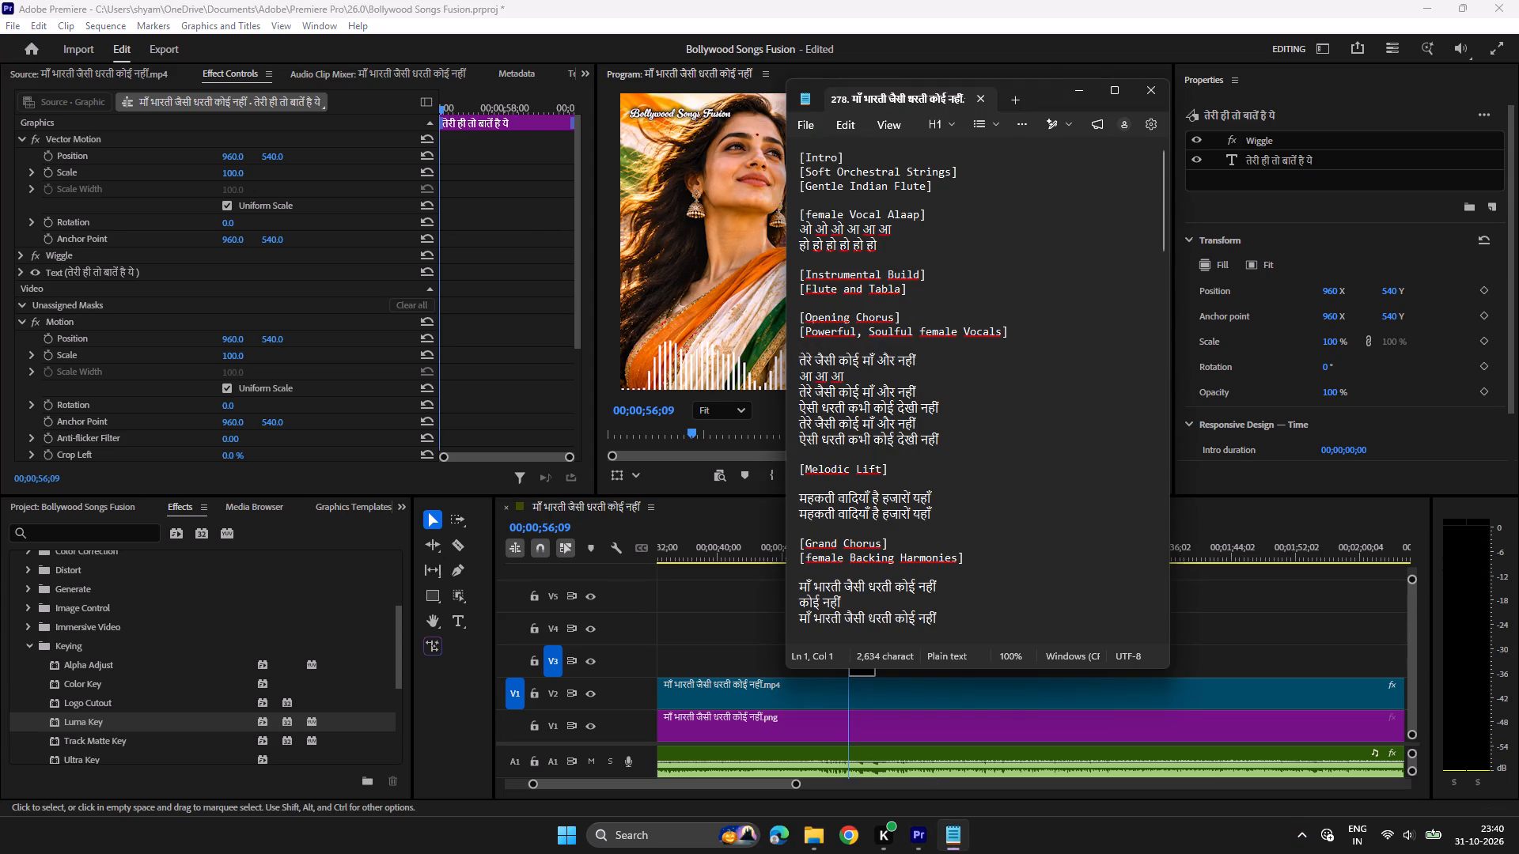
pyautogui.moveTo(938, 358); pyautogui.dragTo(766, 357)
pyautogui.hotkey('ctrl', 'c')
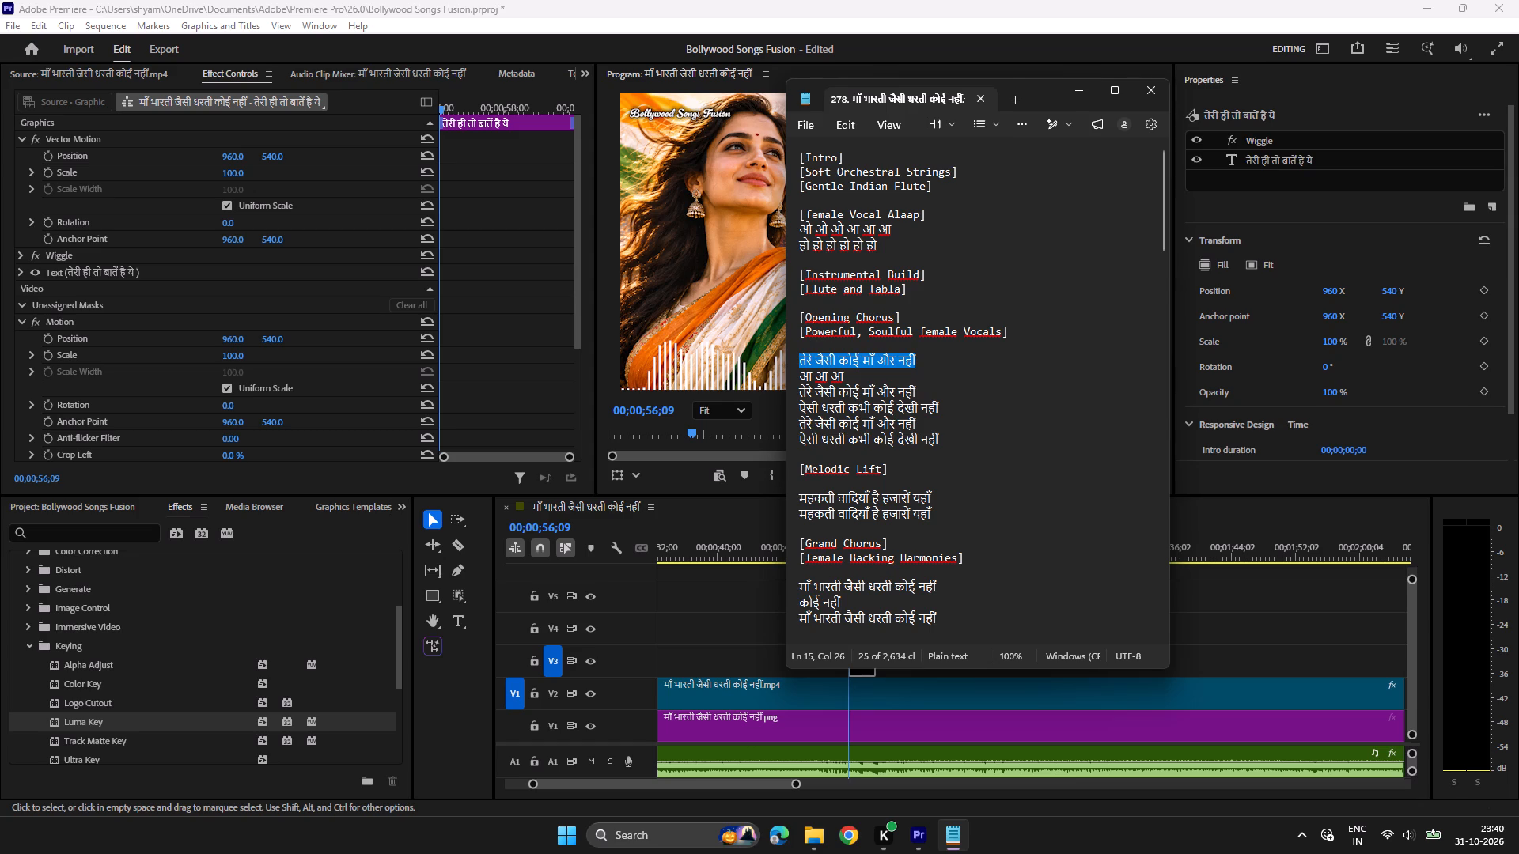
pyautogui.click(919, 837)
pyautogui.click(867, 535)
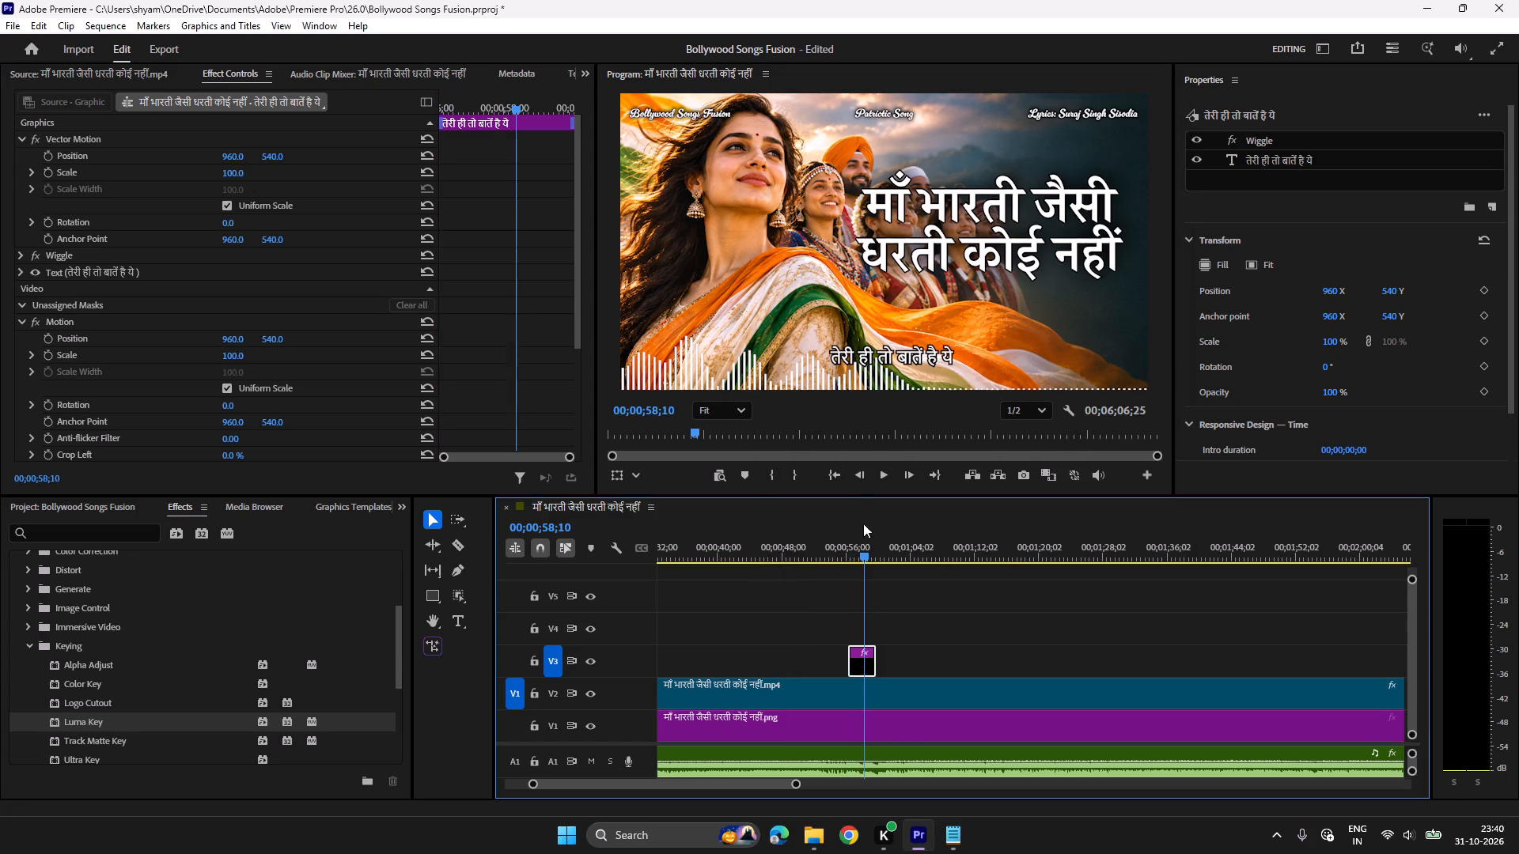
pyautogui.press('t')
pyautogui.click(885, 358)
pyautogui.hotkey('ctrl', 'a')
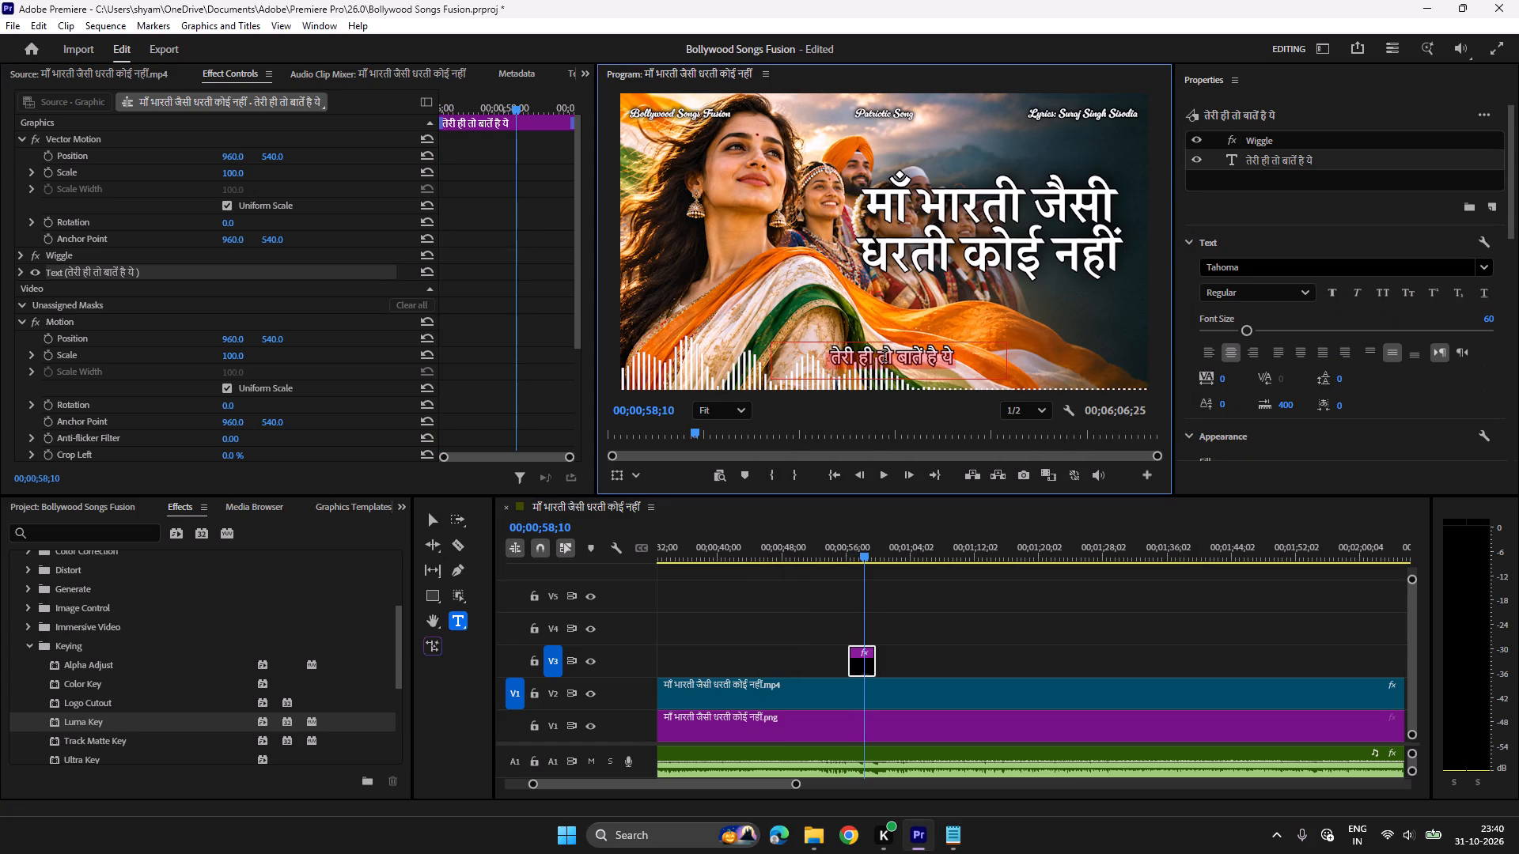
pyautogui.hotkey('ctrl', 'v')
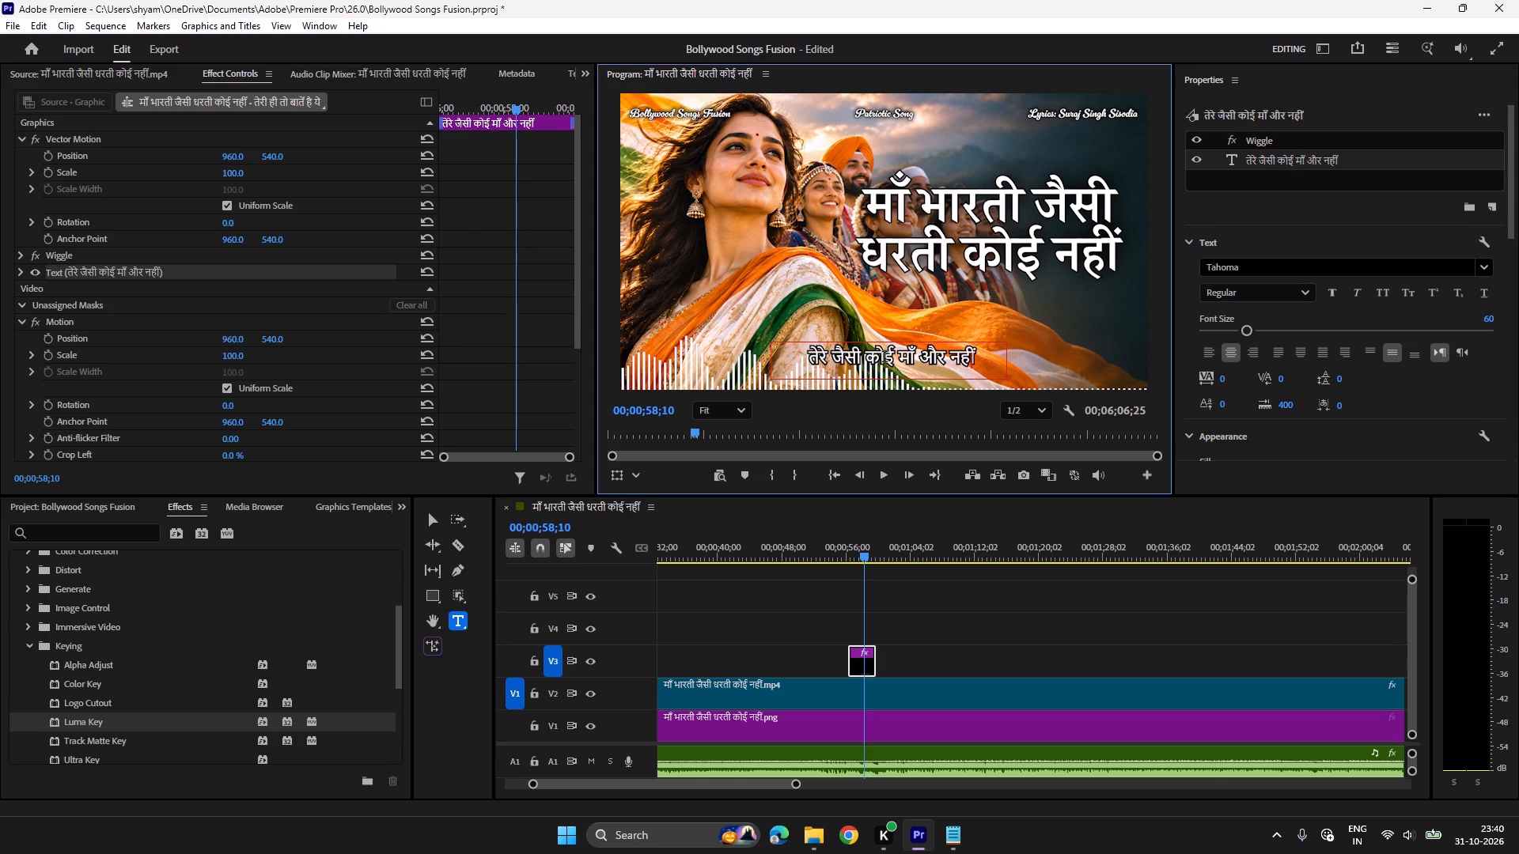
pyautogui.press('space')
# Play back the first lyric line and extend the end of its text clip to 00;01;02;01.
pyautogui.click(847, 531)
pyautogui.press('space')
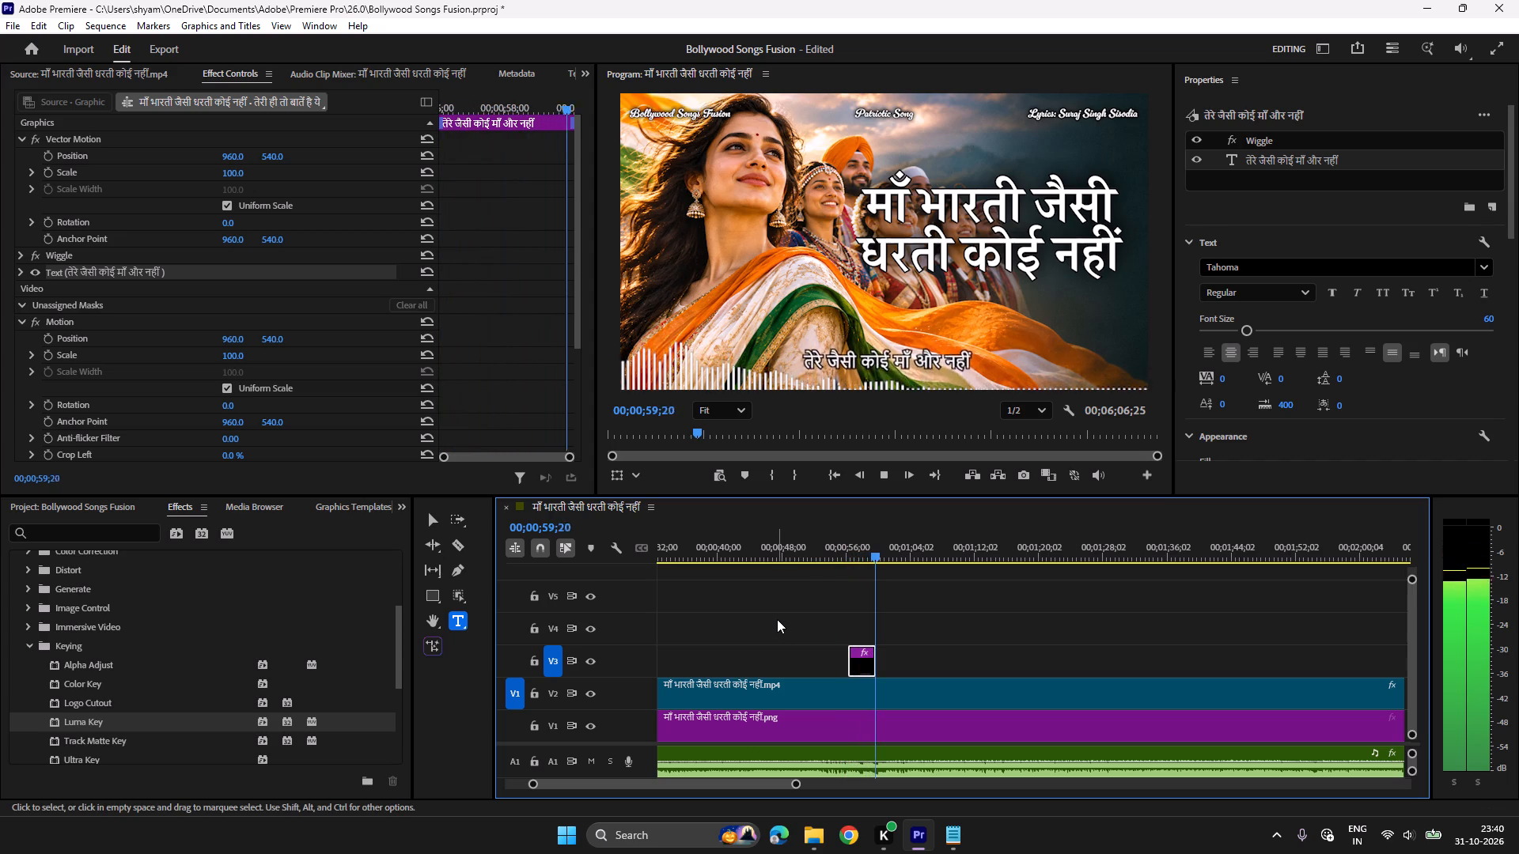
pyautogui.press('space')
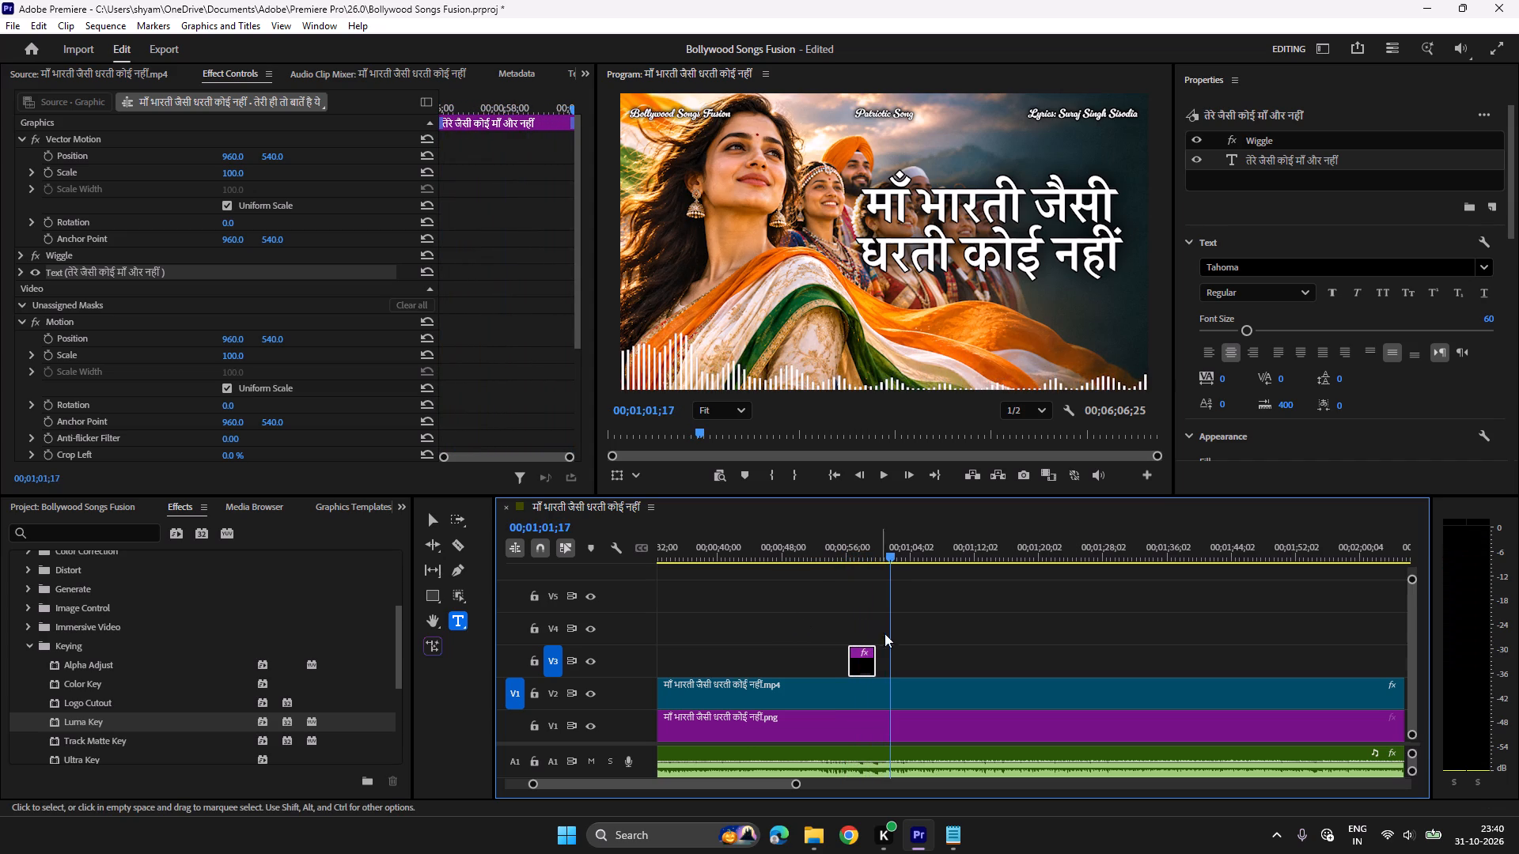
pyautogui.press('space')
pyautogui.press('space')
pyautogui.moveTo(874, 655); pyautogui.dragTo(889, 656)
# Play through to the repeated line and paste a copy of the text clip on V3 at 00;01;07;10.
pyautogui.click(847, 553)
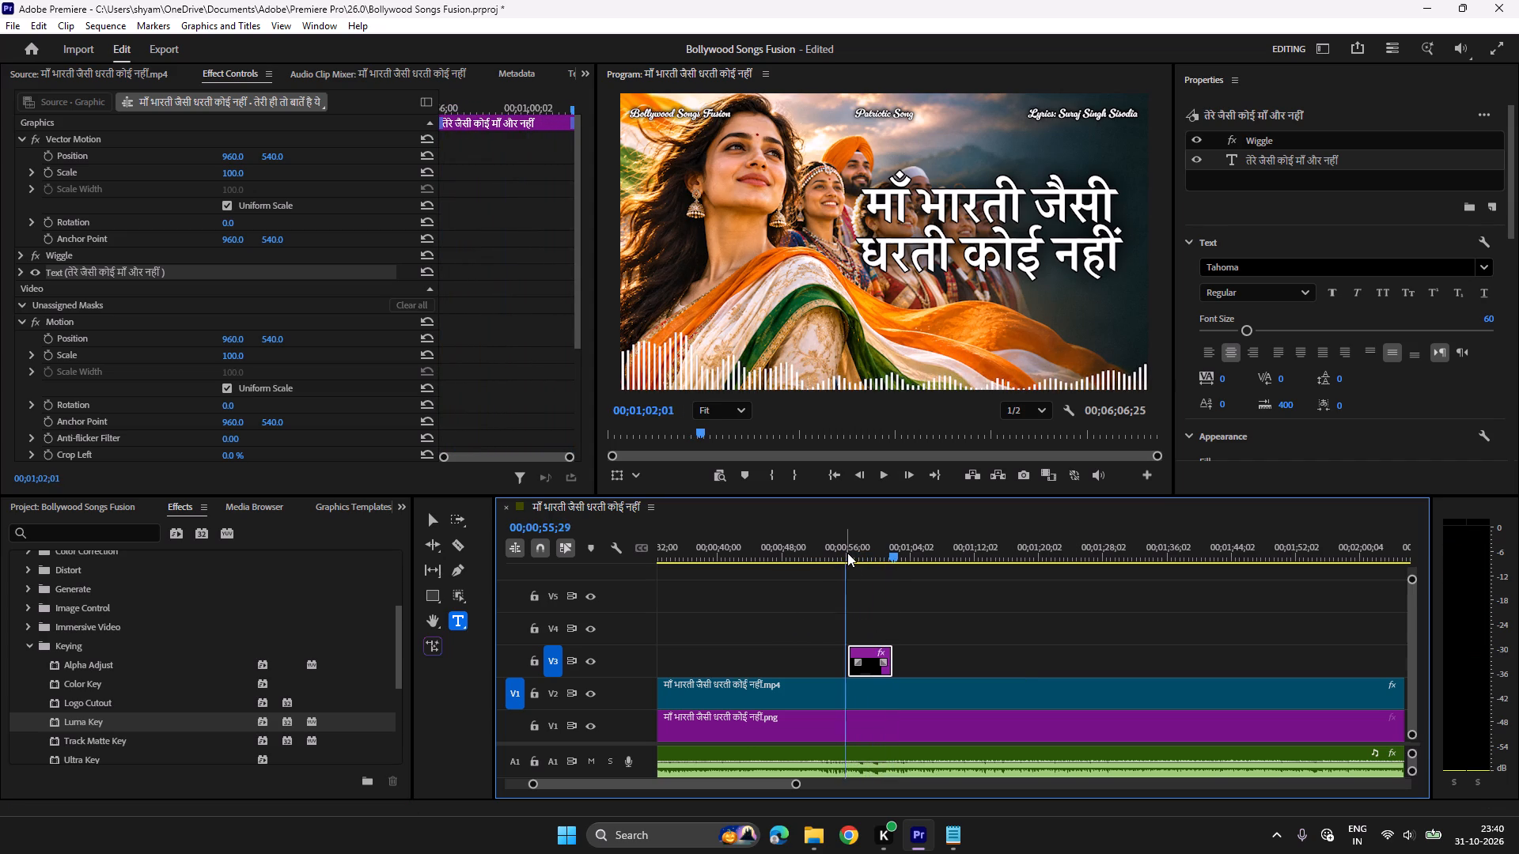
pyautogui.press('space')
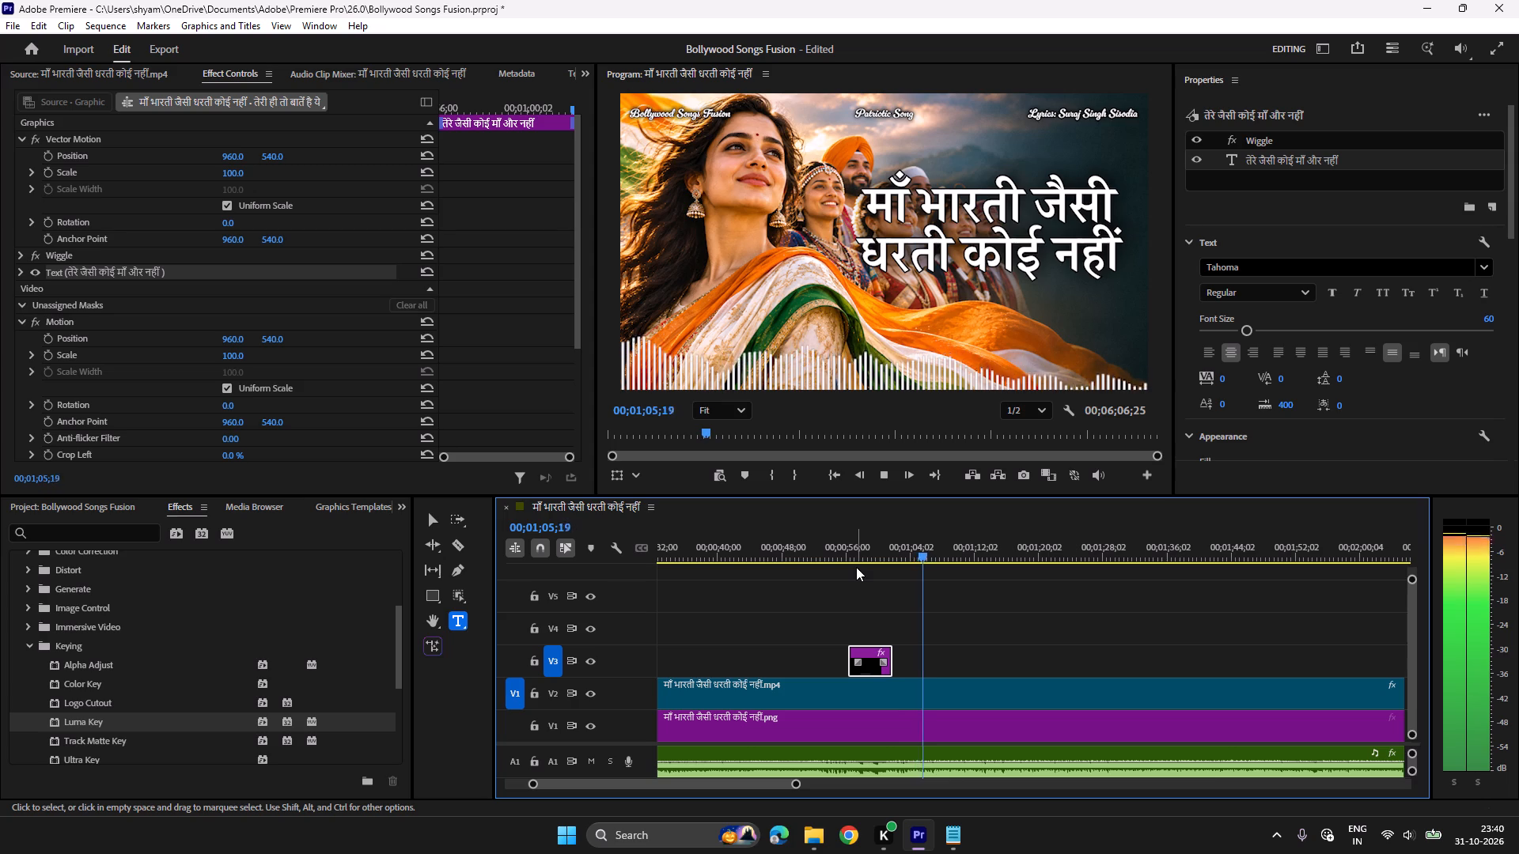
pyautogui.press('space')
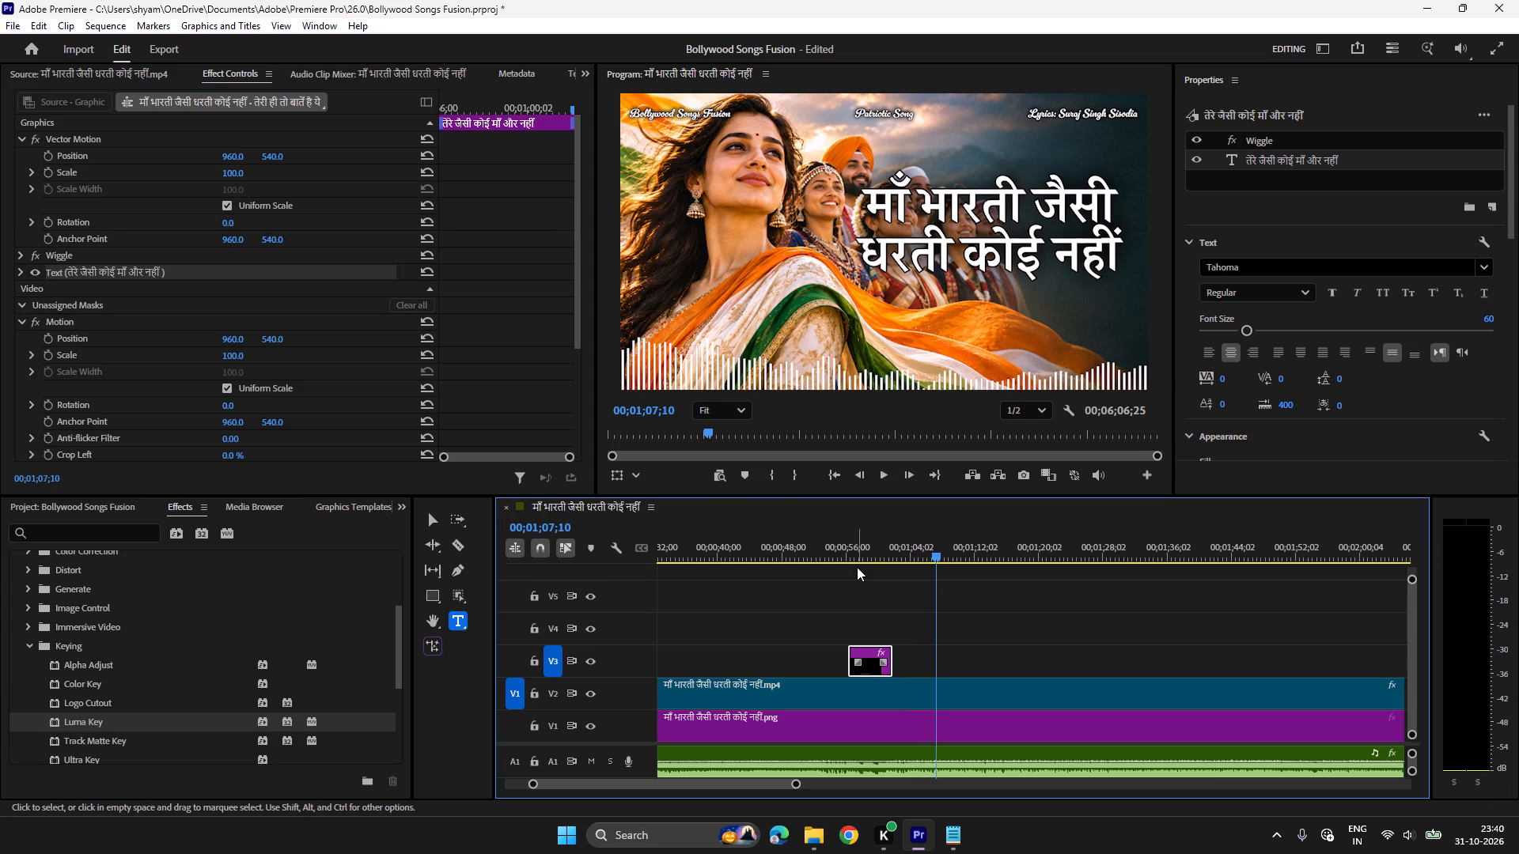
pyautogui.hotkey('ctrl', 'c')
pyautogui.hotkey('ctrl', 'v')
# Play back the second lyric clip and paste another copy of it on V3 at 00;01;13;29.
pyautogui.scroll(1, 918, 566)
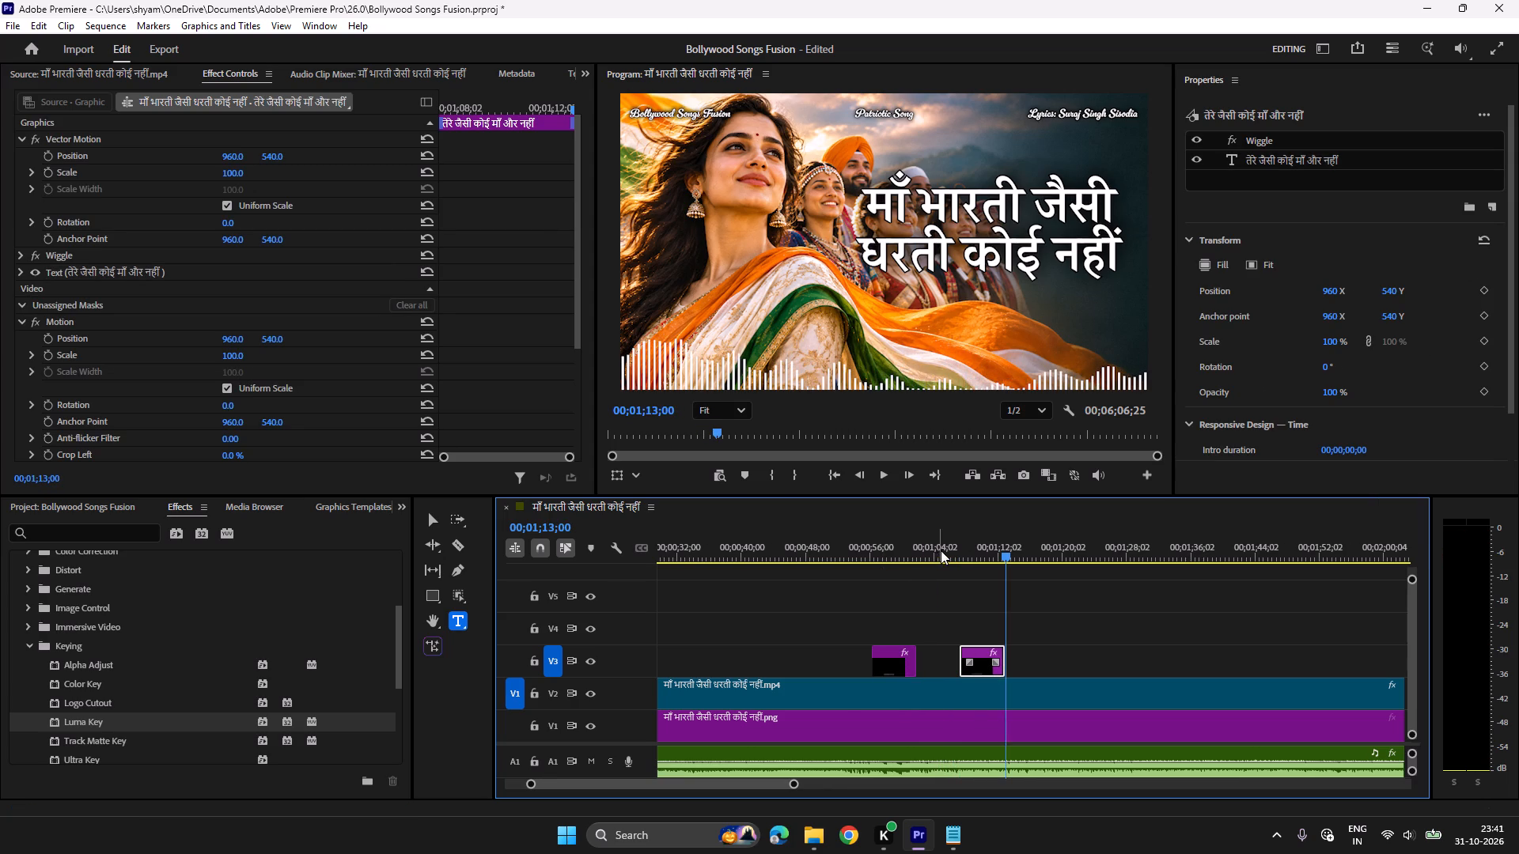
pyautogui.click(941, 550)
pyautogui.press('space')
pyautogui.scroll(-5, 968, 569)
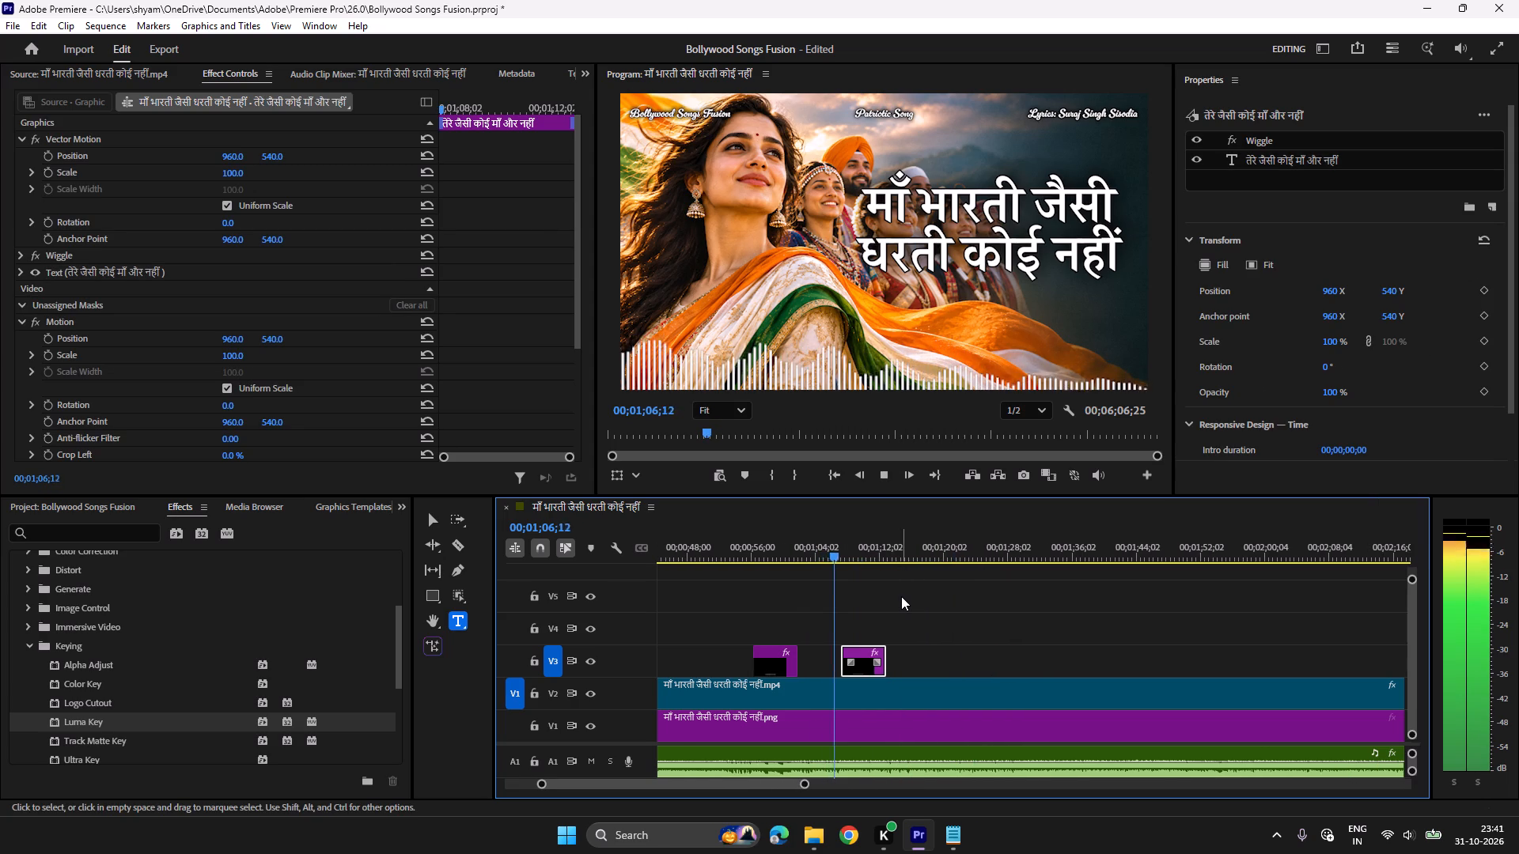
pyautogui.scroll(-1, 901, 596)
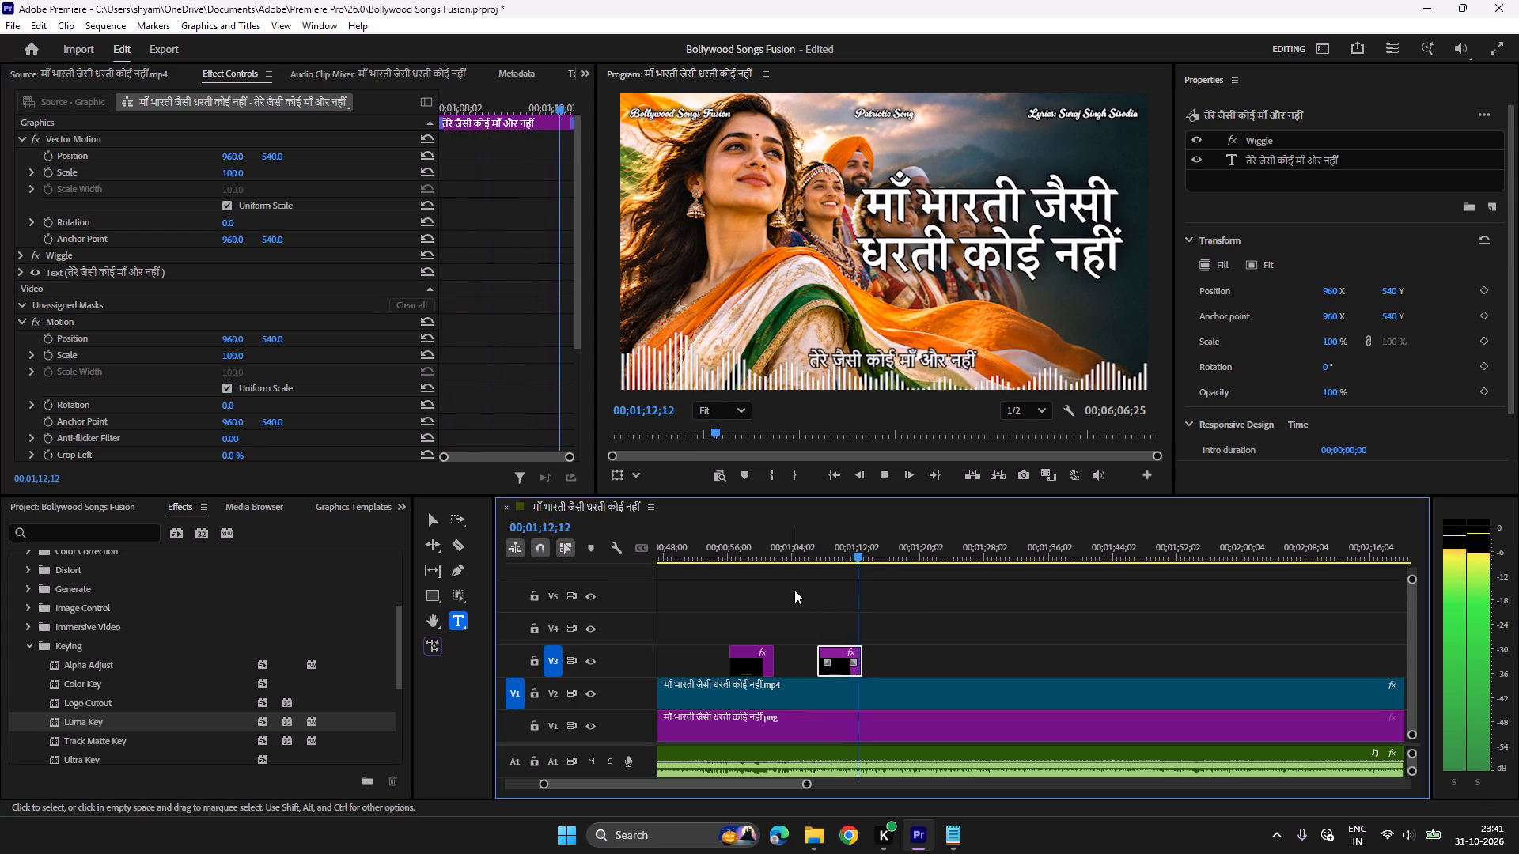
pyautogui.press('space')
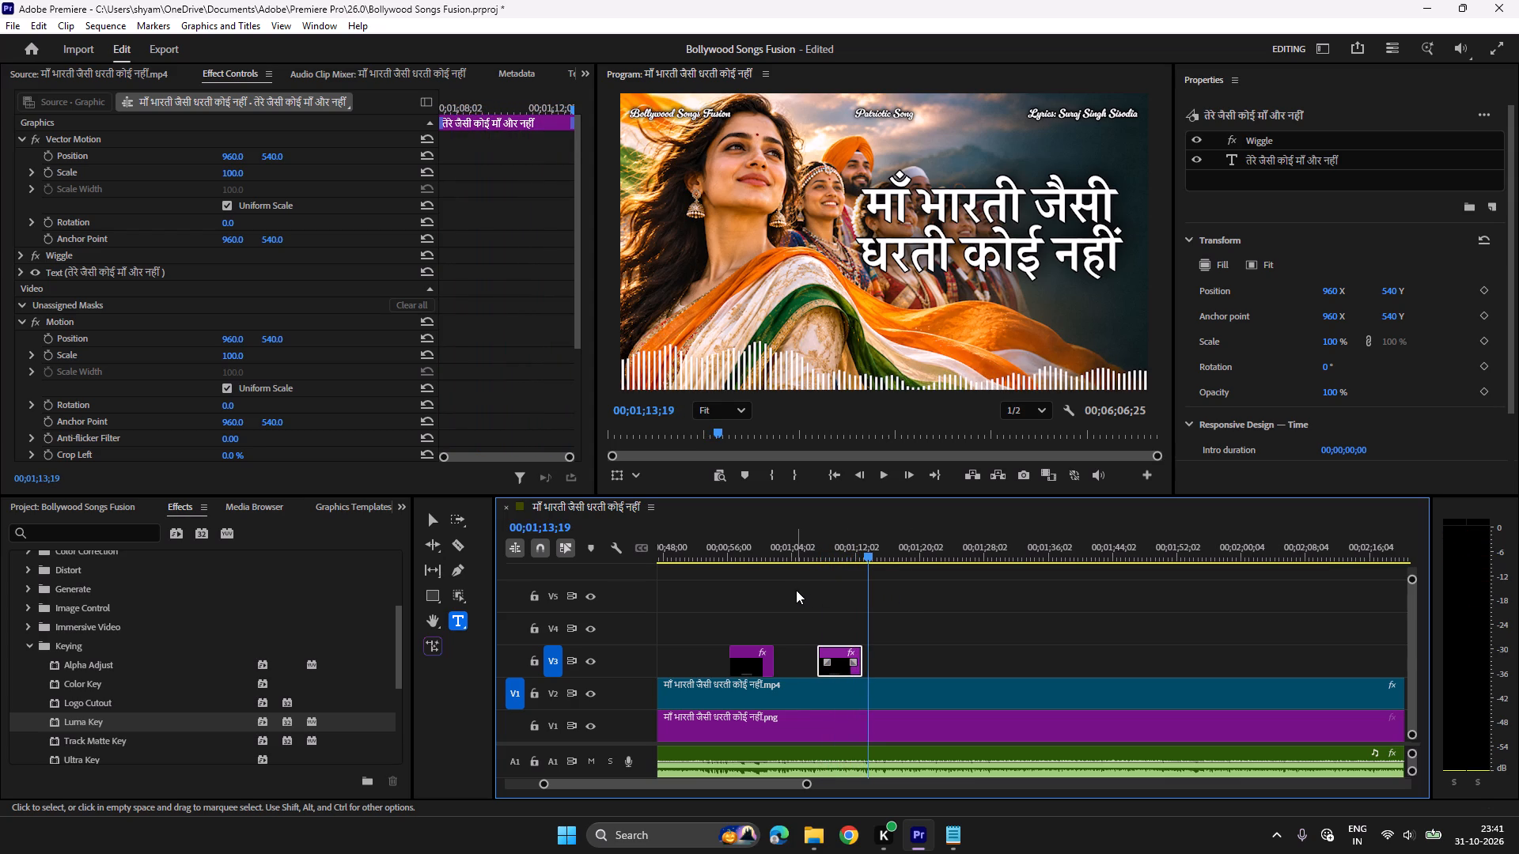
pyautogui.press('space')
pyautogui.press('space')
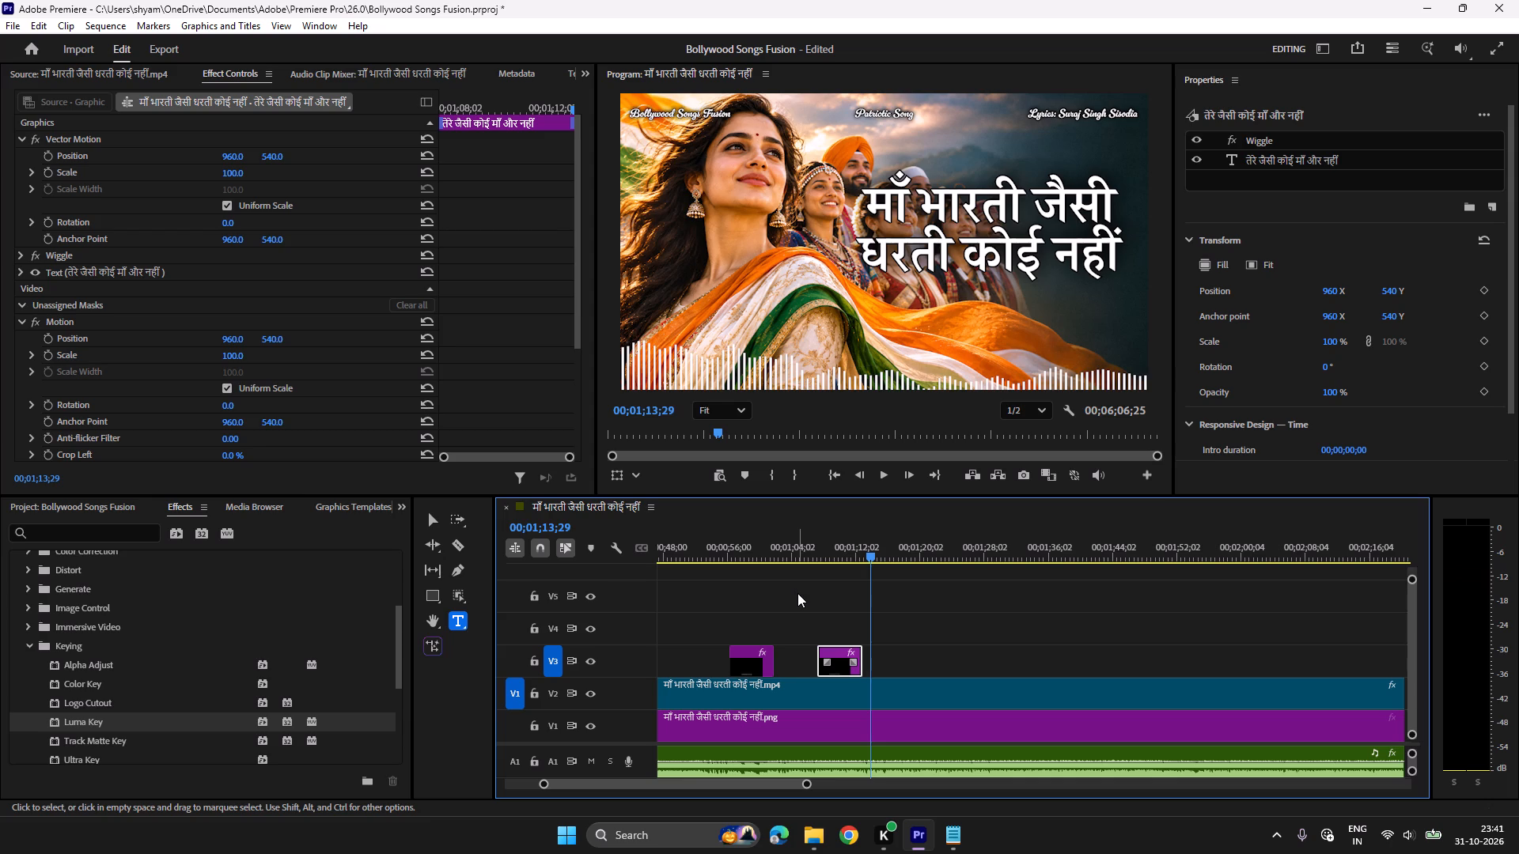
pyautogui.hotkey('ctrl', 'c')
pyautogui.hotkey('ctrl', 'v')
# Replace the third lyric clip's text with "ऐसी धरती कभी कोई देखी नहीं" copied from the Notepad lyrics file.
pyautogui.click(949, 842)
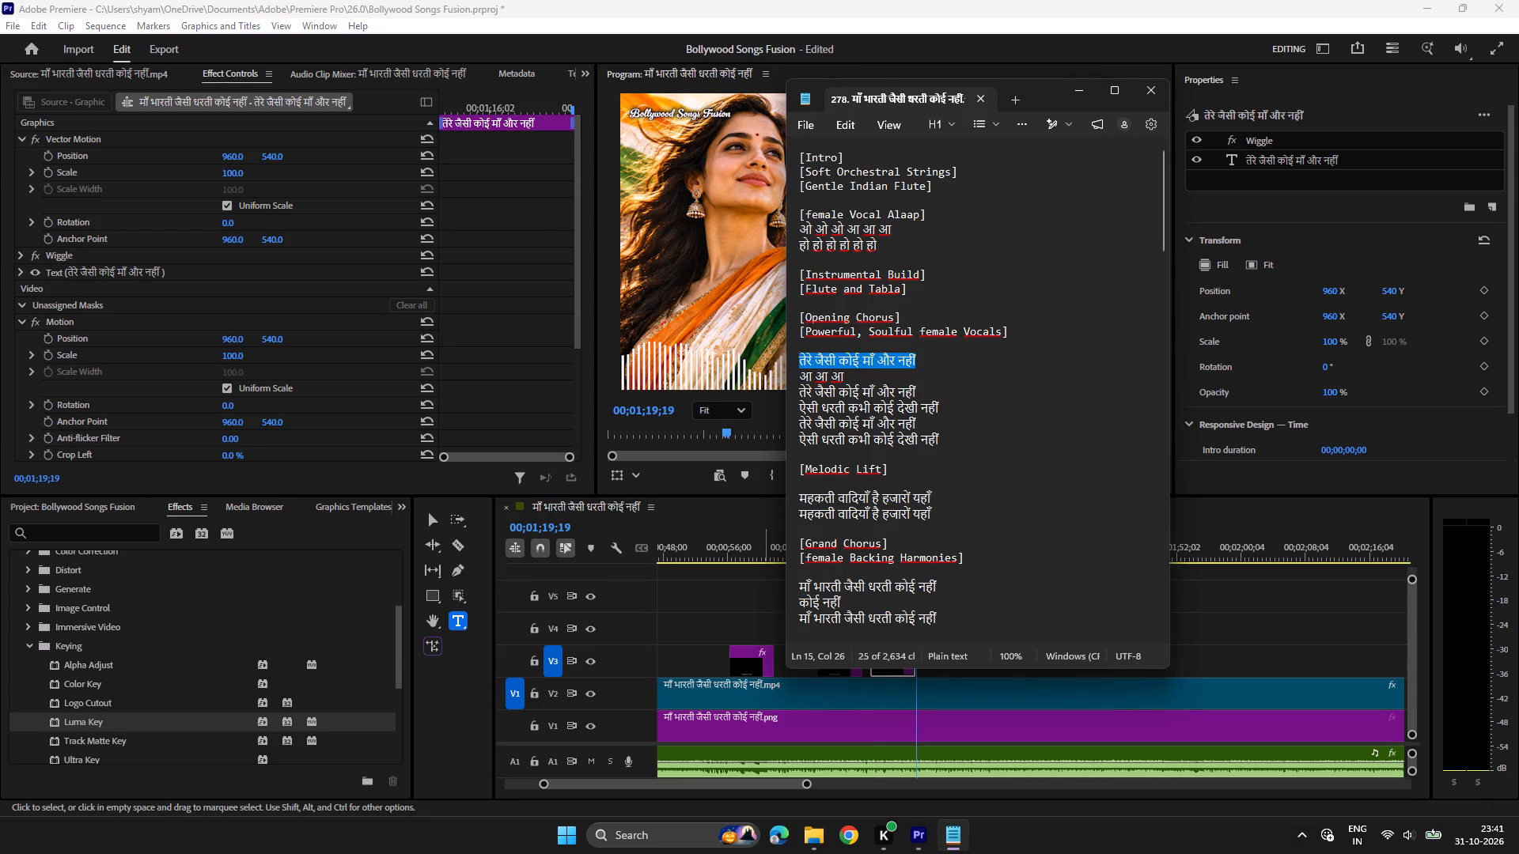
pyautogui.moveTo(949, 406); pyautogui.dragTo(763, 405)
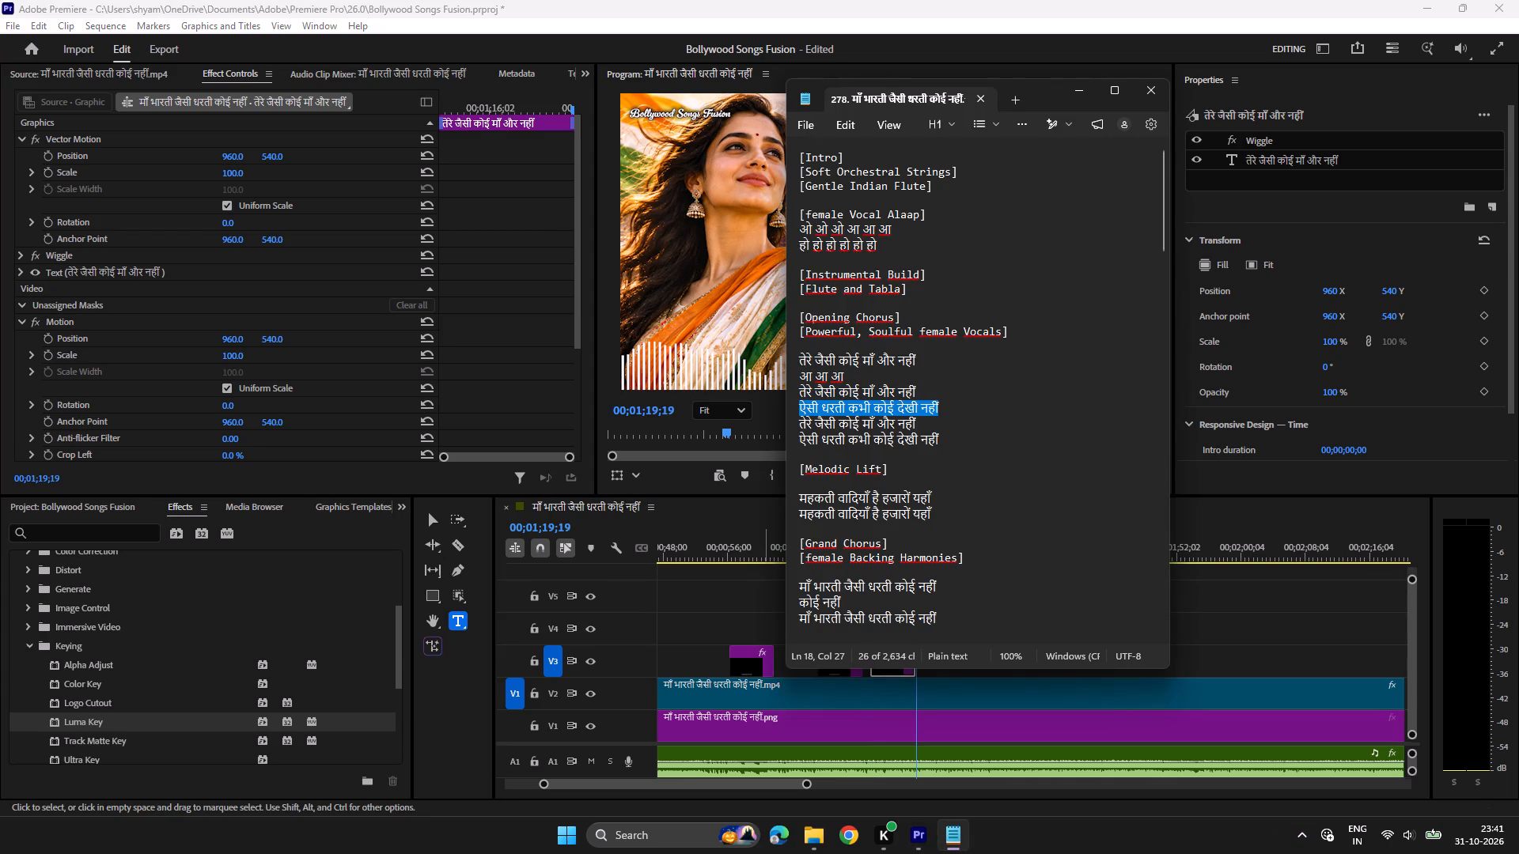
pyautogui.moveTo(763, 405); pyautogui.dragTo(759, 412)
pyautogui.hotkey('ctrl', 'c')
pyautogui.click(909, 838)
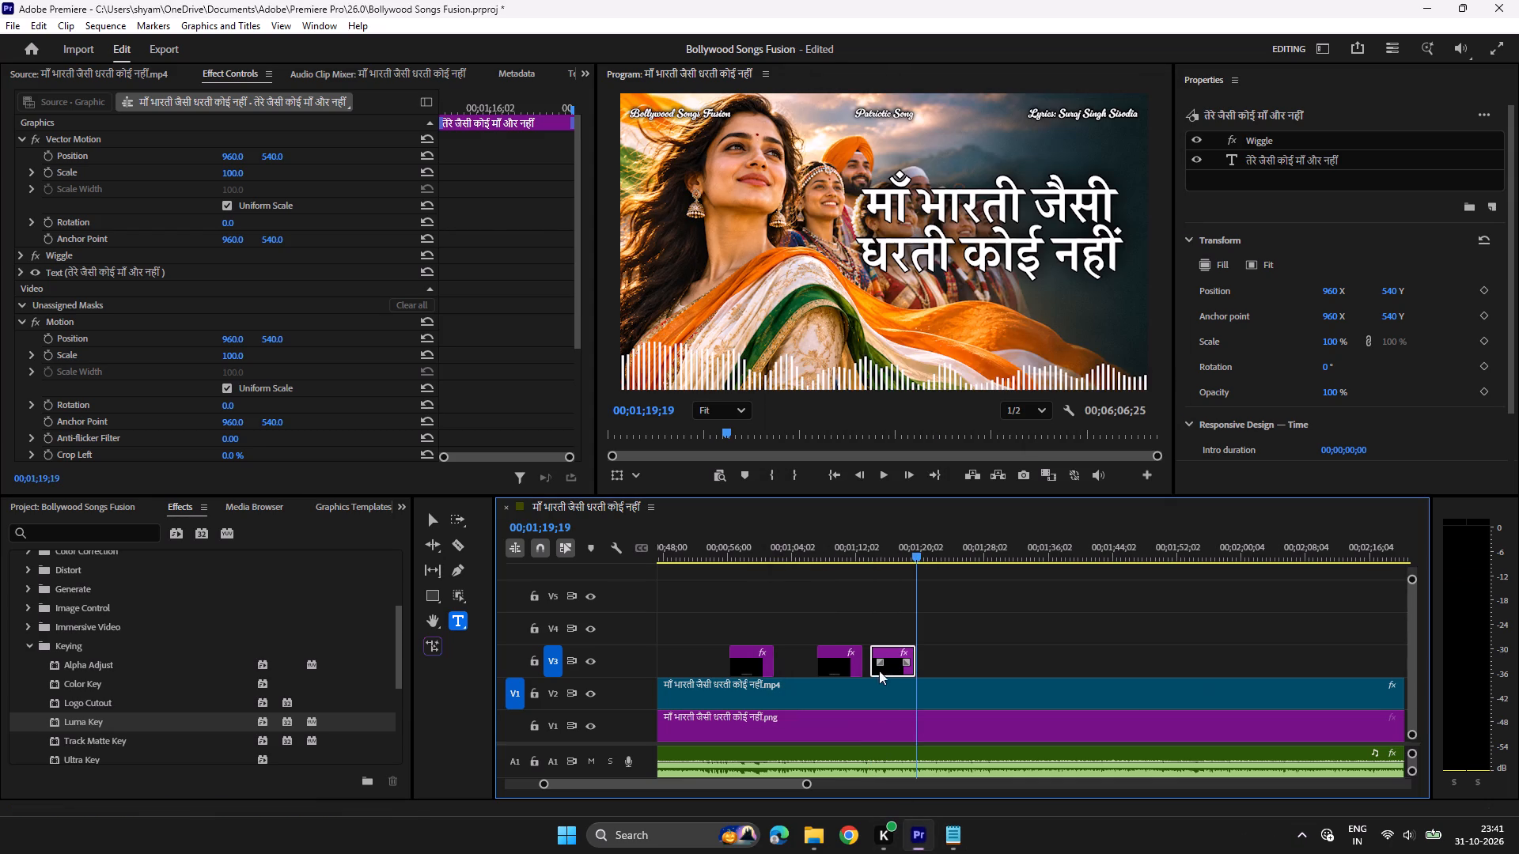
pyautogui.click(892, 543)
pyautogui.click(896, 351)
pyautogui.hotkey('ctrl', 'a')
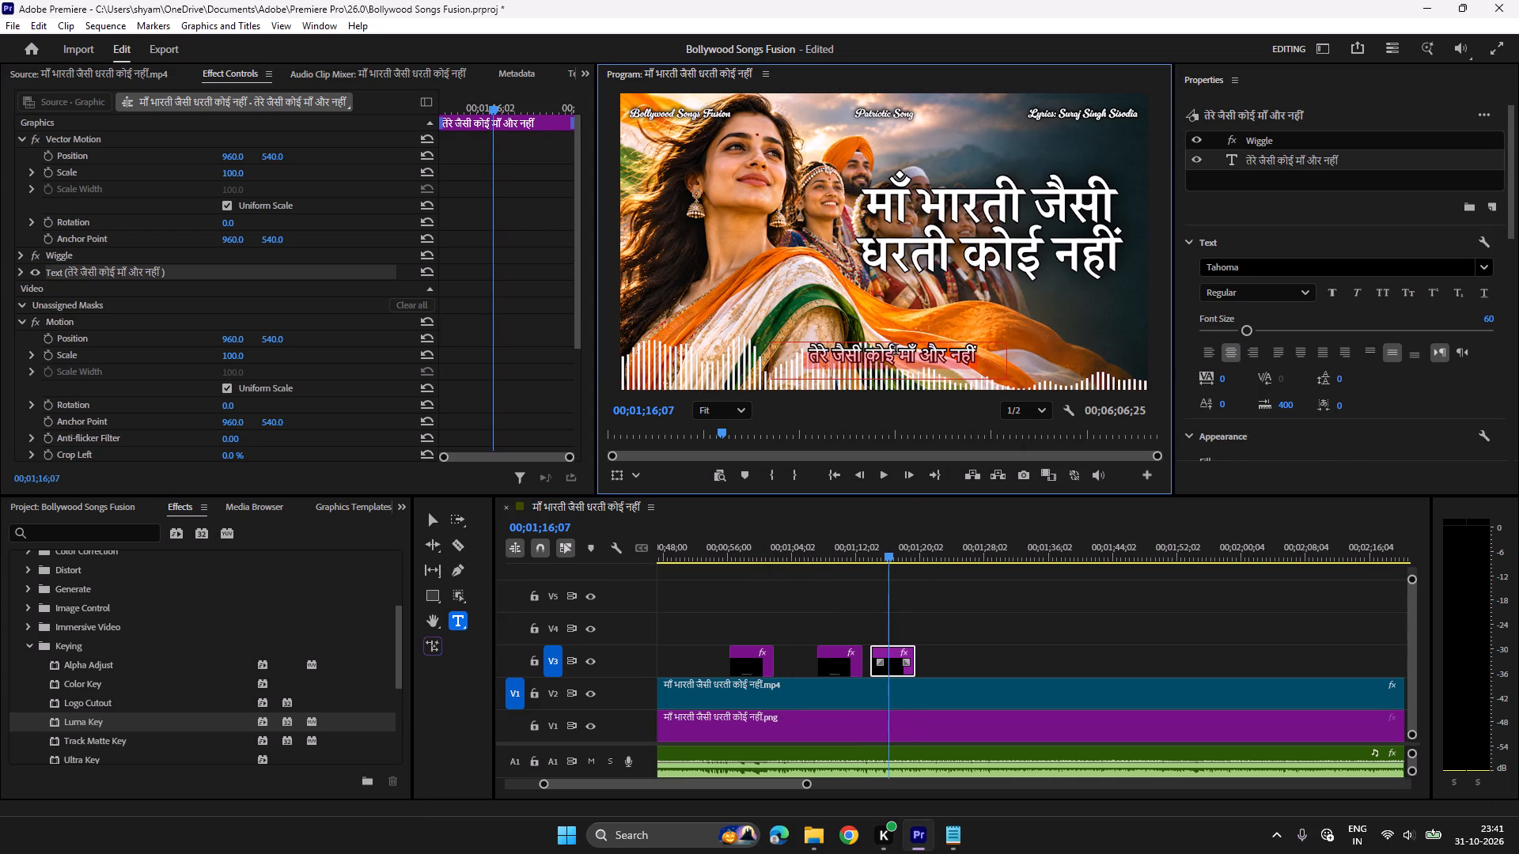
pyautogui.hotkey('ctrl', 'v')
# Check the third lyric's vocal timing by playing back, and shift its text clip to start at 00;01;13;23.
pyautogui.click(869, 546)
pyautogui.press('space')
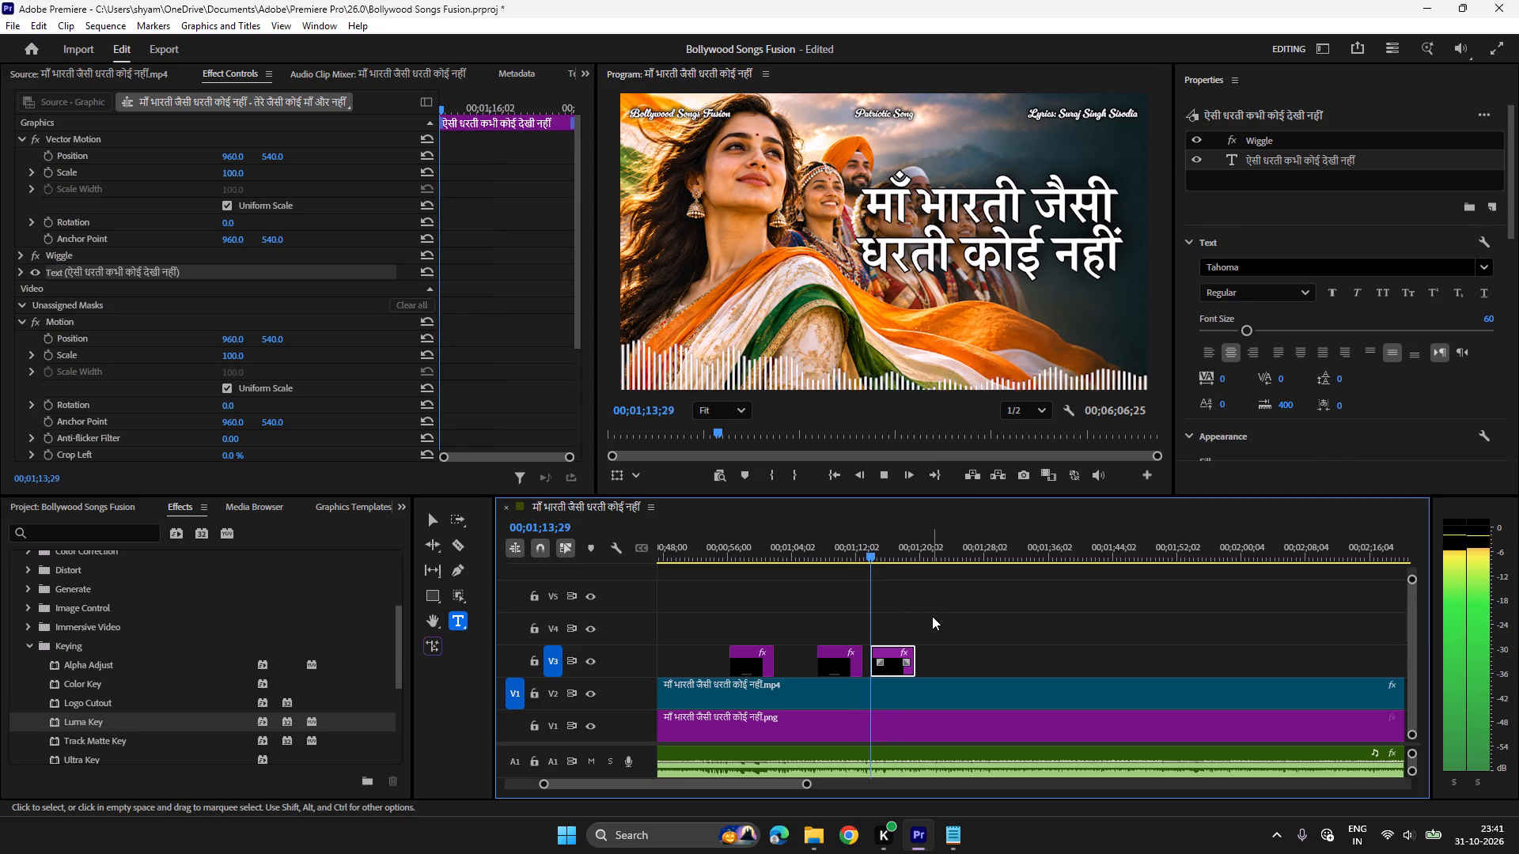
pyautogui.press('space')
pyautogui.click(860, 545)
pyautogui.press('space')
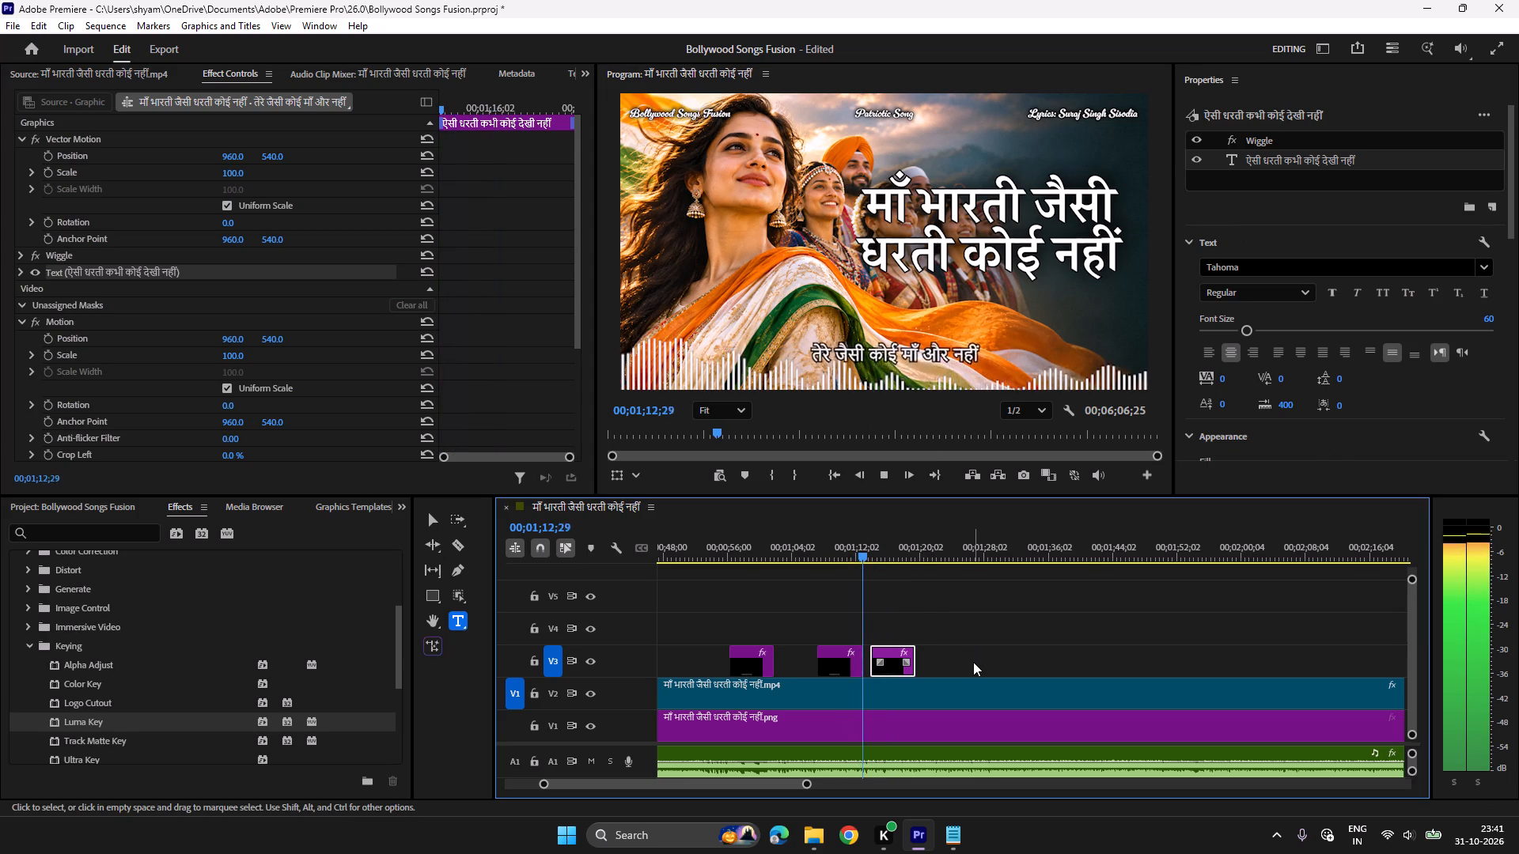
pyautogui.press('space')
pyautogui.press('space')
pyautogui.press('space')
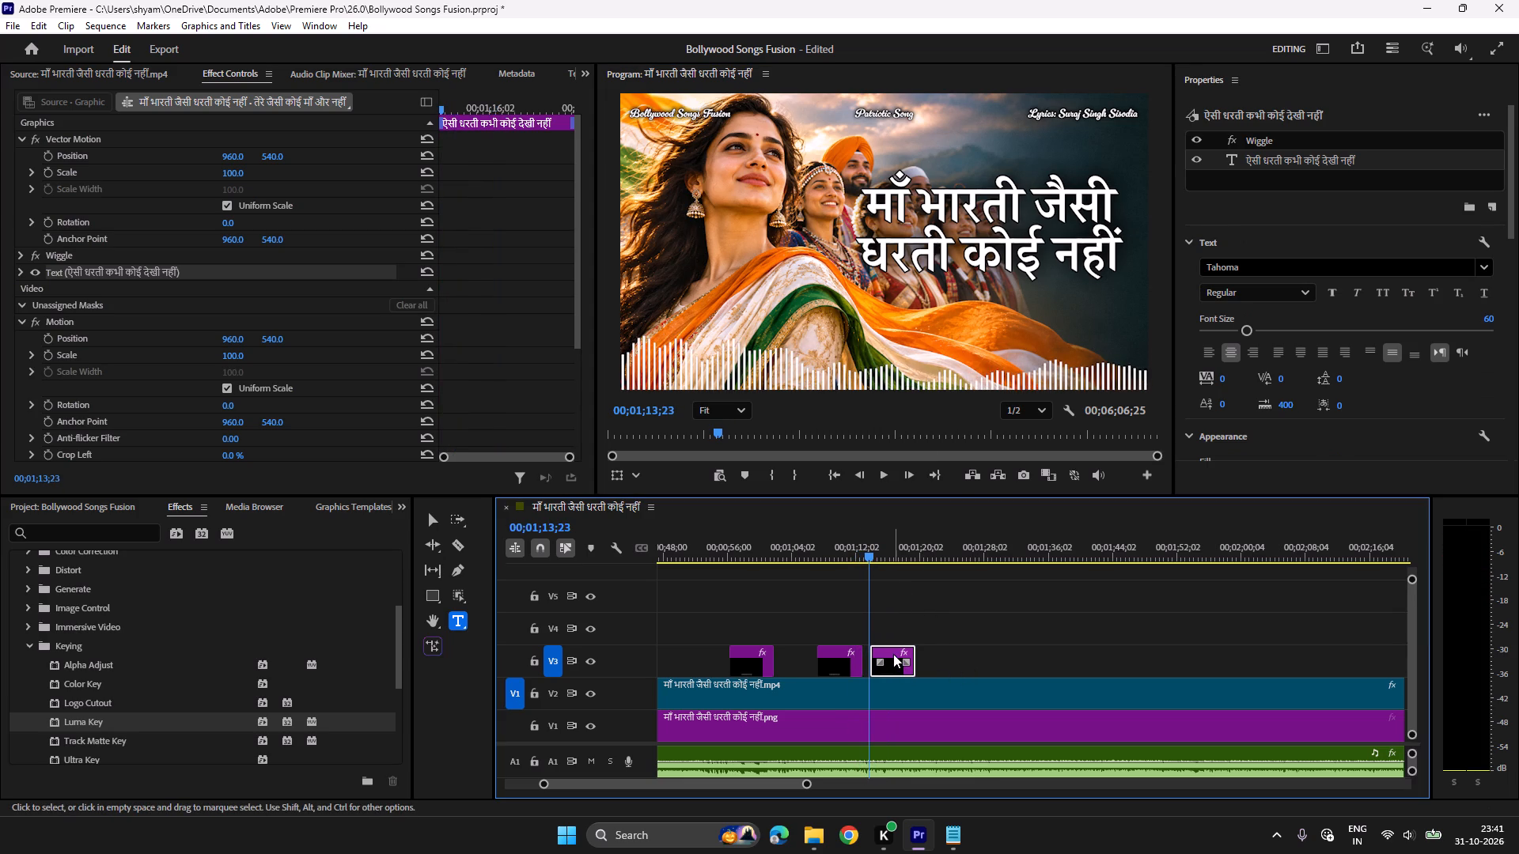
pyautogui.click(893, 654)
# Paste copies of the second and third lyric clips on V3 at 00;01;20;13 and play them back.
pyautogui.press('space')
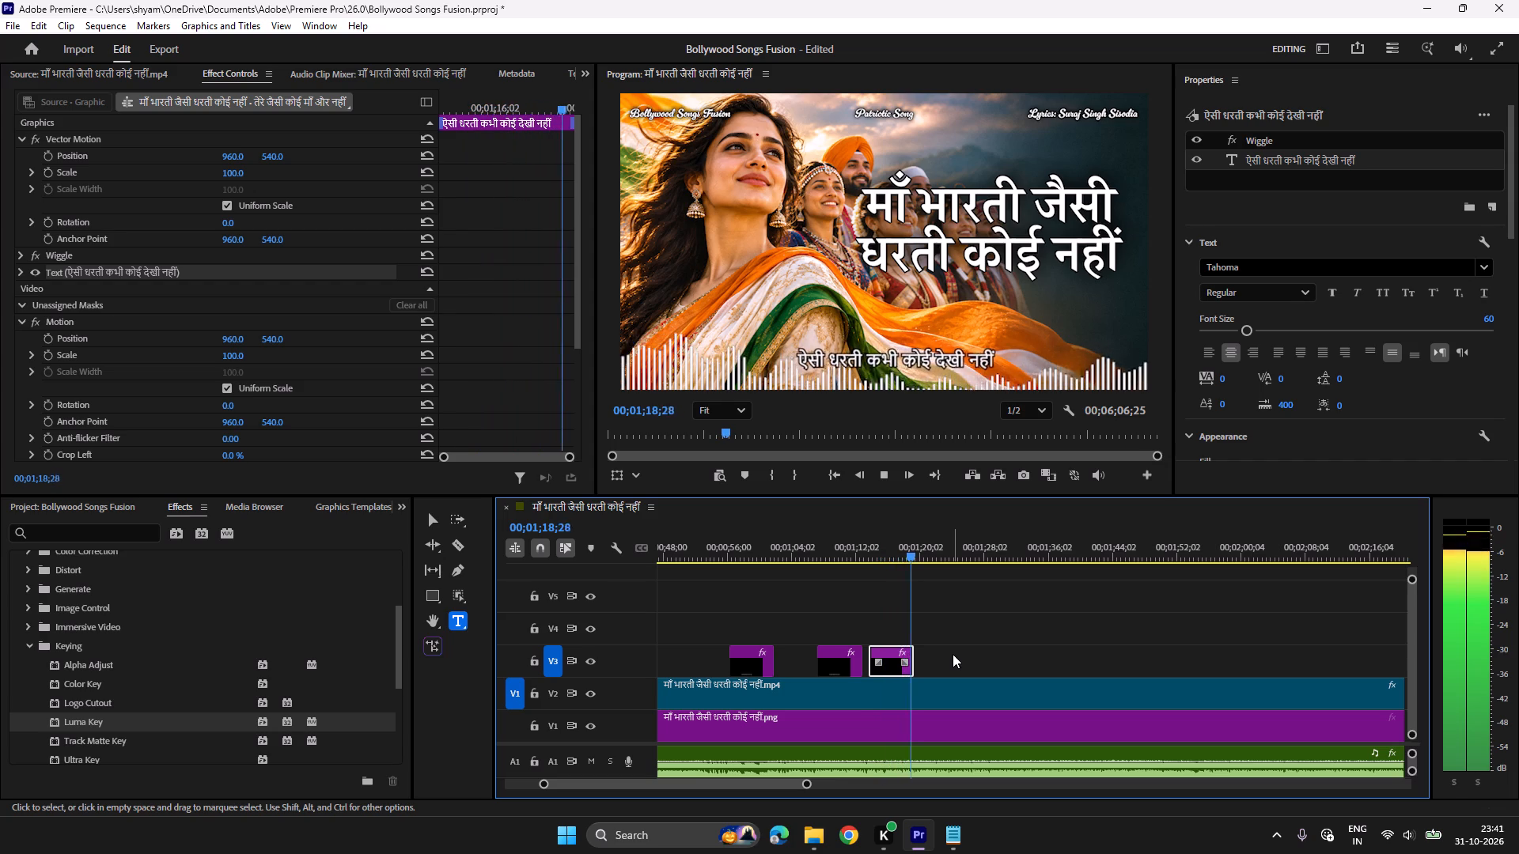
pyautogui.press('space')
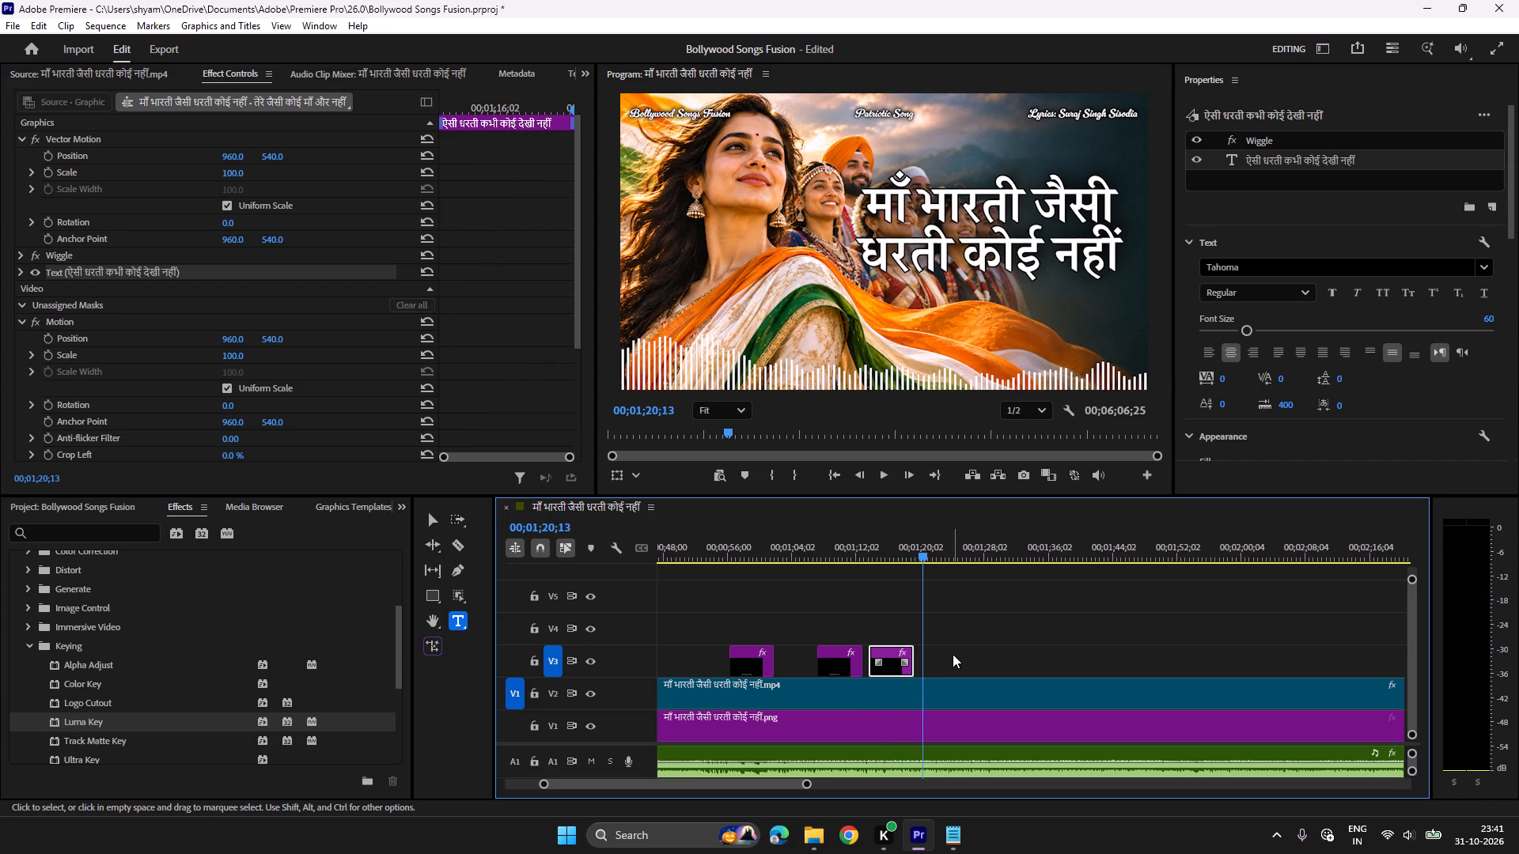
pyautogui.click(849, 667)
pyautogui.keyDown('shift'); pyautogui.click(899, 667); pyautogui.keyUp('shift')
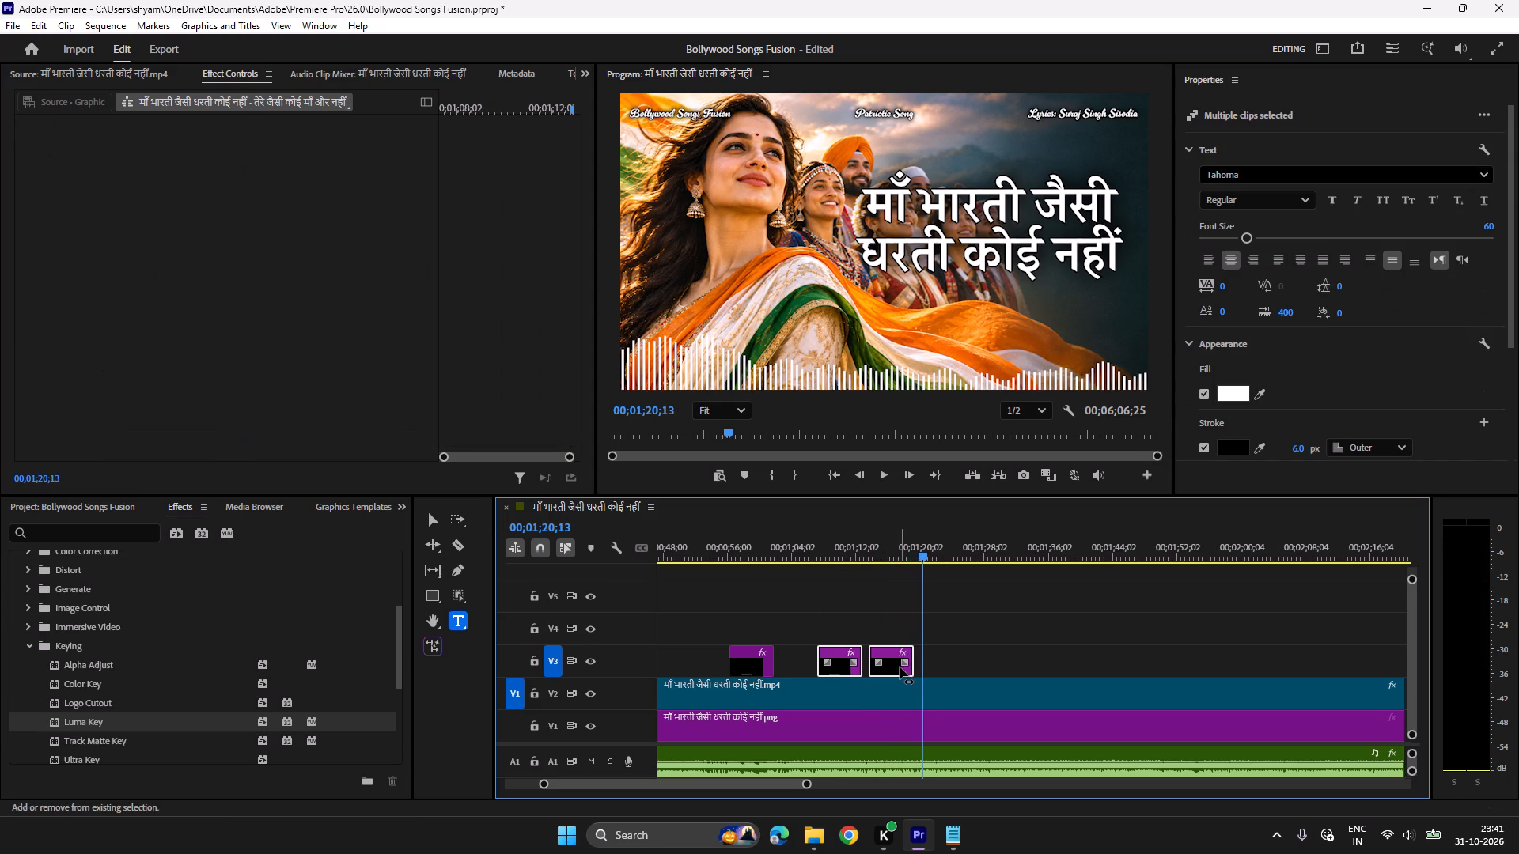
pyautogui.hotkey('ctrl', 'c')
pyautogui.hotkey('ctrl', 'v')
pyautogui.click(922, 558)
pyautogui.press('space')
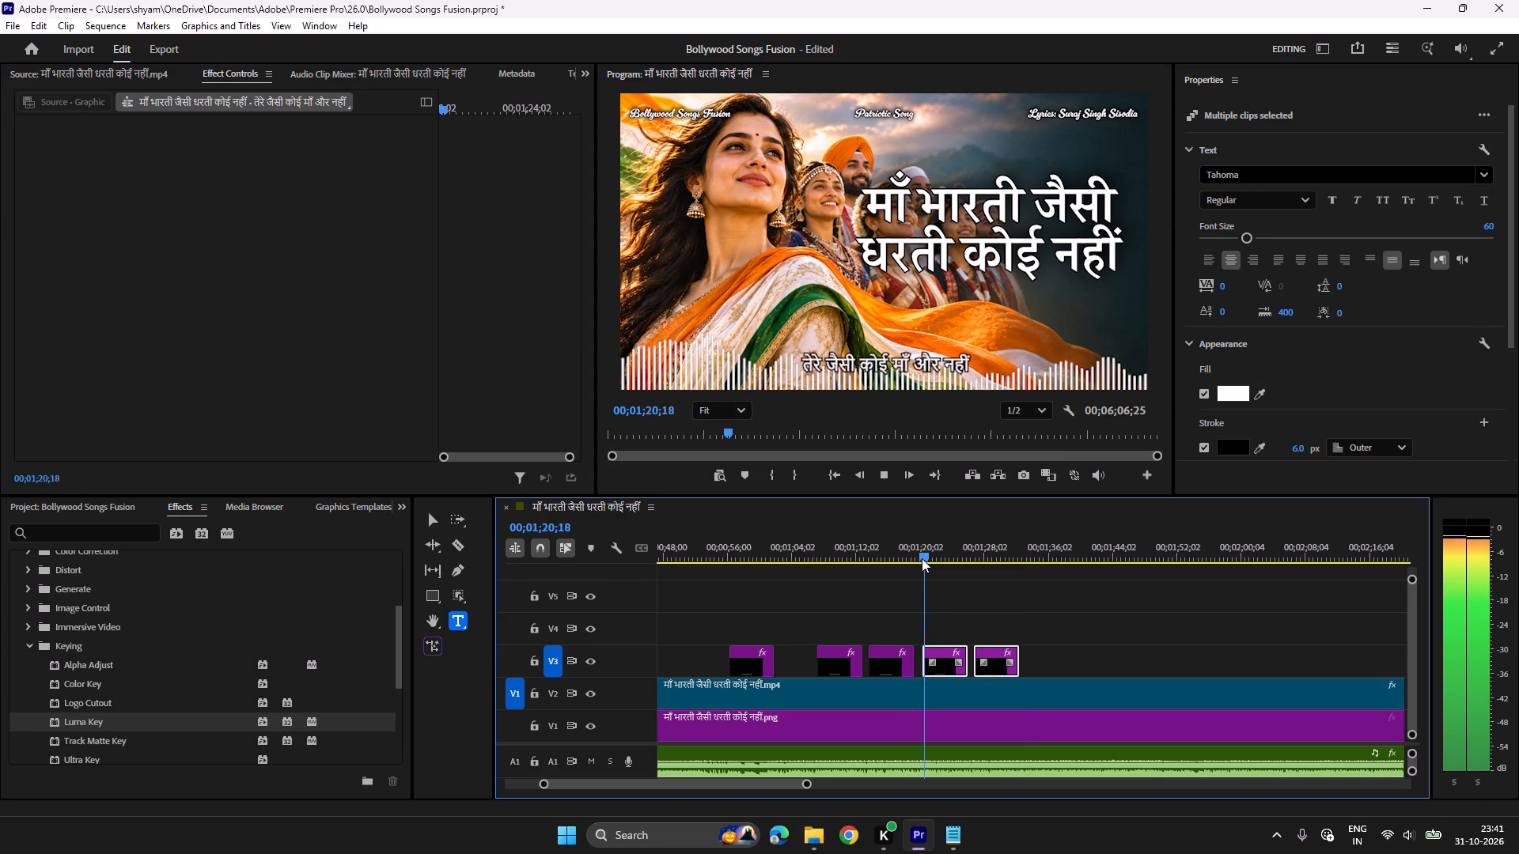
pyautogui.scroll(-4, 958, 591)
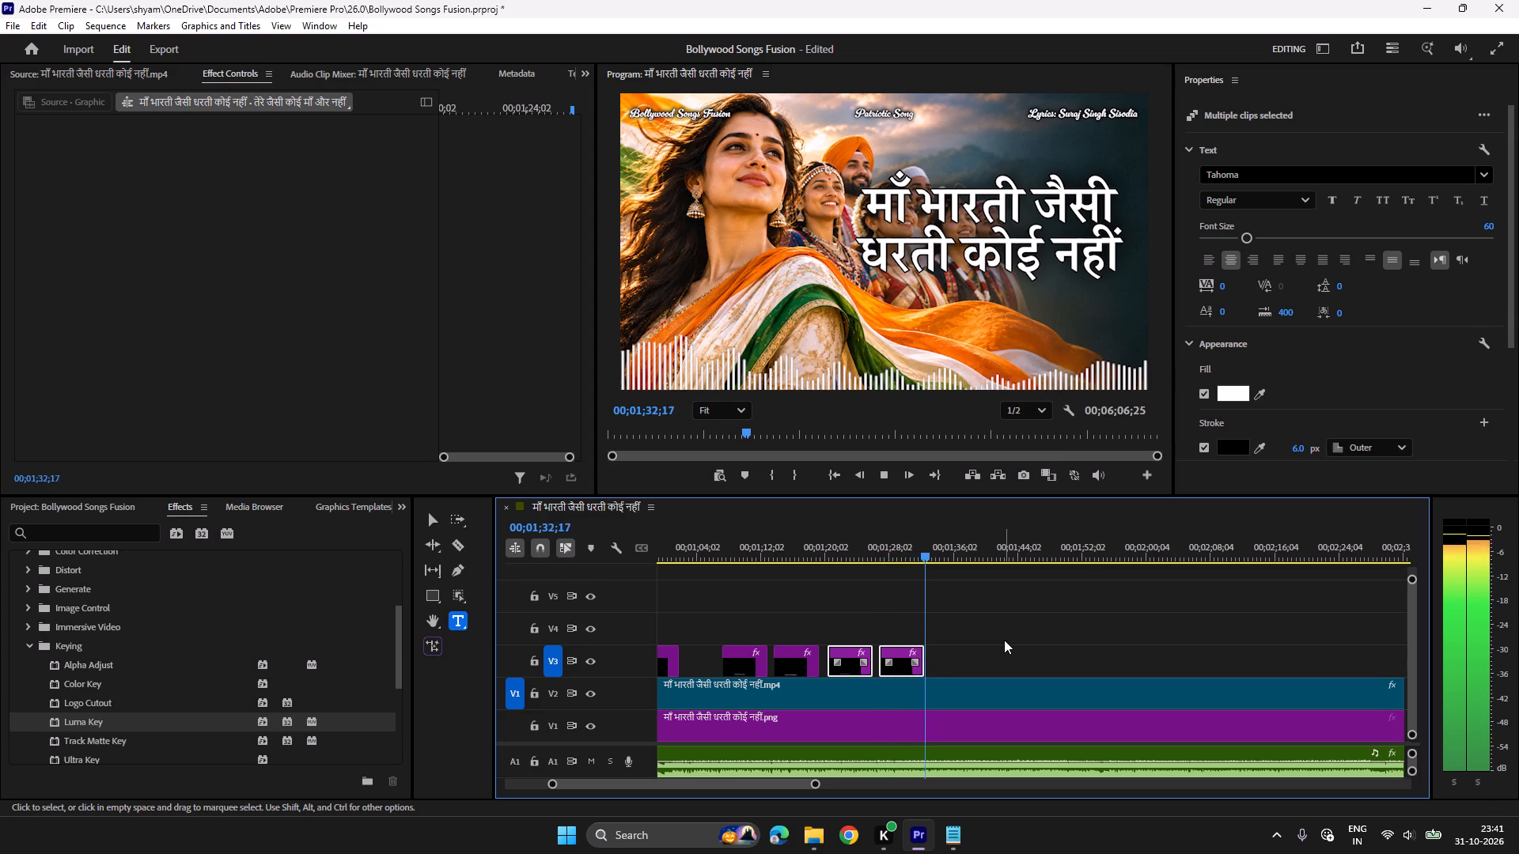
pyautogui.press('space')
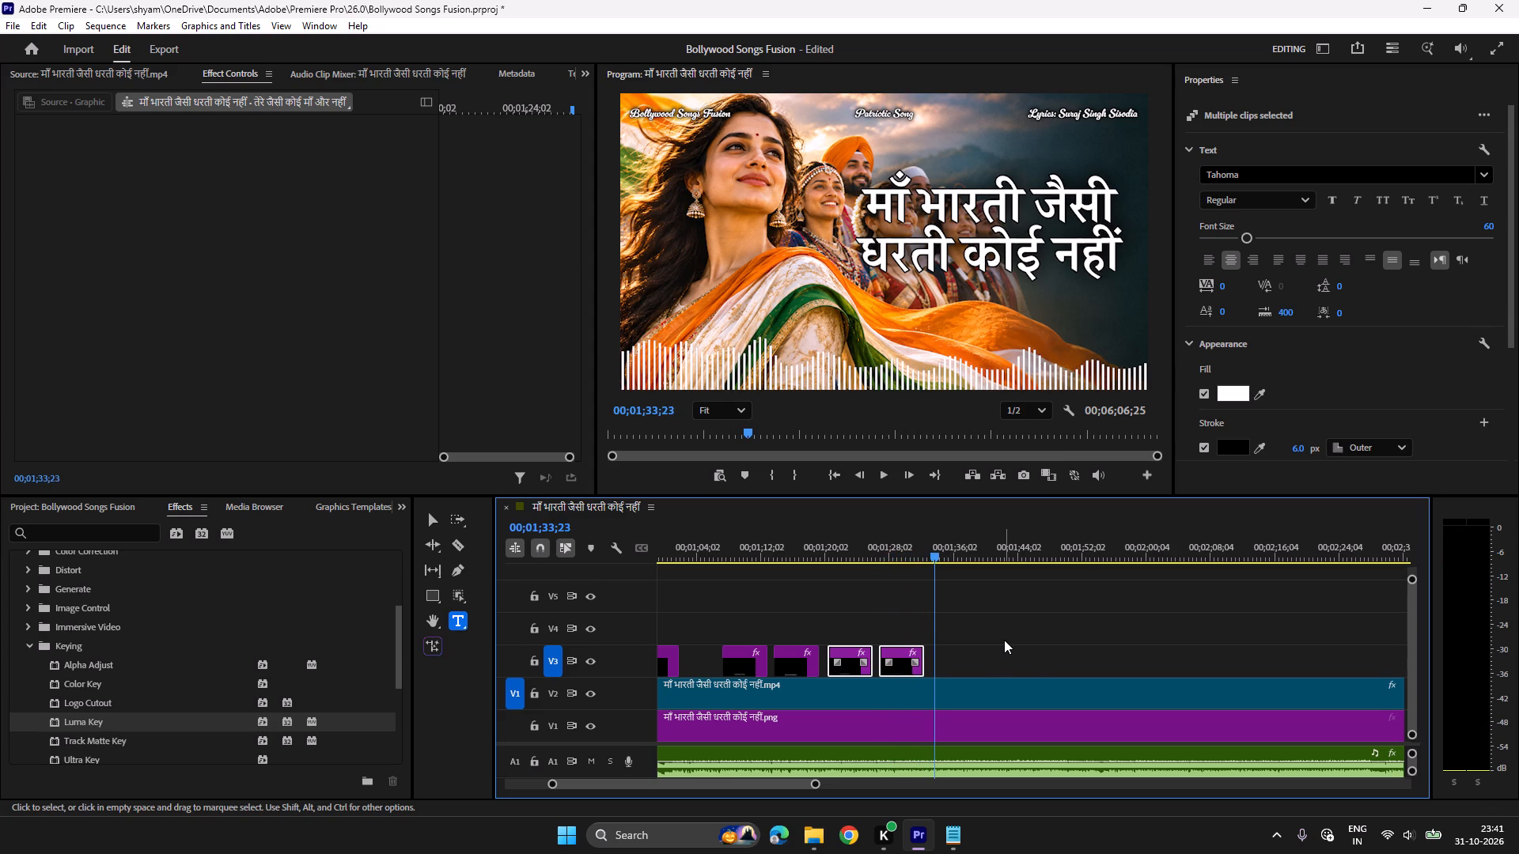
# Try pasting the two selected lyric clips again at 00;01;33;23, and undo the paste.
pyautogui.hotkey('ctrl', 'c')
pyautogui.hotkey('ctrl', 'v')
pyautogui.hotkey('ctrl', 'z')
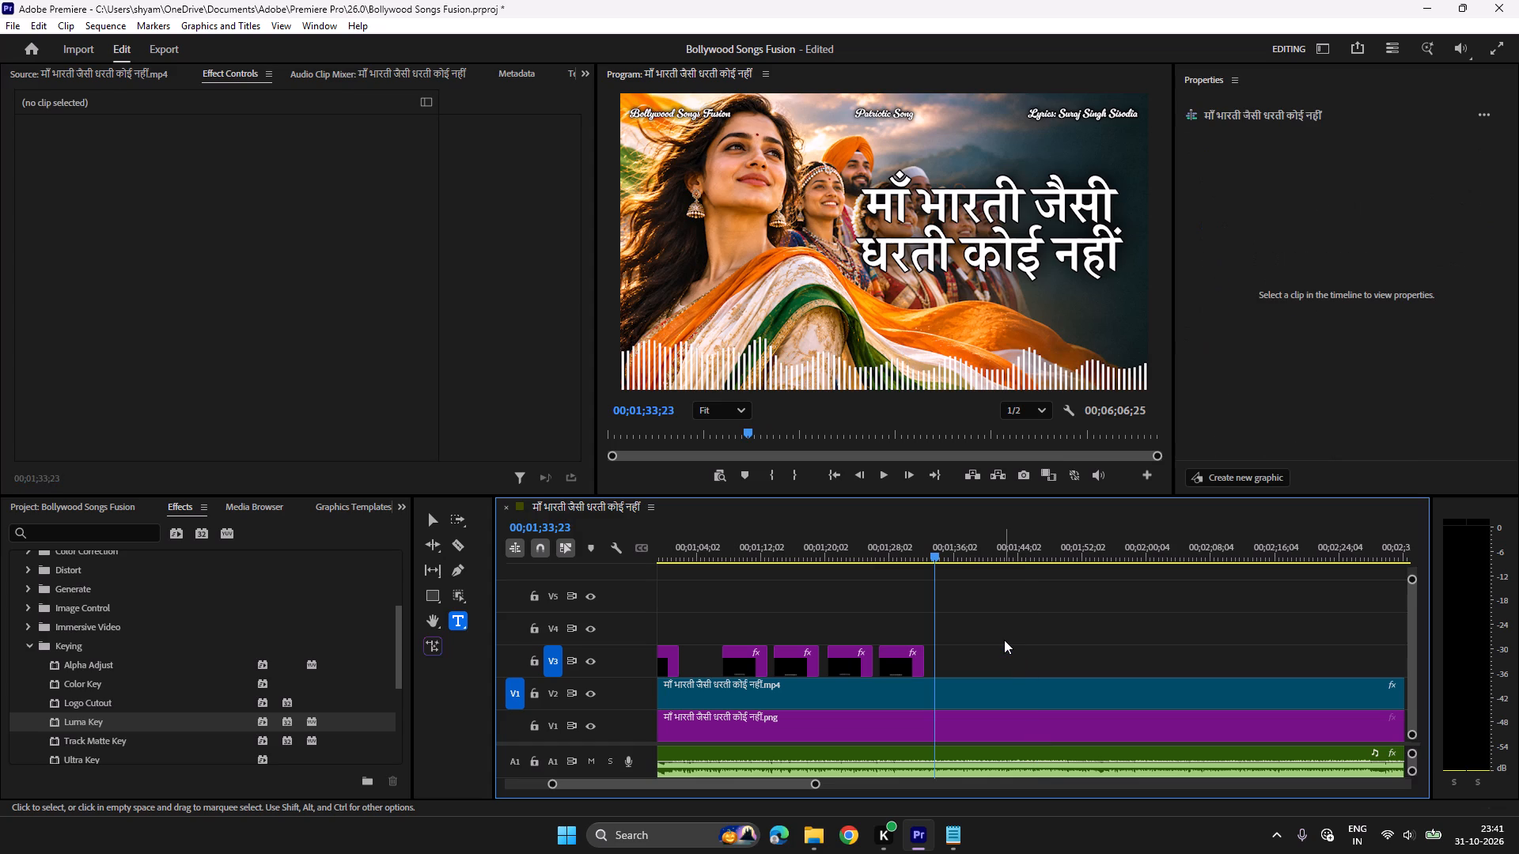
# Paste a copy of the last lyric clip at 00;01;33;23 and replace its text with "महकती वादियाँ है हजारों यहाँ" from the Notepad lyrics.
pyautogui.click(905, 666)
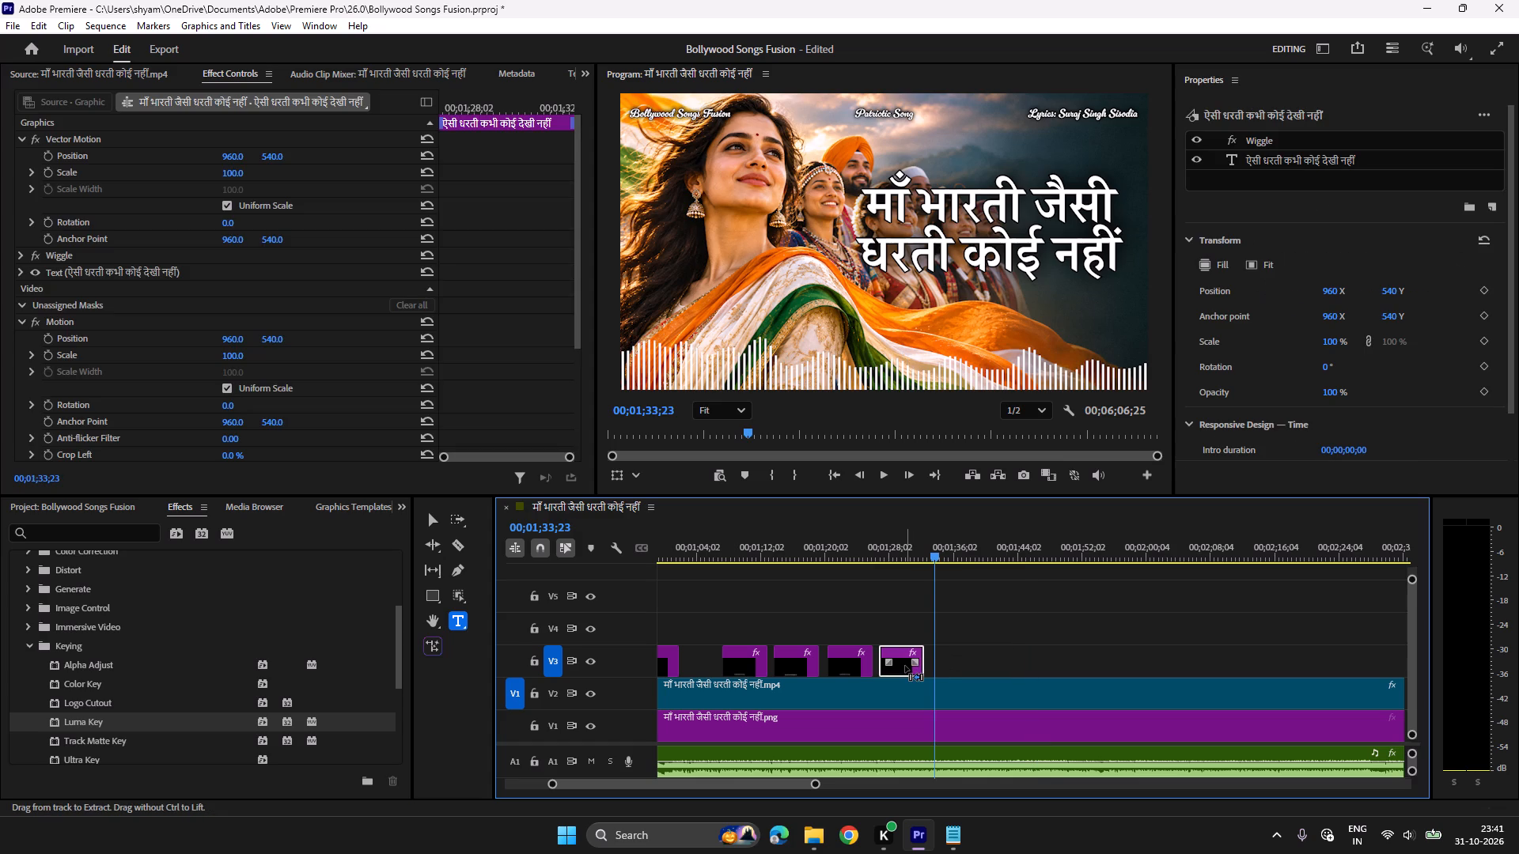
pyautogui.hotkey('ctrl', 'c')
pyautogui.hotkey('ctrl', 'v')
pyautogui.click(959, 829)
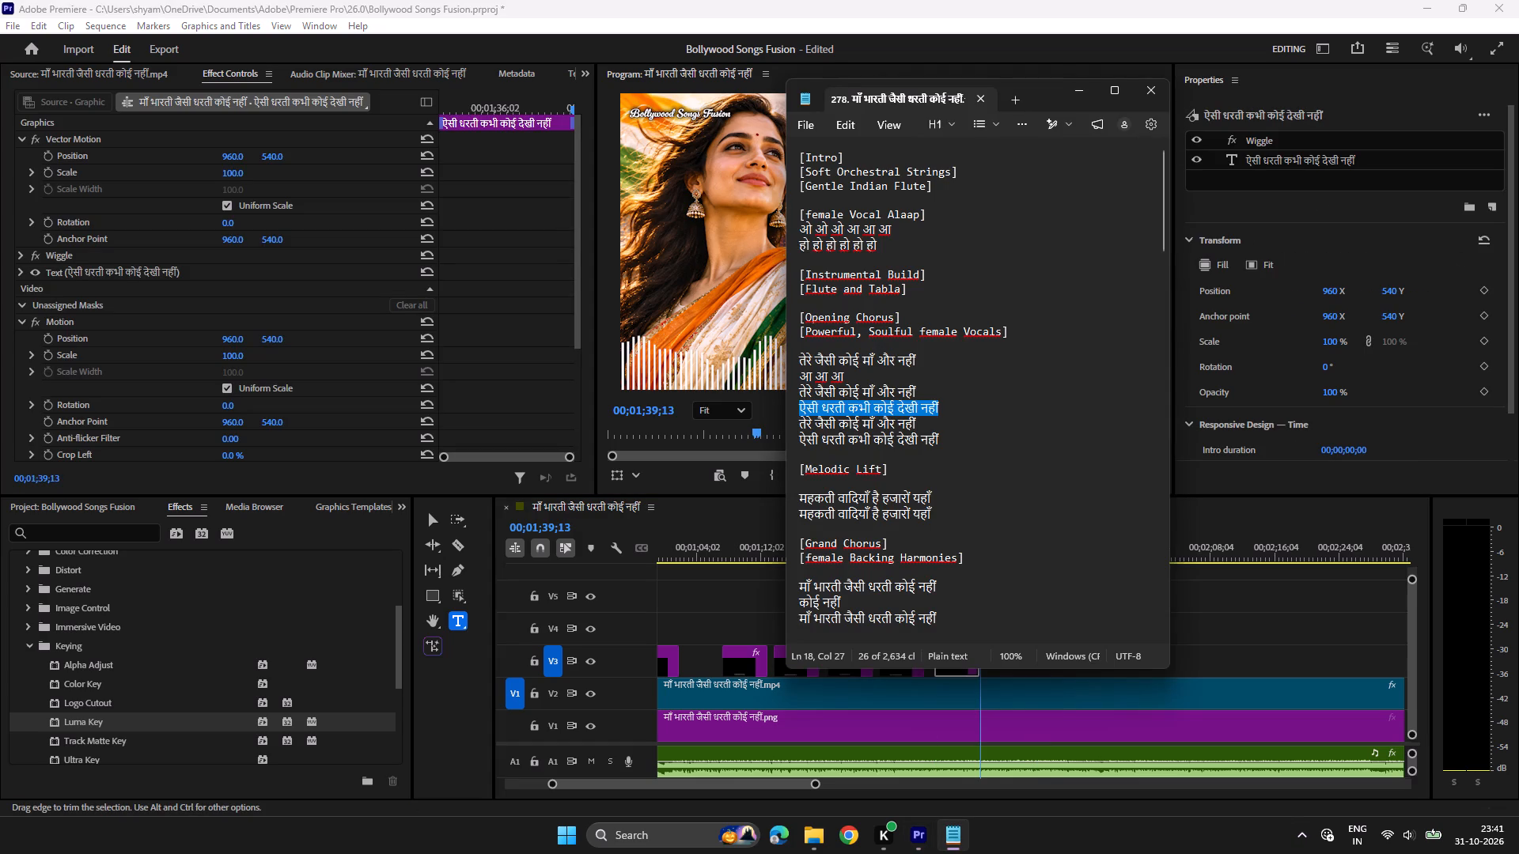
pyautogui.moveTo(944, 500); pyautogui.dragTo(774, 501)
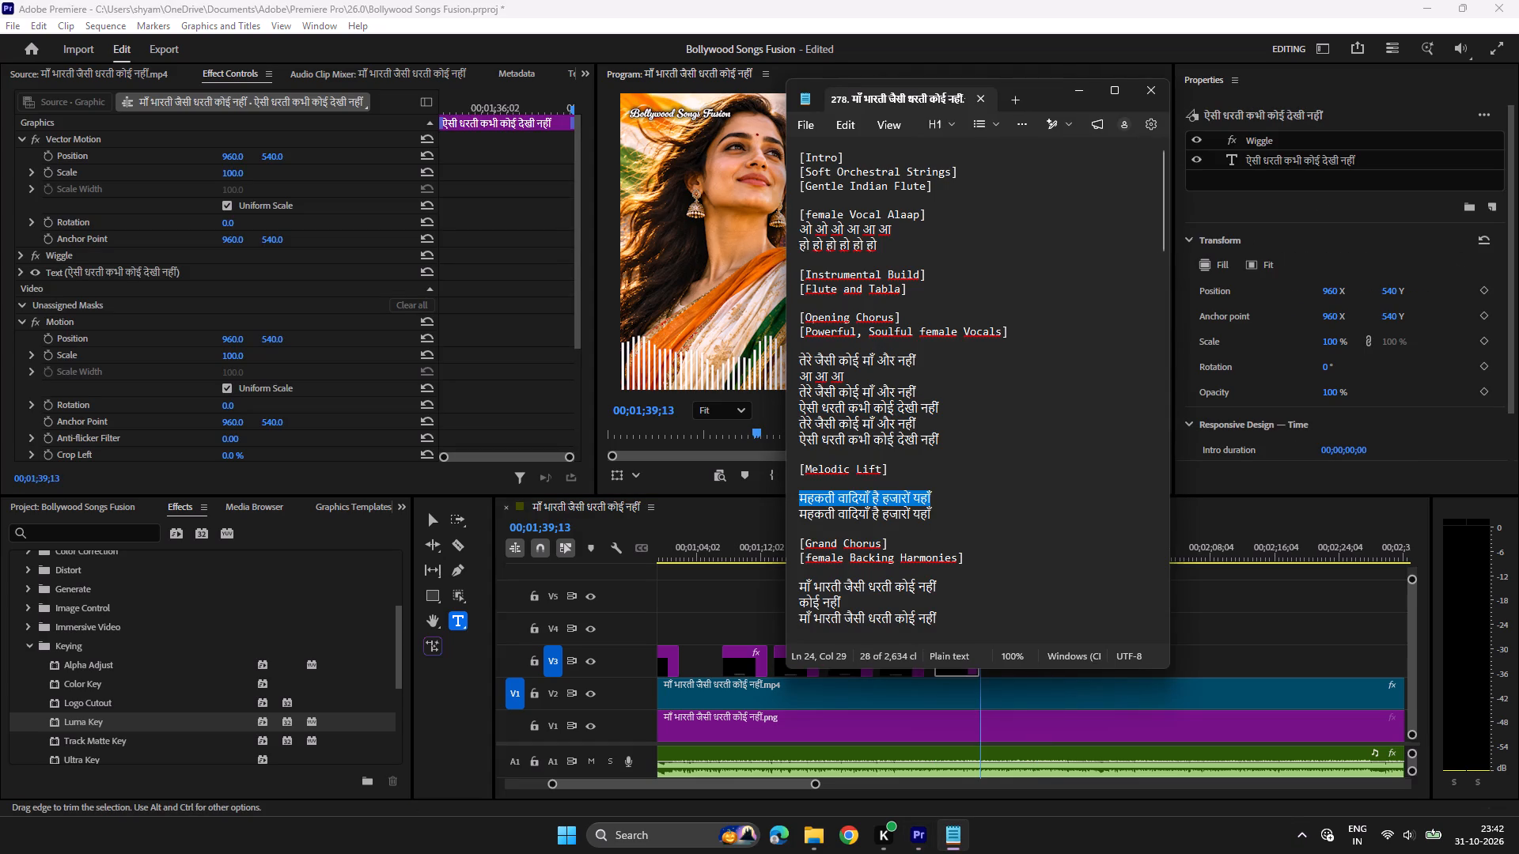
pyautogui.hotkey('ctrl', 'c')
pyautogui.click(918, 834)
pyautogui.click(957, 545)
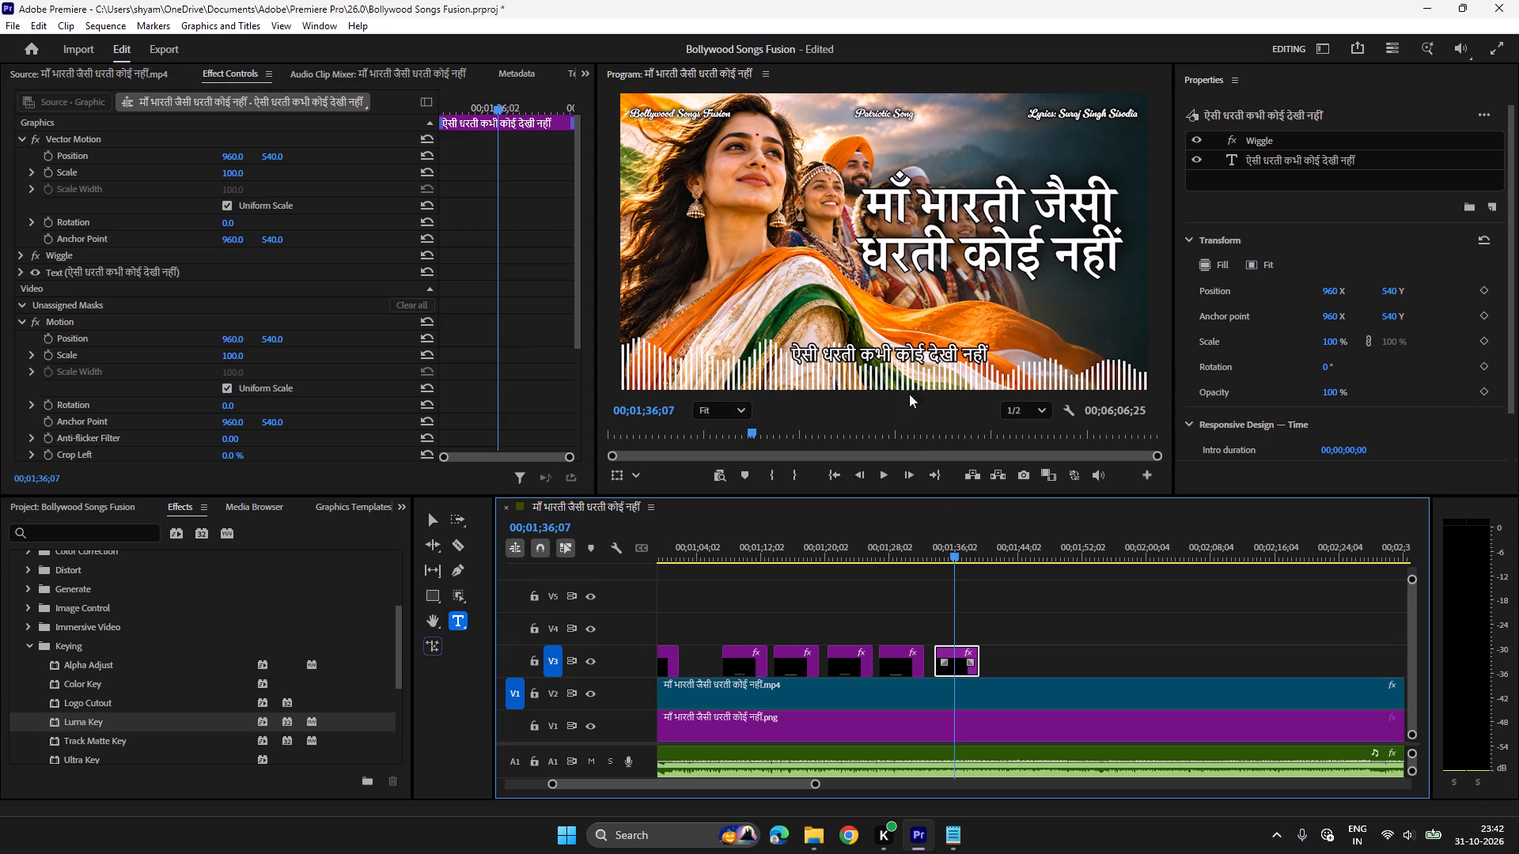
pyautogui.click(903, 364)
pyautogui.hotkey('ctrl', 'a')
pyautogui.hotkey('ctrl', 'v')
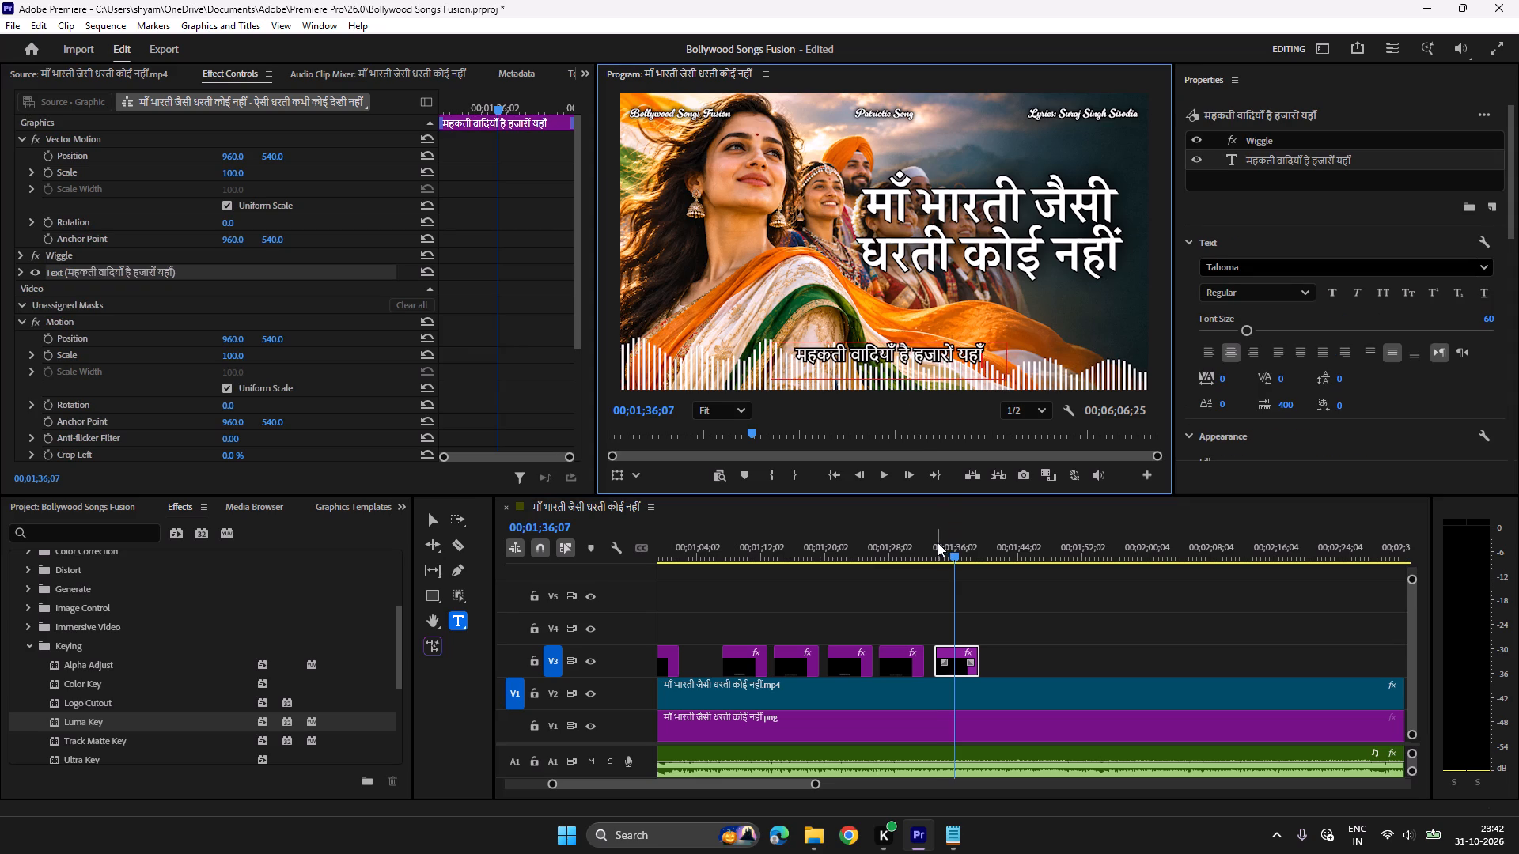
# Play back the "महकती वादियाँ है हजारों यहाँ" clip and extend its end to 00;01;41;00.
pyautogui.click(935, 542)
pyautogui.press('space')
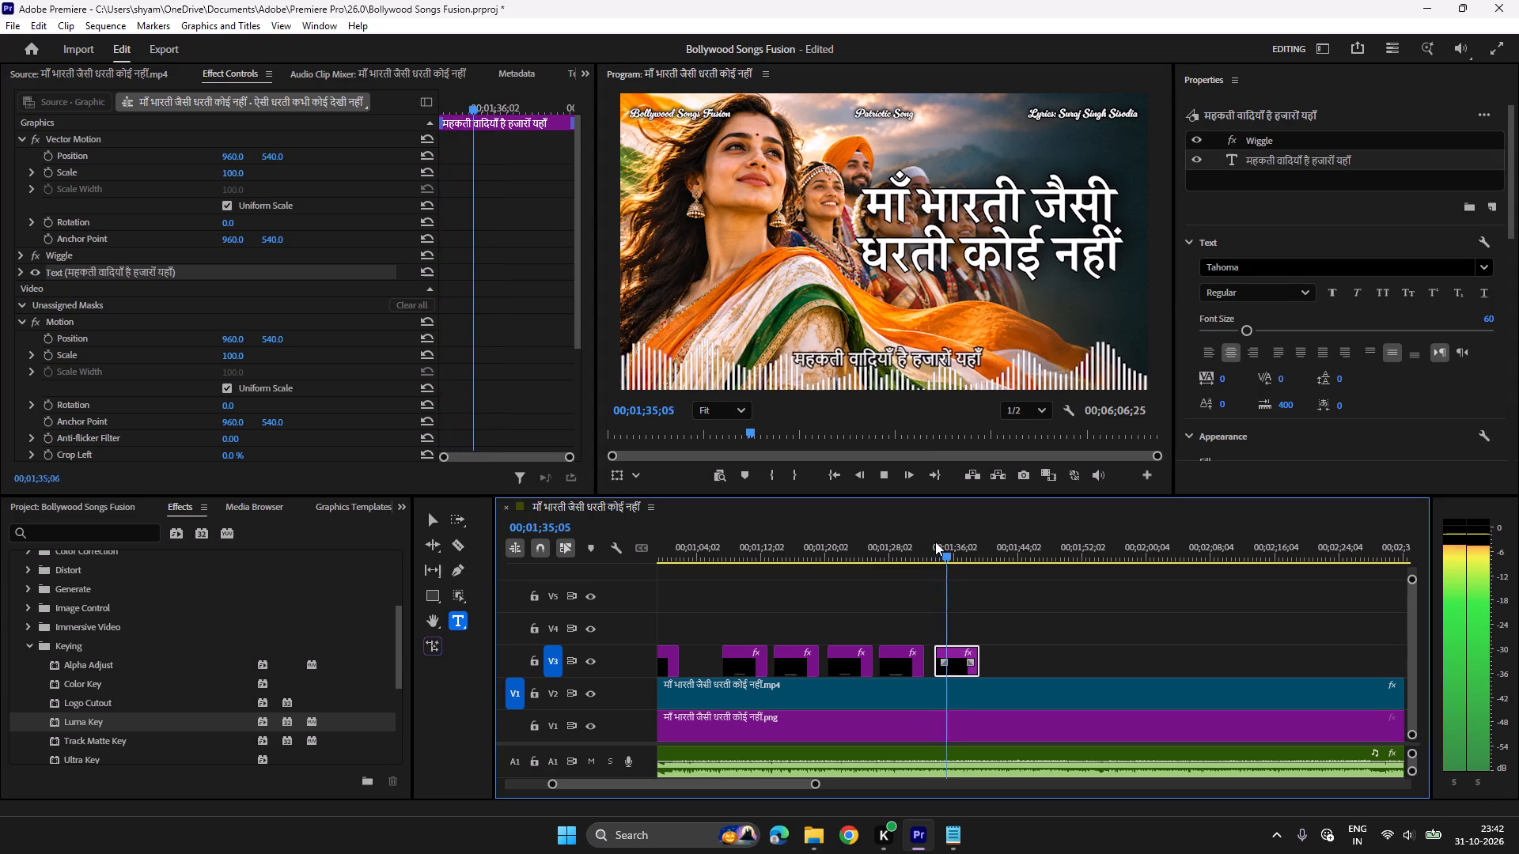
pyautogui.scroll(-2, 872, 572)
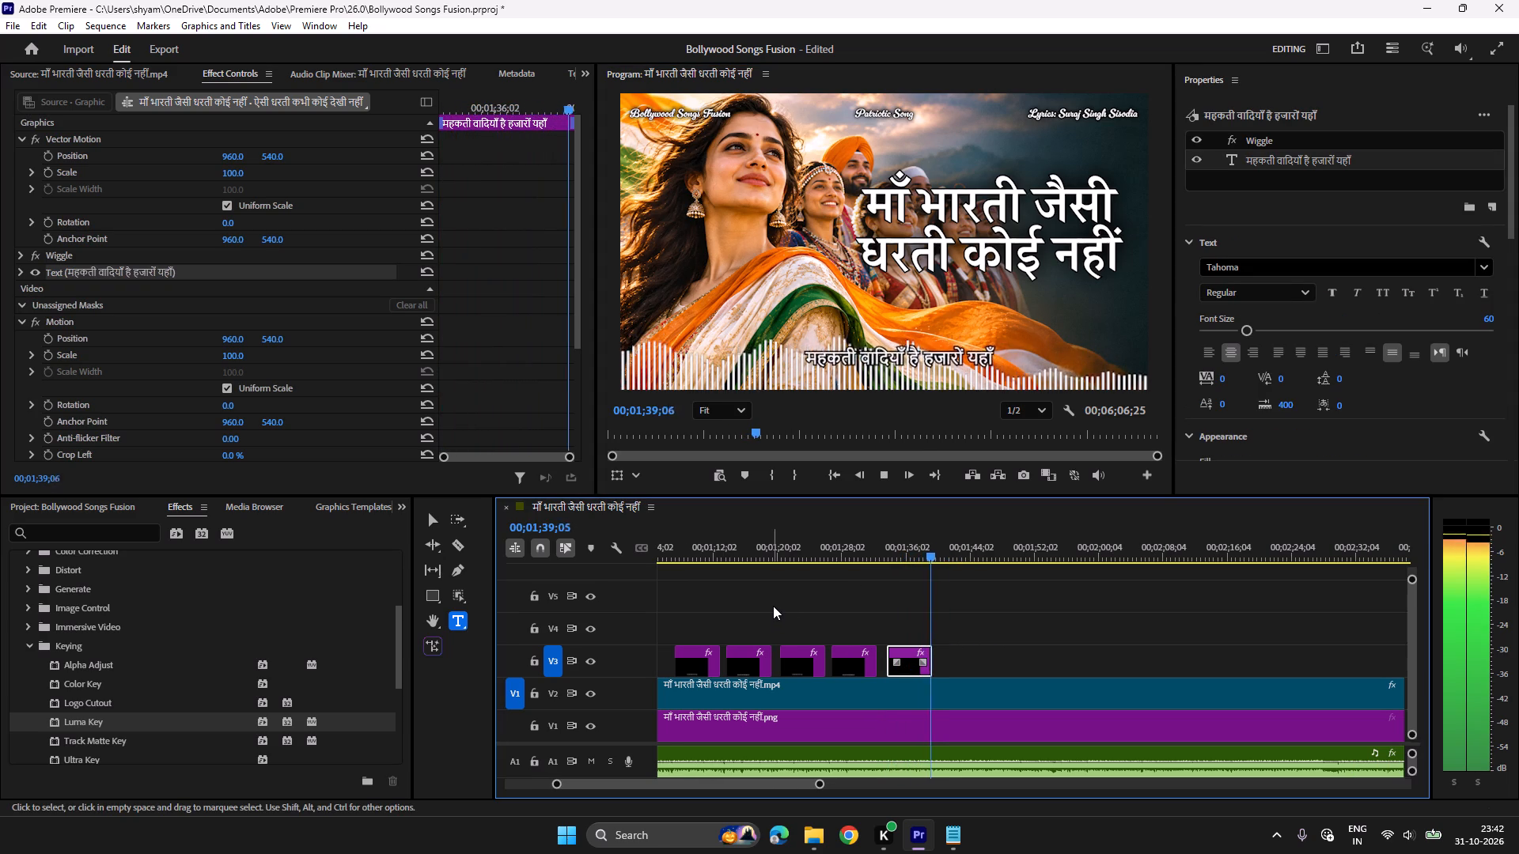
pyautogui.press('space')
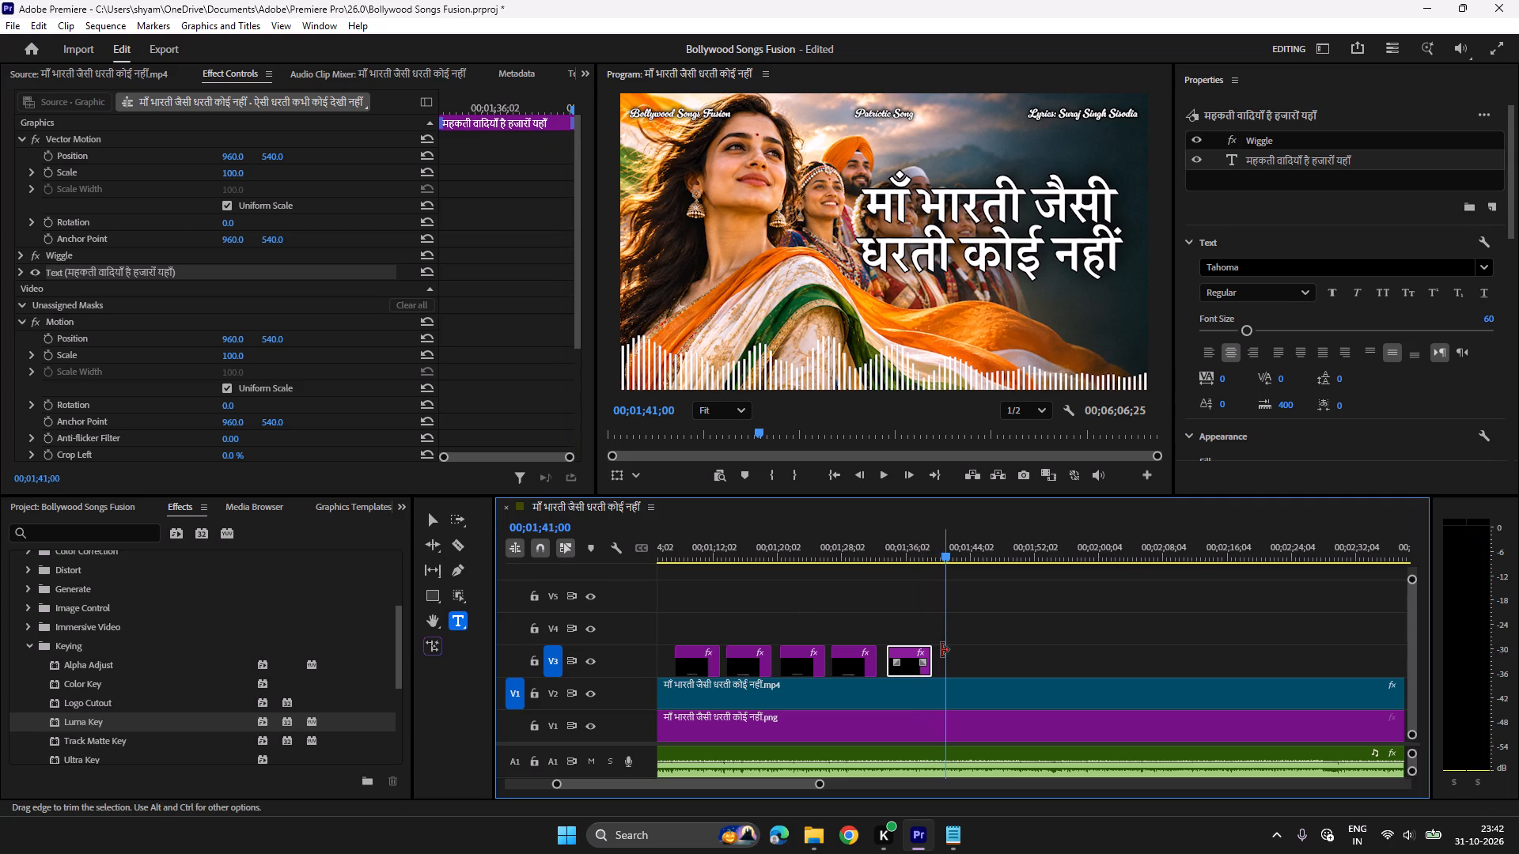
pyautogui.moveTo(930, 654); pyautogui.dragTo(943, 654)
# Paste a copy of the "महकती वादियाँ है हजारों यहाँ" clip at about 00;01;42 on V3 and play it back against the vocals.
pyautogui.click(924, 546)
pyautogui.press('space')
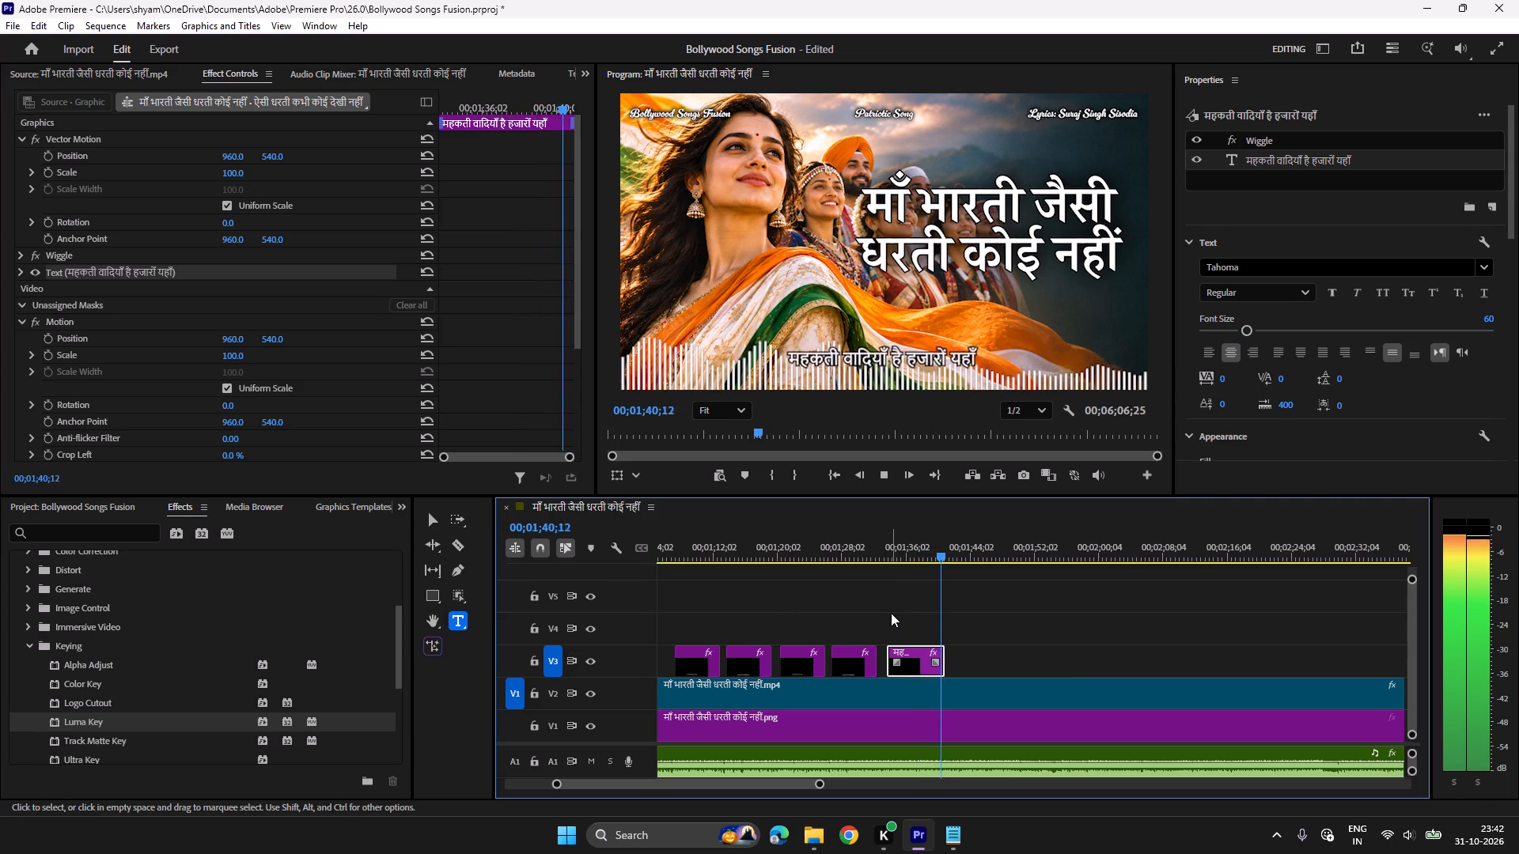
pyautogui.press('space')
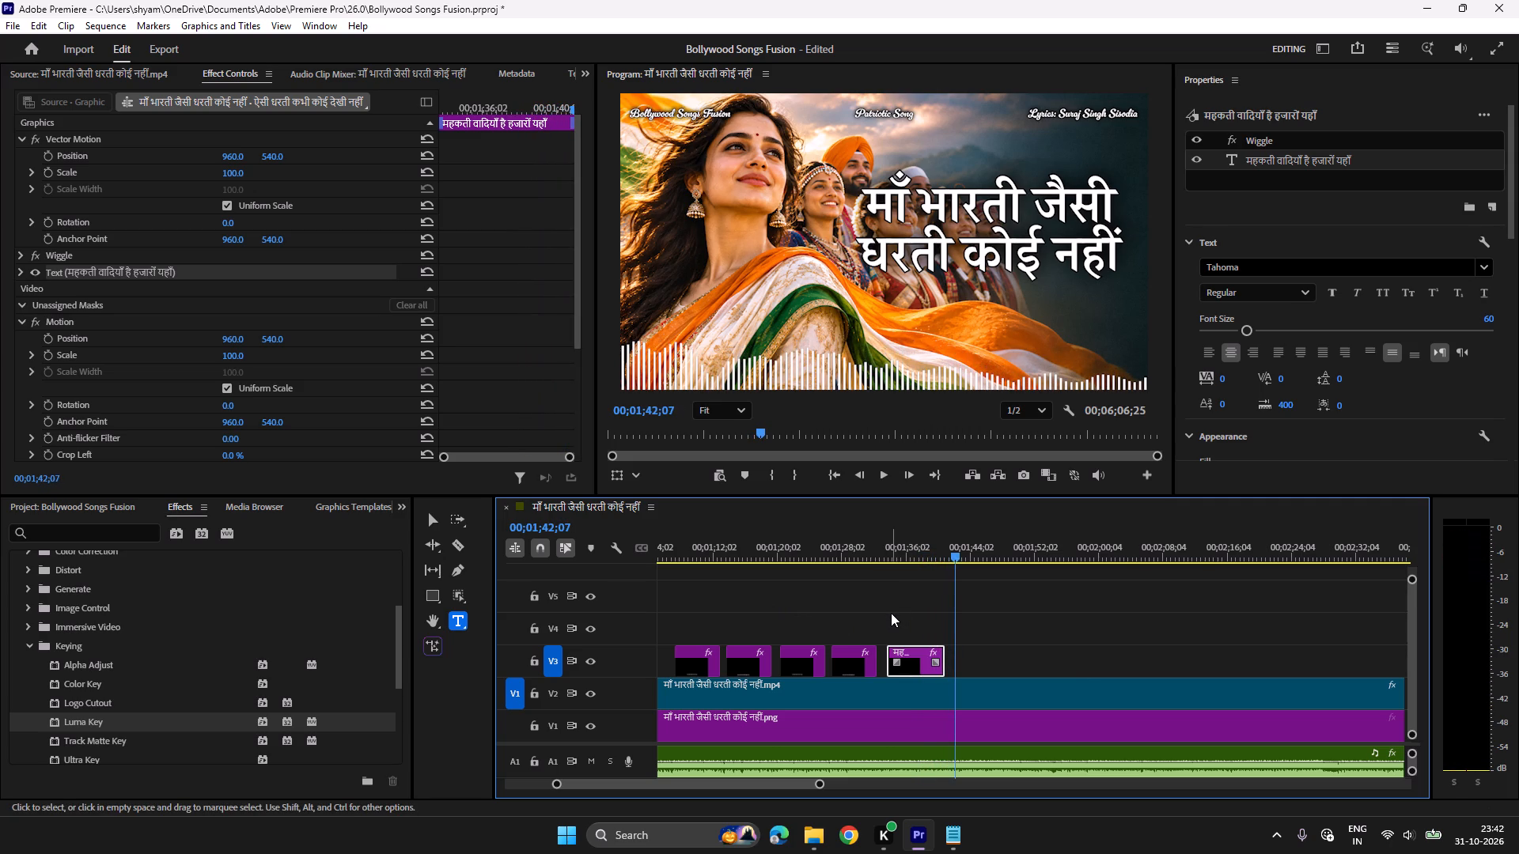
pyautogui.press('space')
pyautogui.press('space')
pyautogui.hotkey('ctrl', 'c')
pyautogui.hotkey('ctrl', 'v')
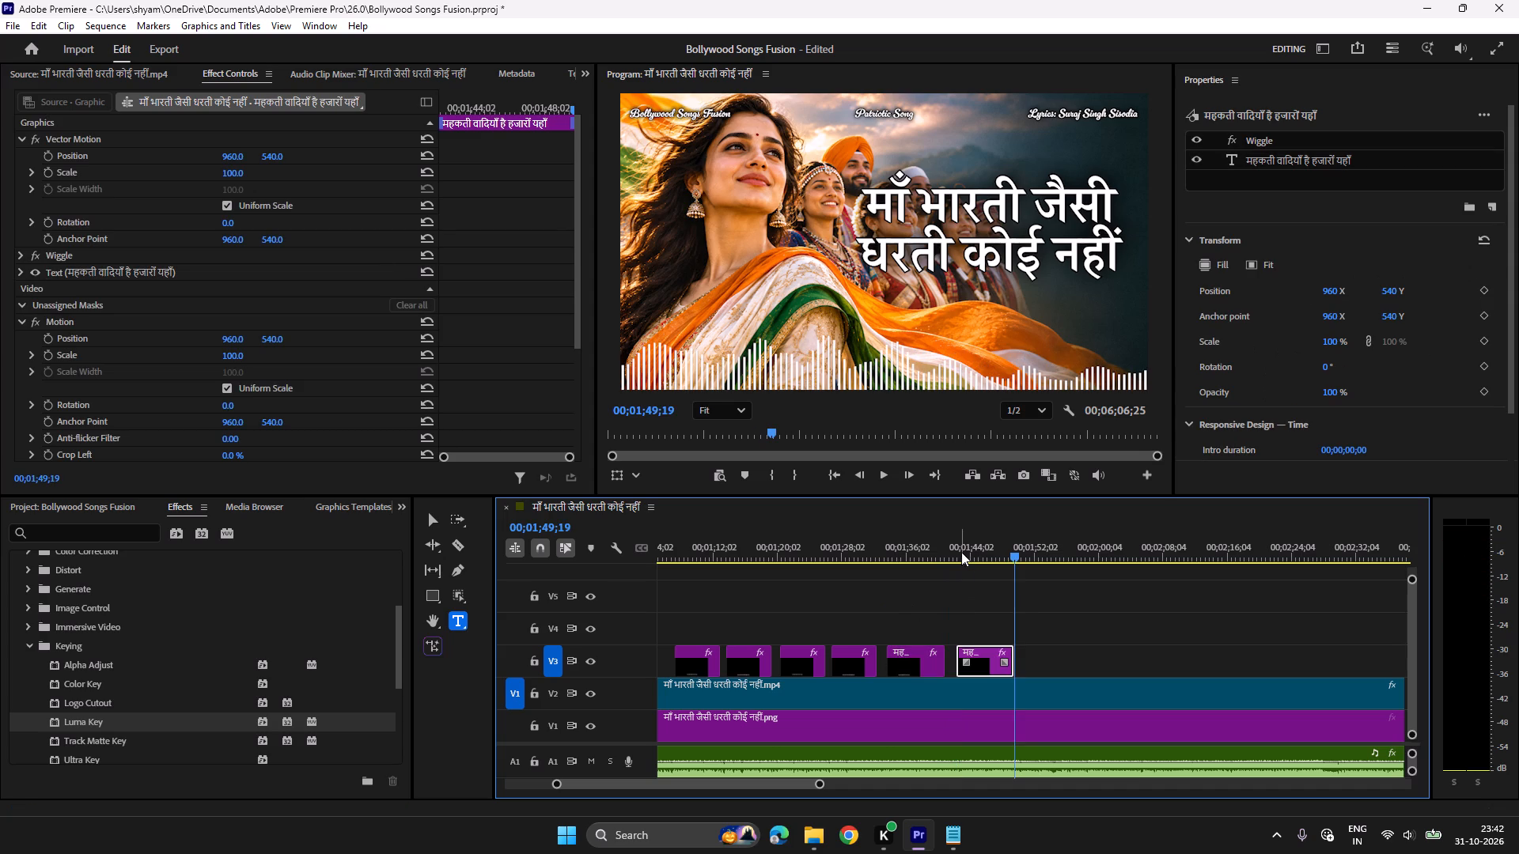
pyautogui.click(957, 548)
pyautogui.press('space')
pyautogui.click(949, 547)
pyautogui.press('space')
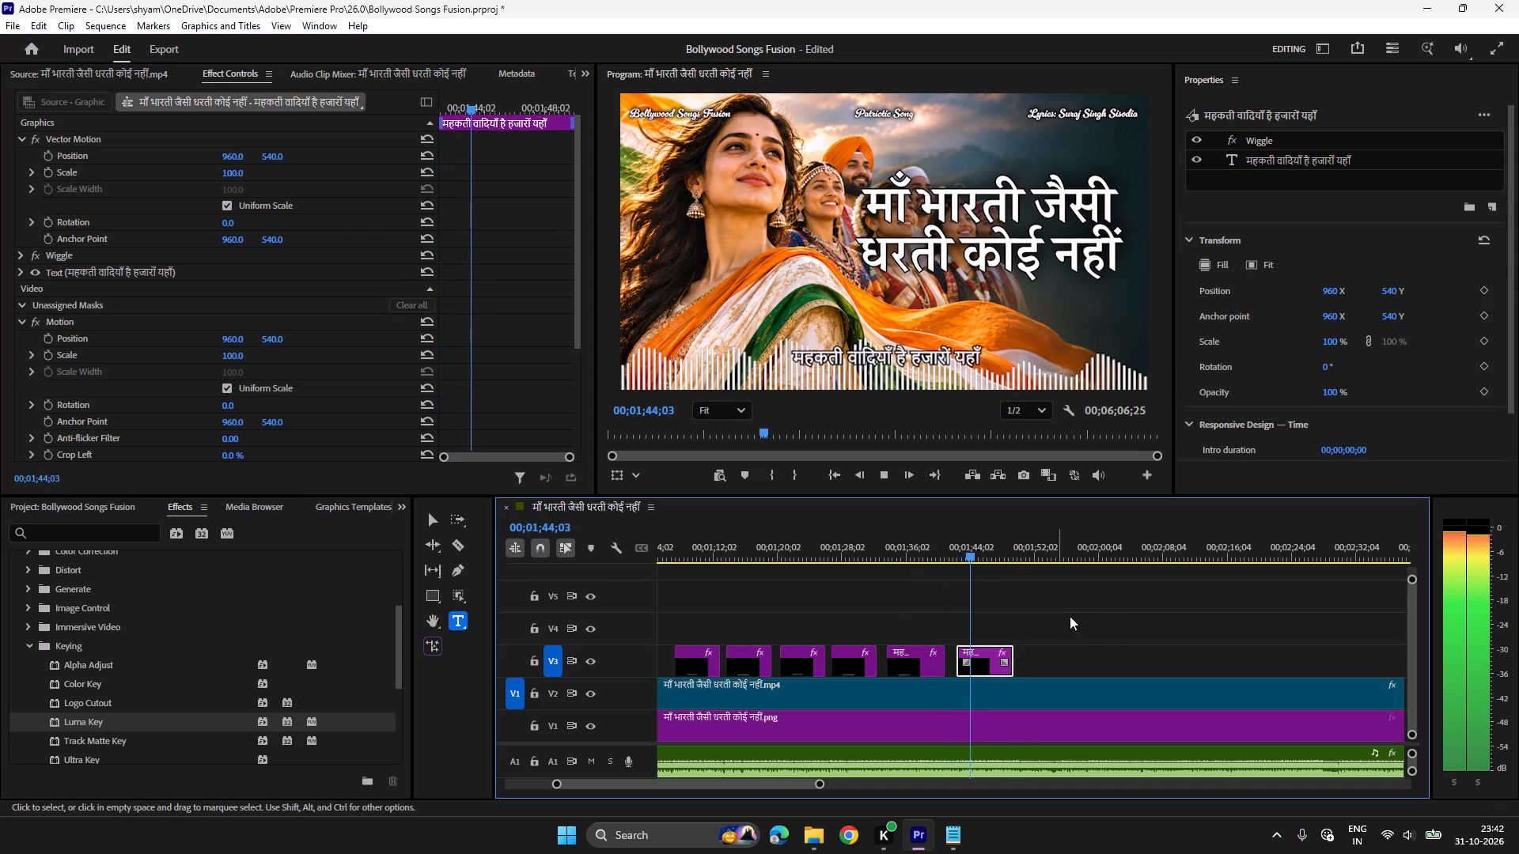
pyautogui.scroll(-3, 1112, 628)
pyautogui.scroll(-2, 979, 635)
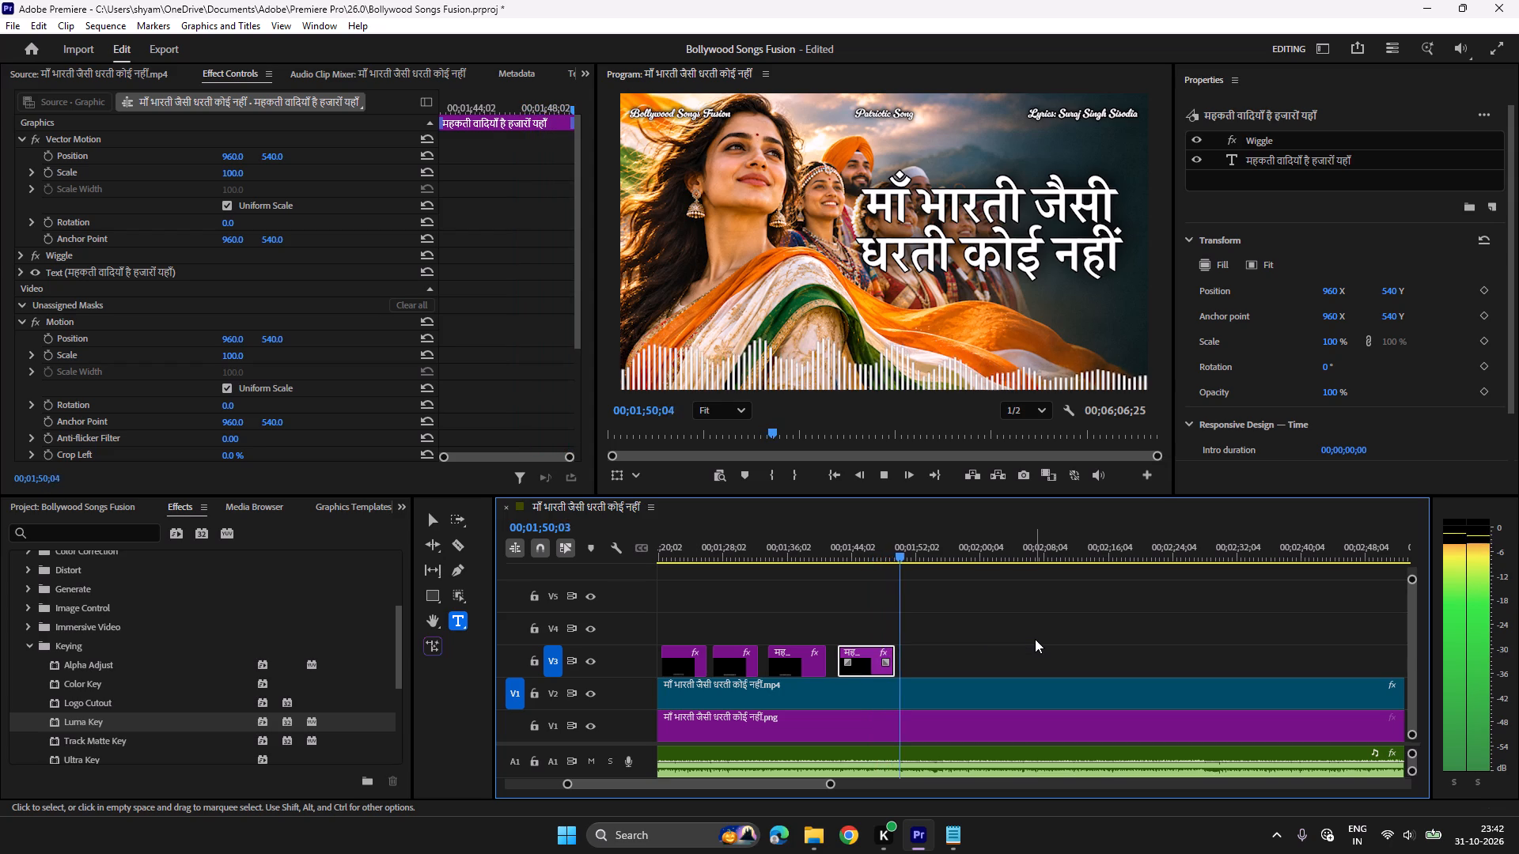
# Paste another copy of the lyric clip at 00;01;50;25 and replace its text with "माँ भारती जैसी धरती कोई नहीं" from the Notepad lyrics.
pyautogui.press('space')
pyautogui.press('space')
pyautogui.press('space')
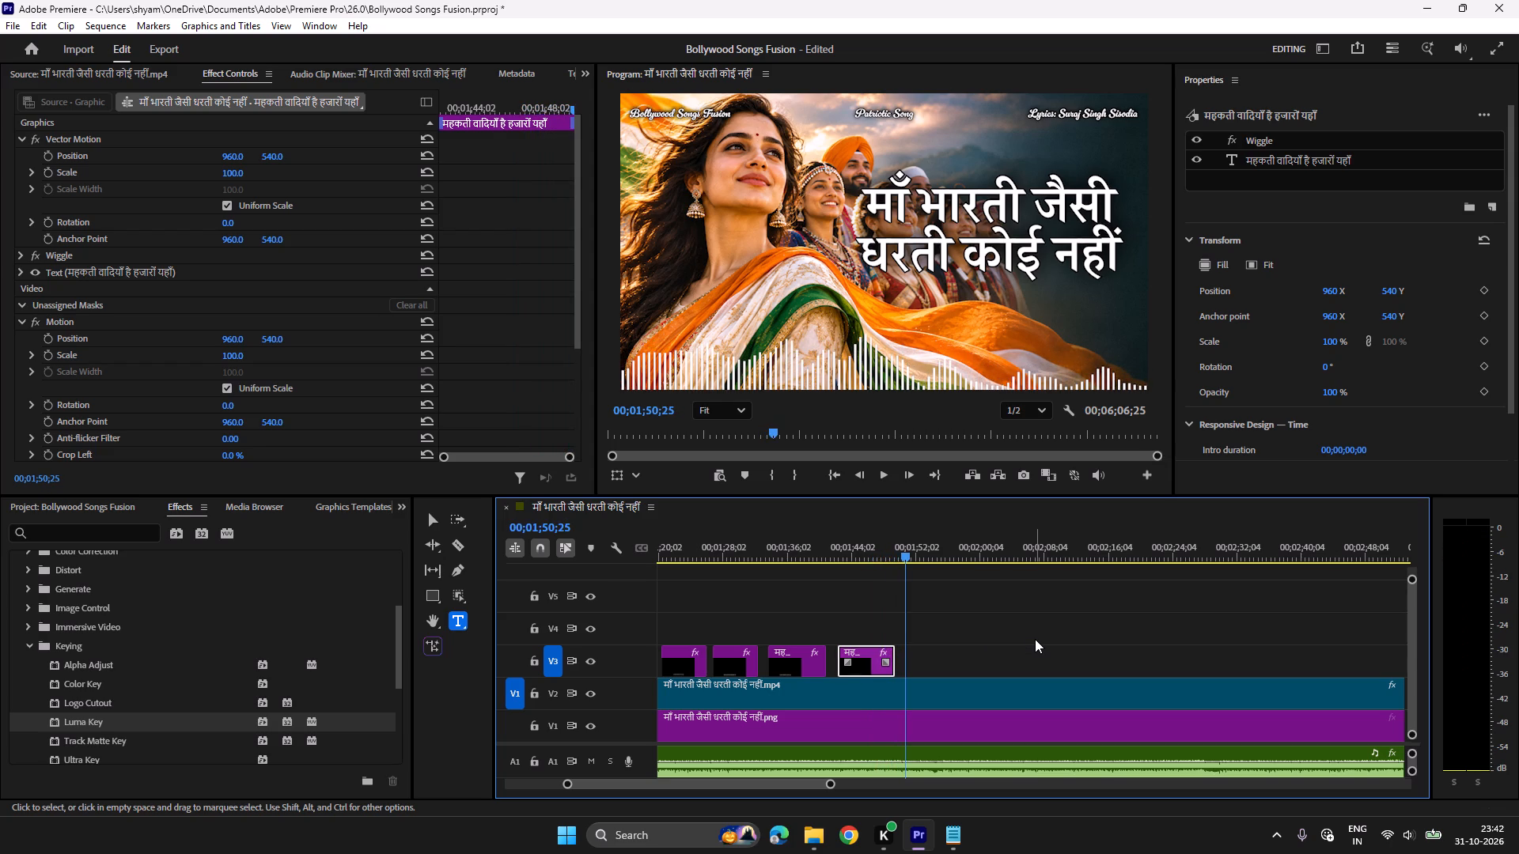
pyautogui.hotkey('ctrl', 'c')
pyautogui.hotkey('ctrl', 'v')
pyautogui.click(956, 824)
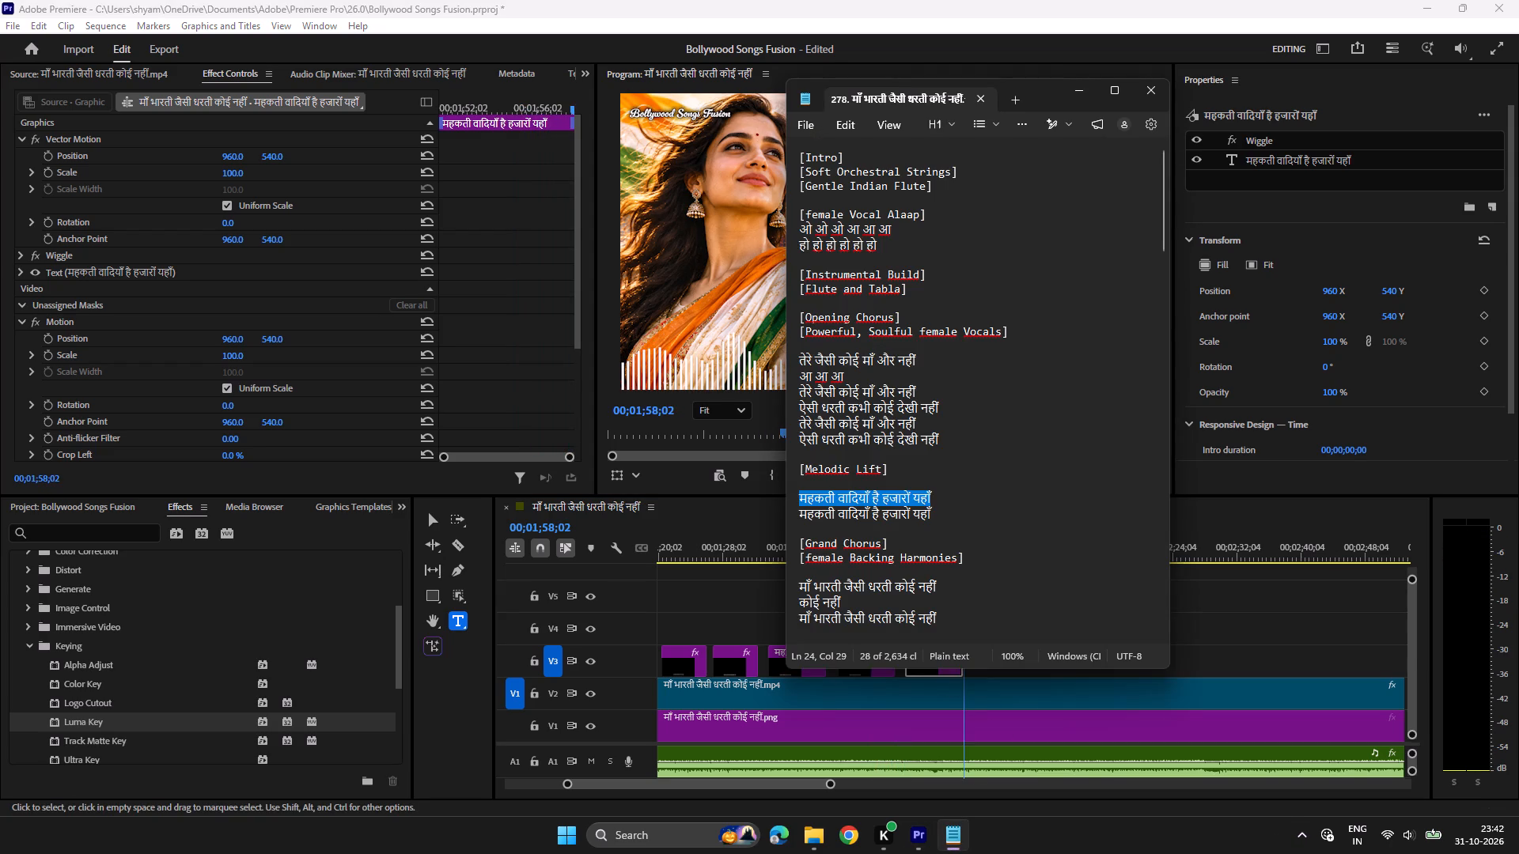
pyautogui.moveTo(945, 585); pyautogui.dragTo(761, 590)
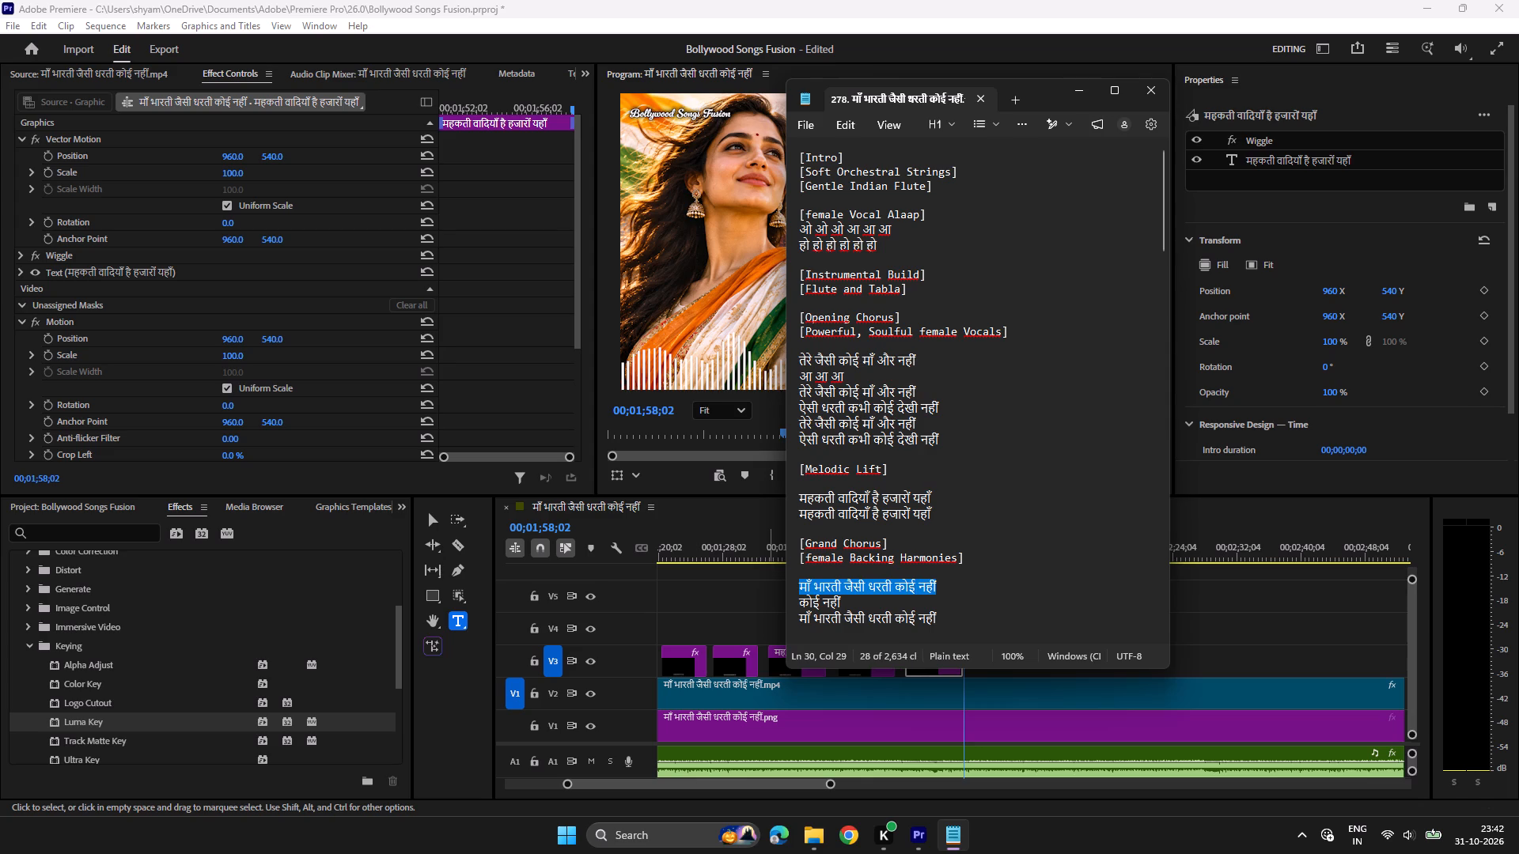
pyautogui.hotkey('ctrl', 'c')
pyautogui.click(918, 842)
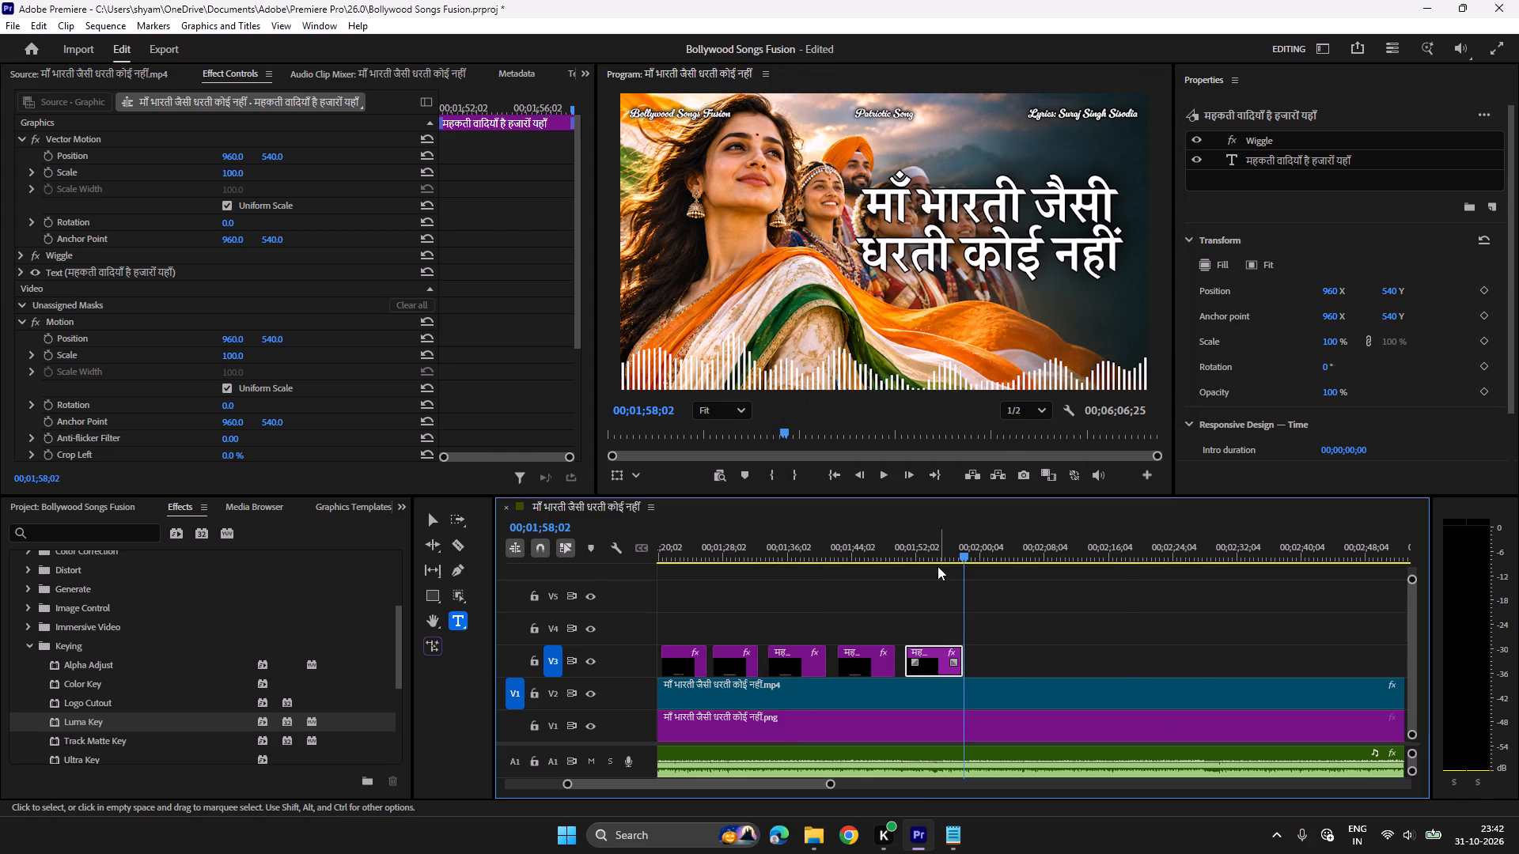
pyautogui.click(937, 550)
pyautogui.click(914, 352)
pyautogui.hotkey('ctrl', 'a')
pyautogui.hotkey('ctrl', 'v')
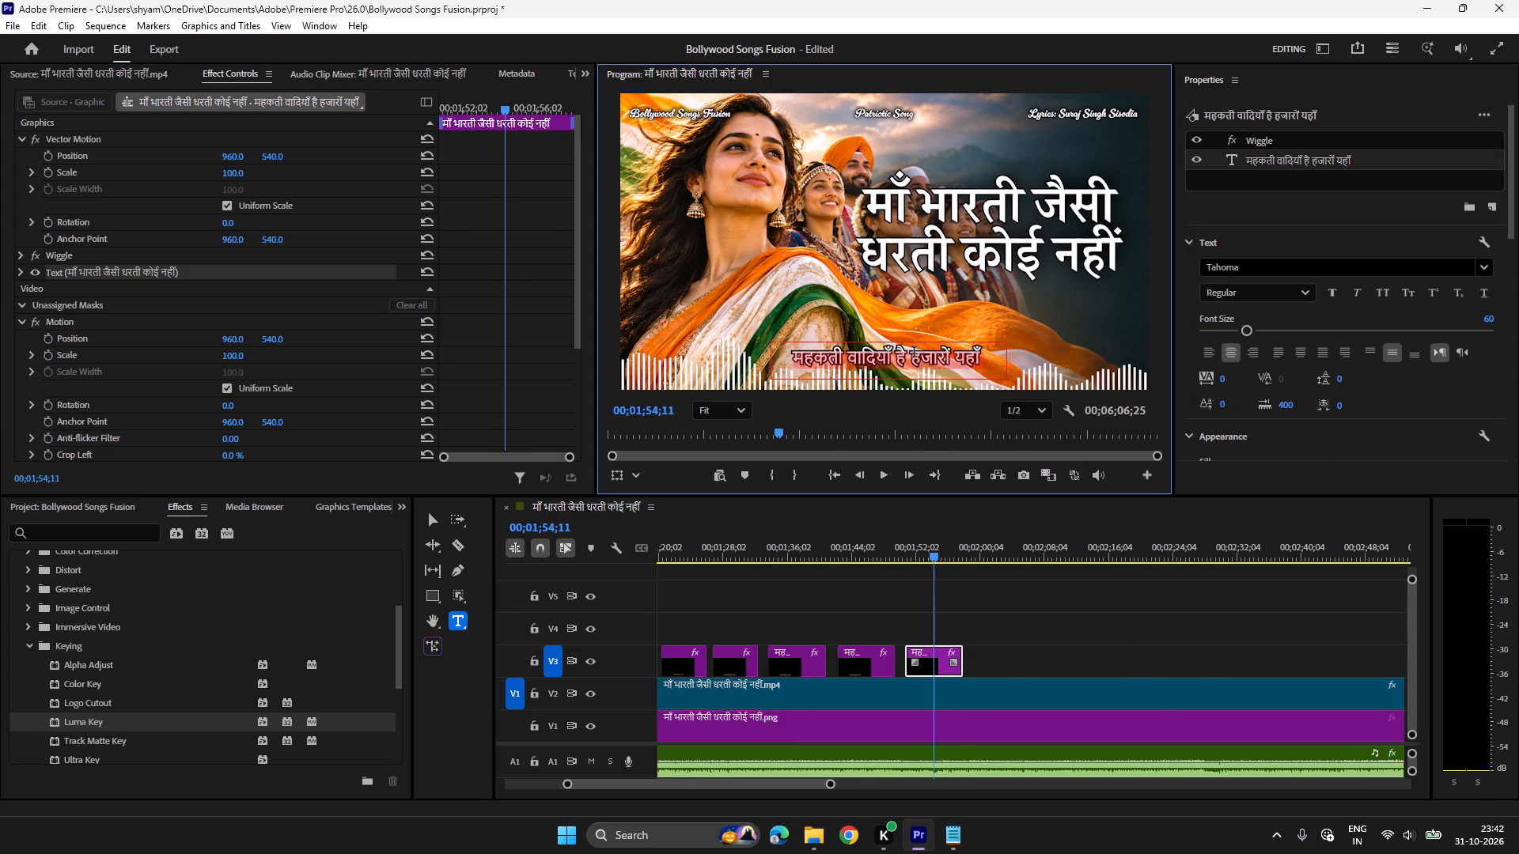
# Play back the "माँ भारती जैसी धरती कोई नहीं" clip and extend its end to 00;01;58;14.
pyautogui.click(904, 549)
pyautogui.press('space')
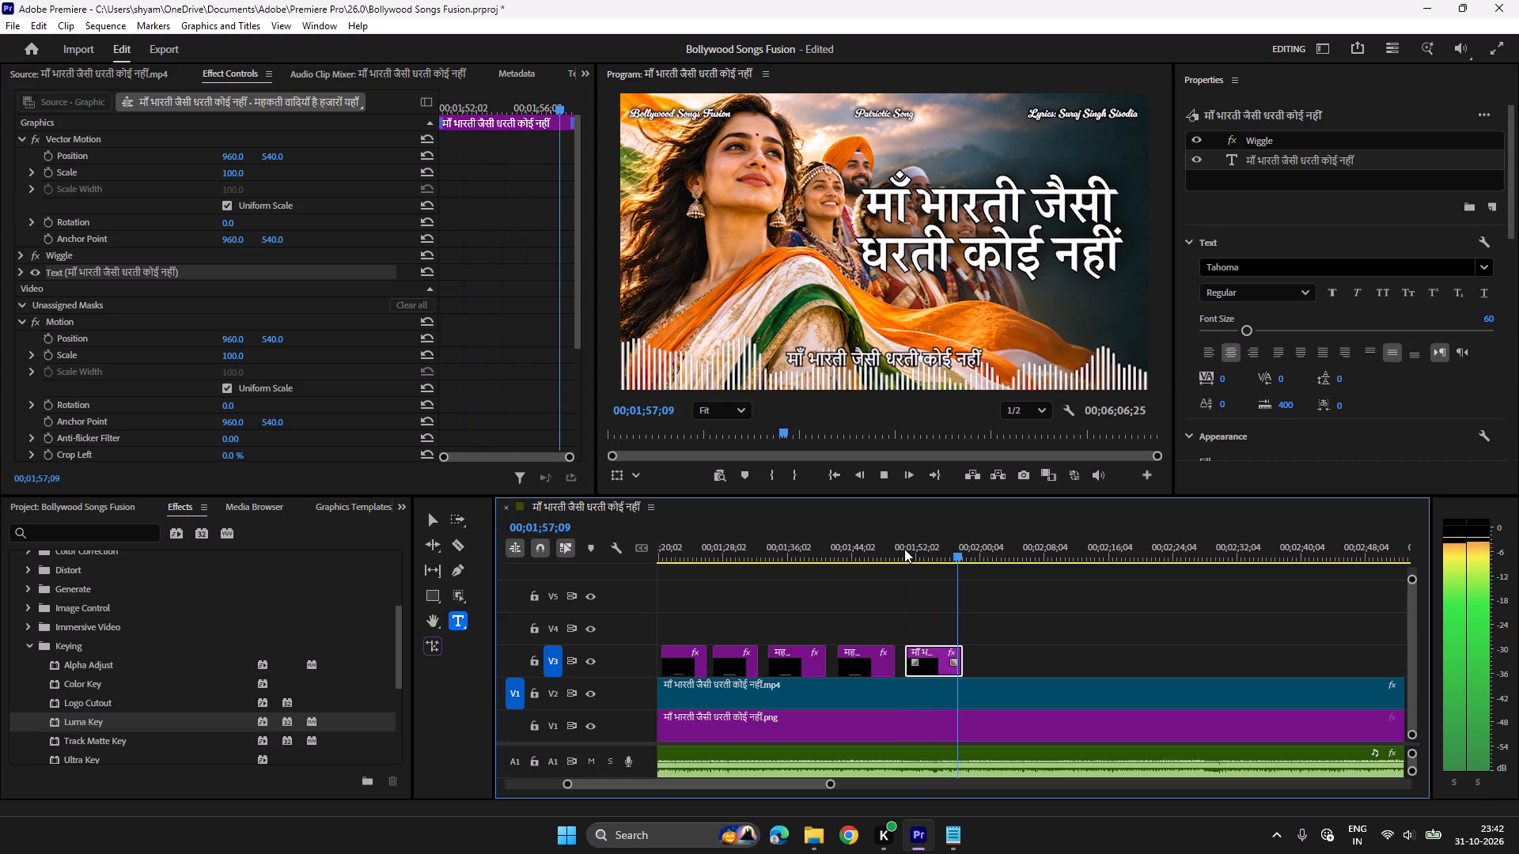
pyautogui.press('space')
pyautogui.moveTo(960, 651); pyautogui.dragTo(968, 651)
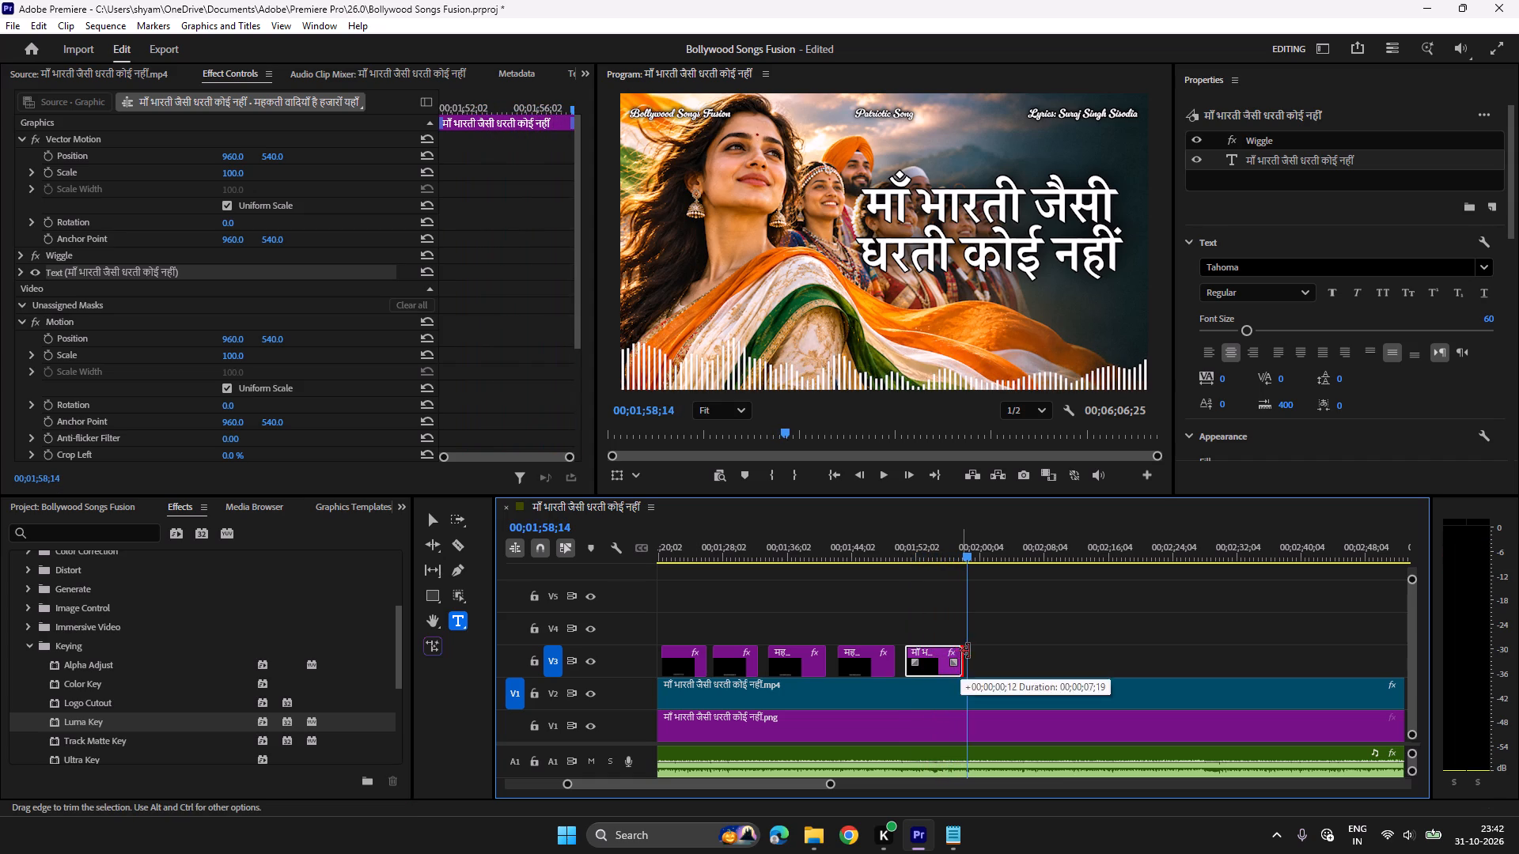
pyautogui.moveTo(968, 651); pyautogui.dragTo(969, 651)
# Paste a copy of the "माँ भारती जैसी धरती कोई नहीं" clip at 00;01;58;25 and replace its text with "कोई नहीं" from the Notepad lyrics.
pyautogui.press('space')
pyautogui.press('space')
pyautogui.hotkey('ctrl', 'c')
pyautogui.hotkey('ctrl', 'v')
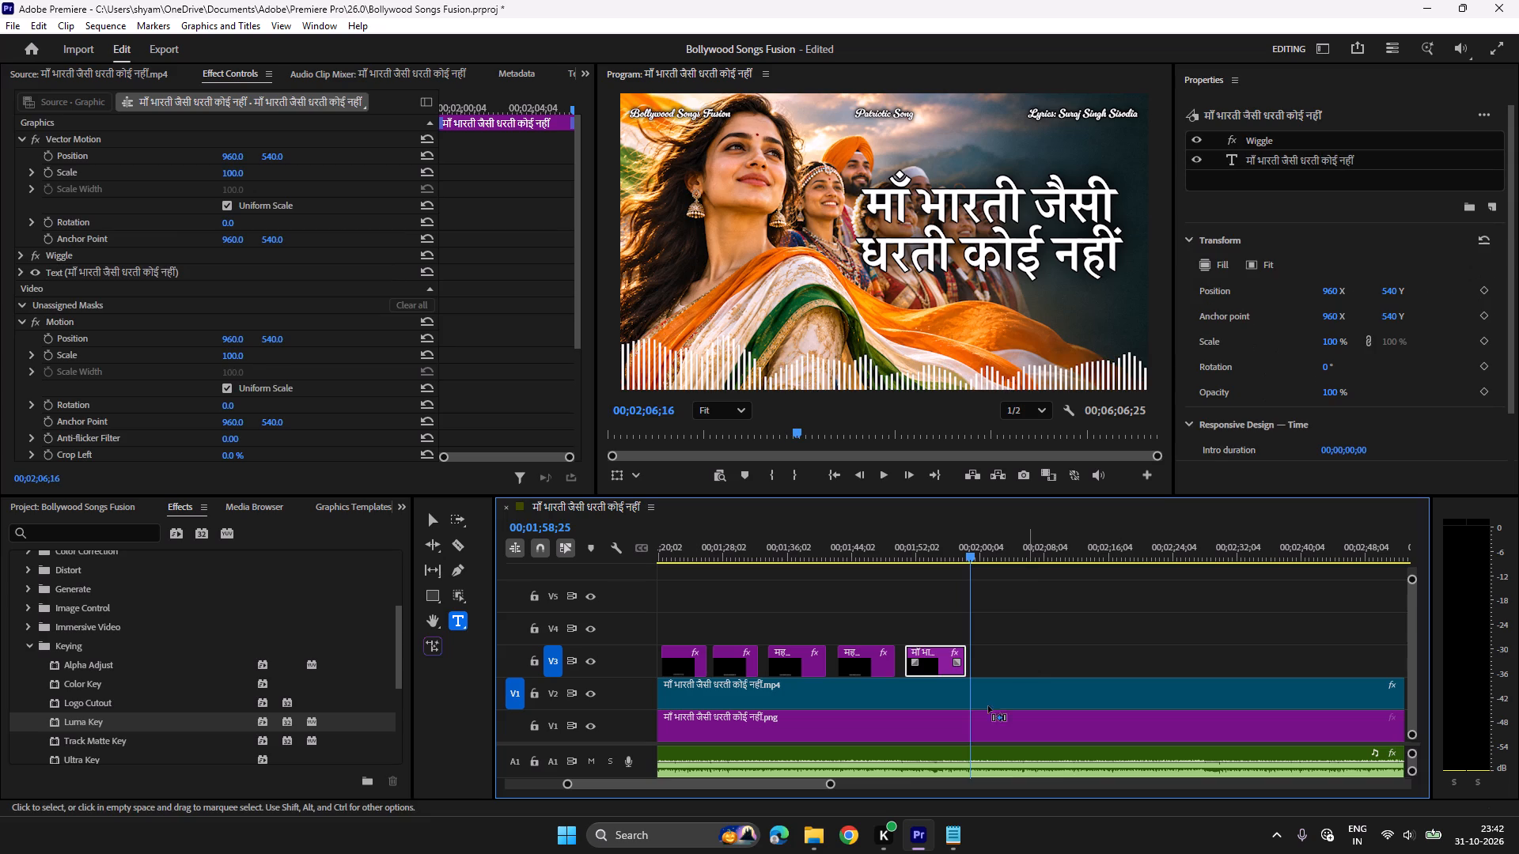
pyautogui.click(955, 818)
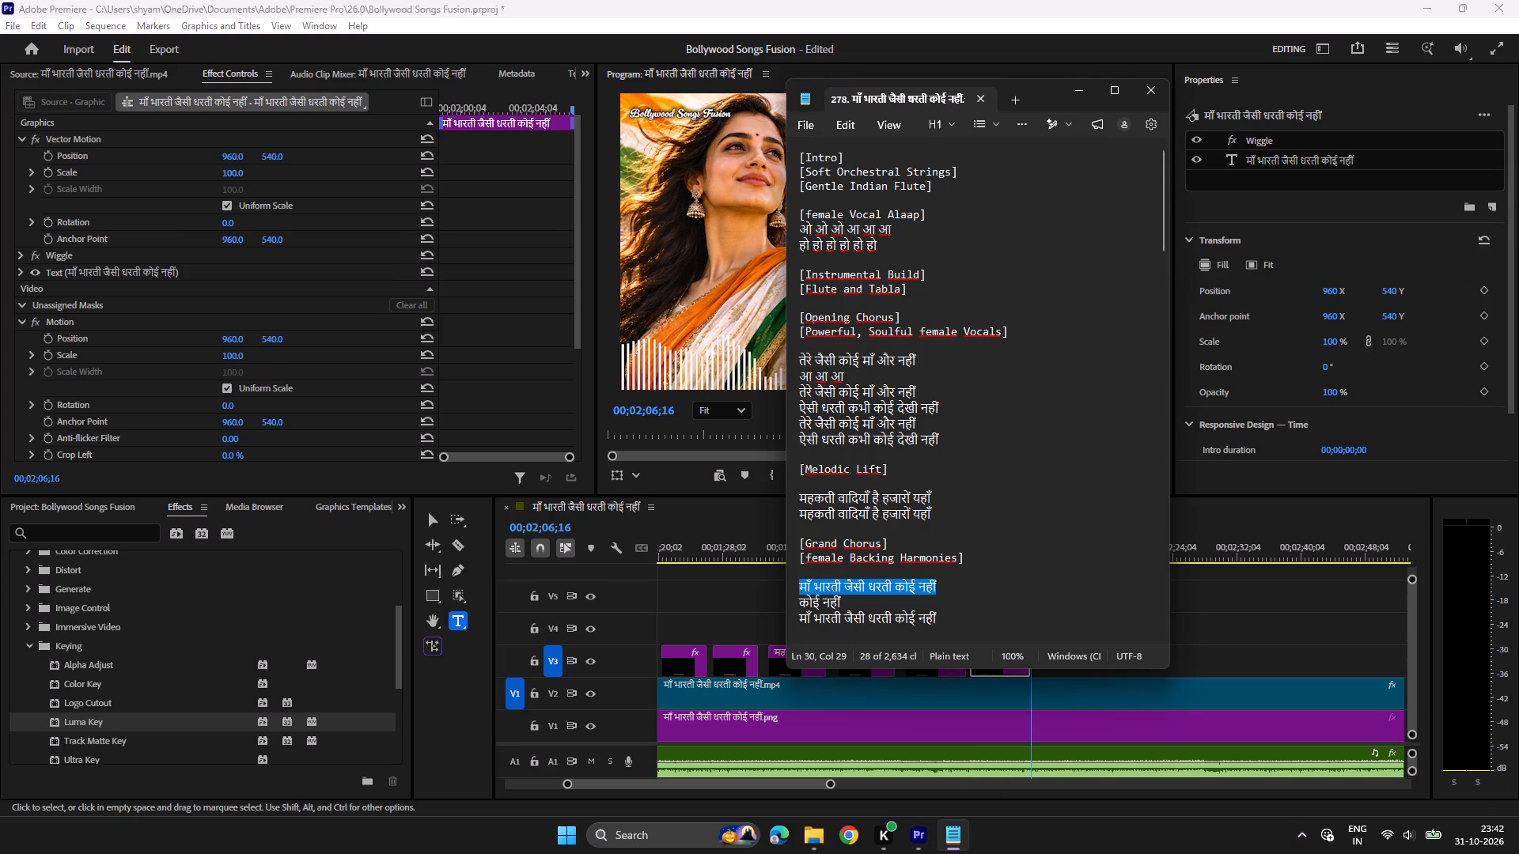
pyautogui.moveTo(851, 598); pyautogui.dragTo(756, 601)
pyautogui.hotkey('ctrl', 'c')
pyautogui.click(922, 835)
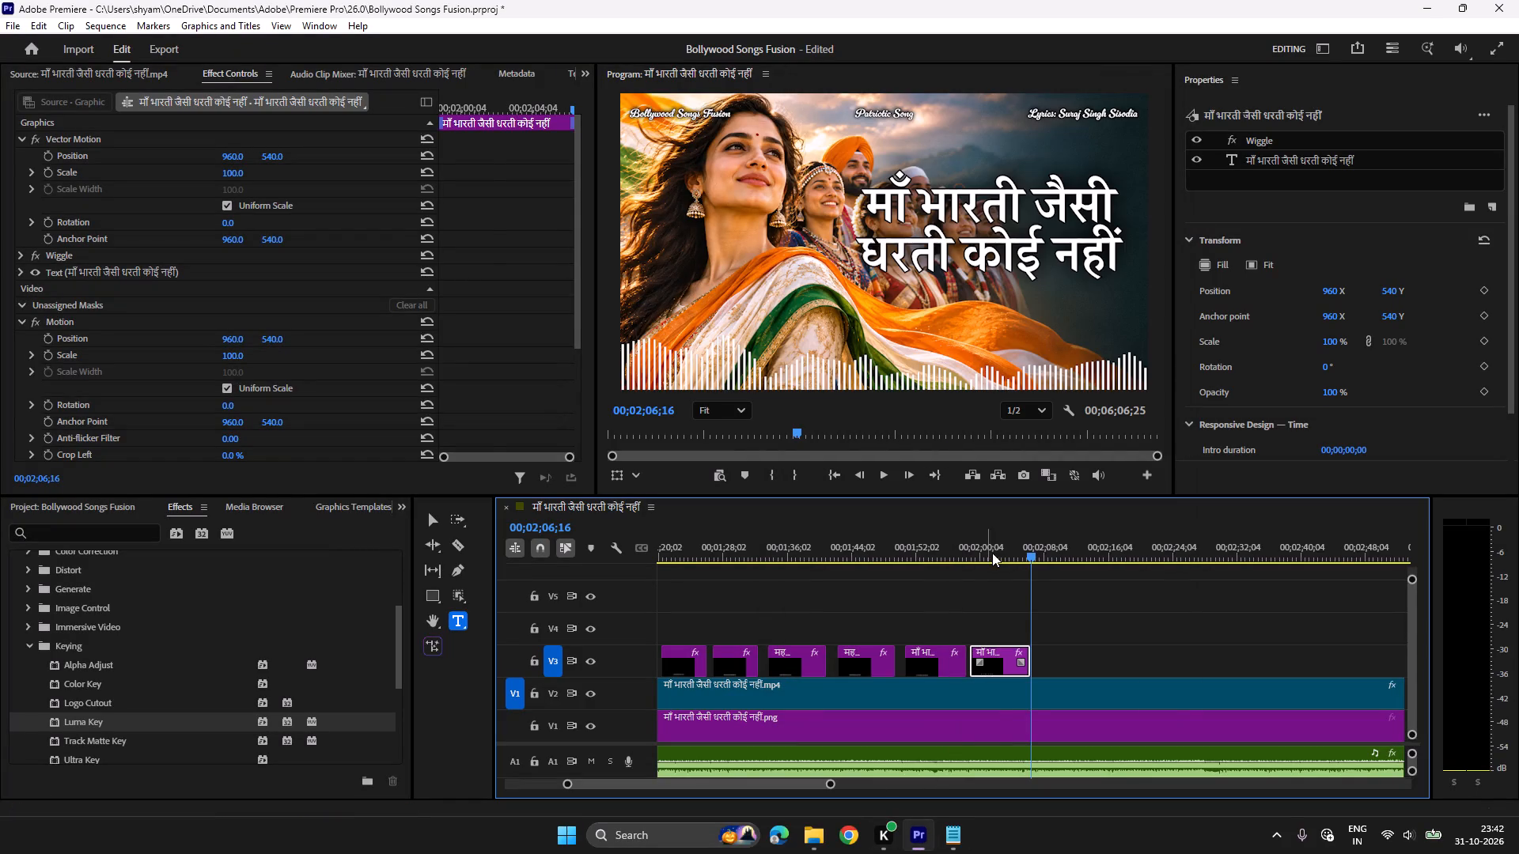
pyautogui.click(993, 551)
pyautogui.click(887, 357)
pyautogui.hotkey('ctrl', 'a')
pyautogui.hotkey('ctrl', 'v')
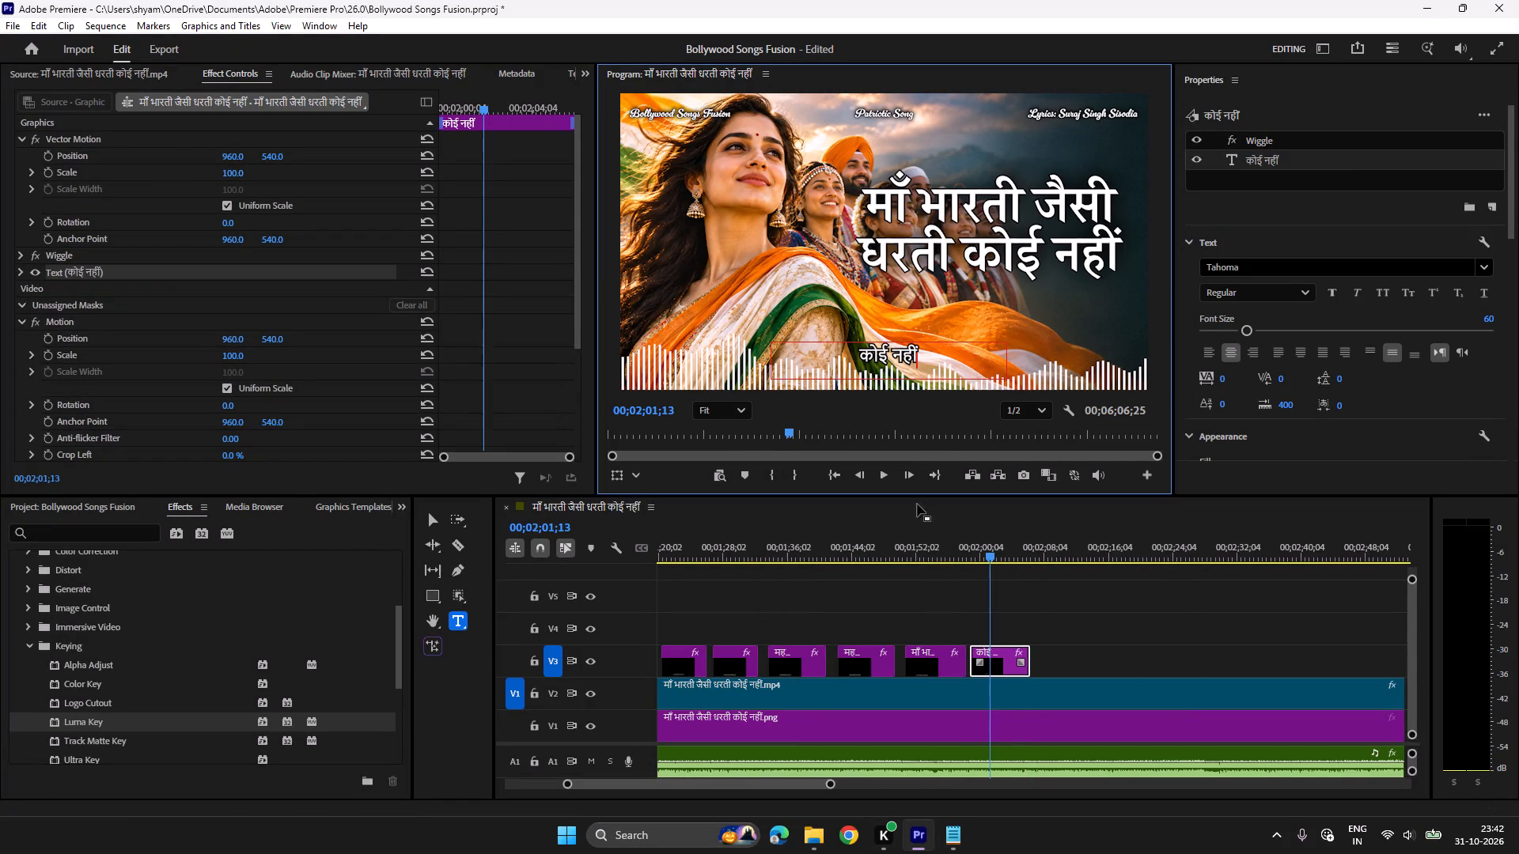
# Play back the "कोई नहीं" clip and trim its end back to about 00;02;01;17.
pyautogui.click(971, 546)
pyautogui.press('space')
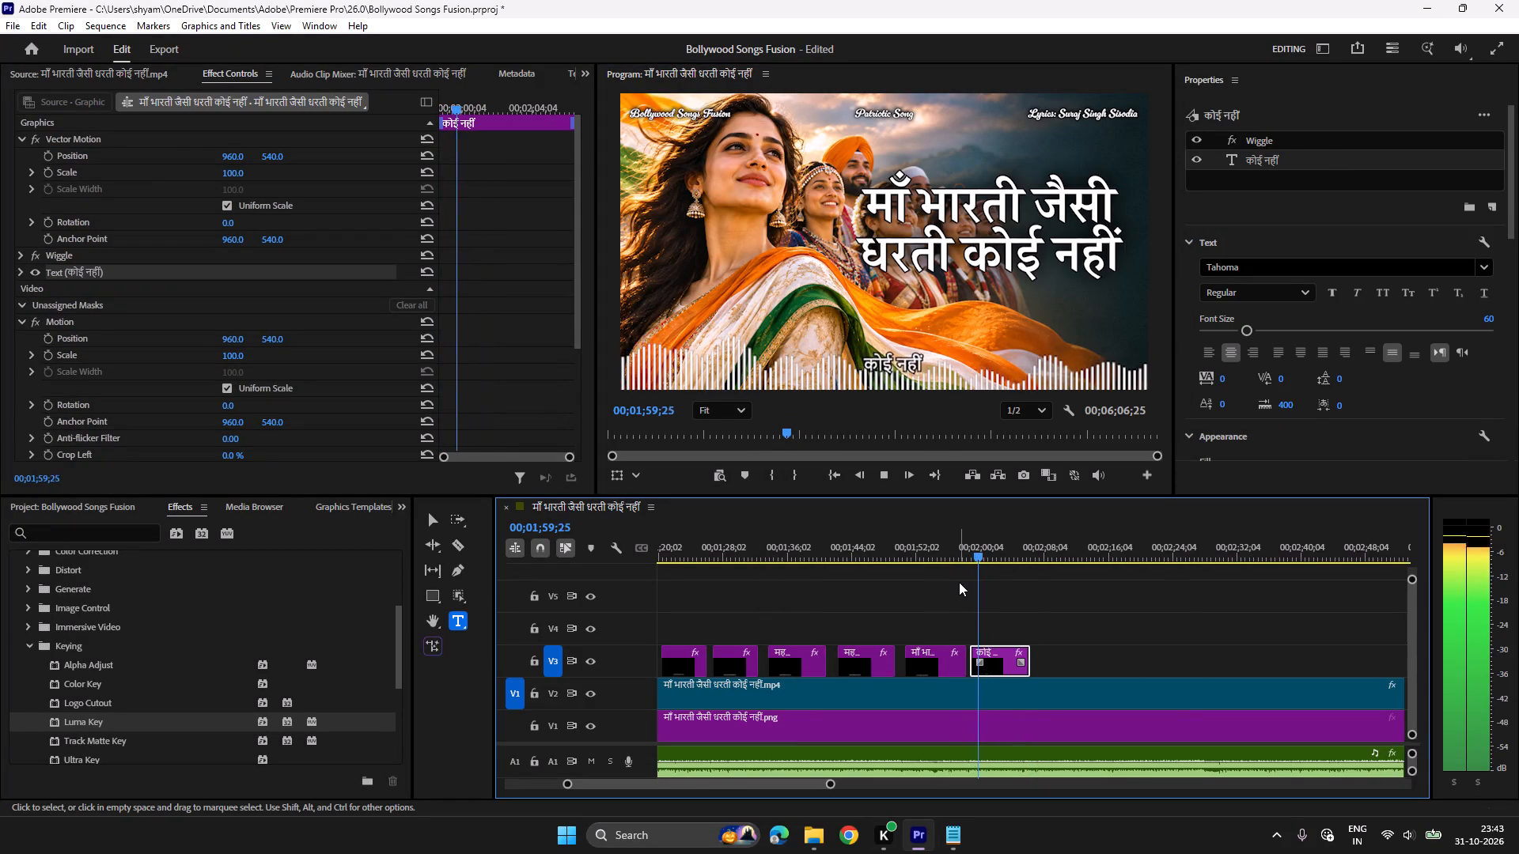
pyautogui.press('space')
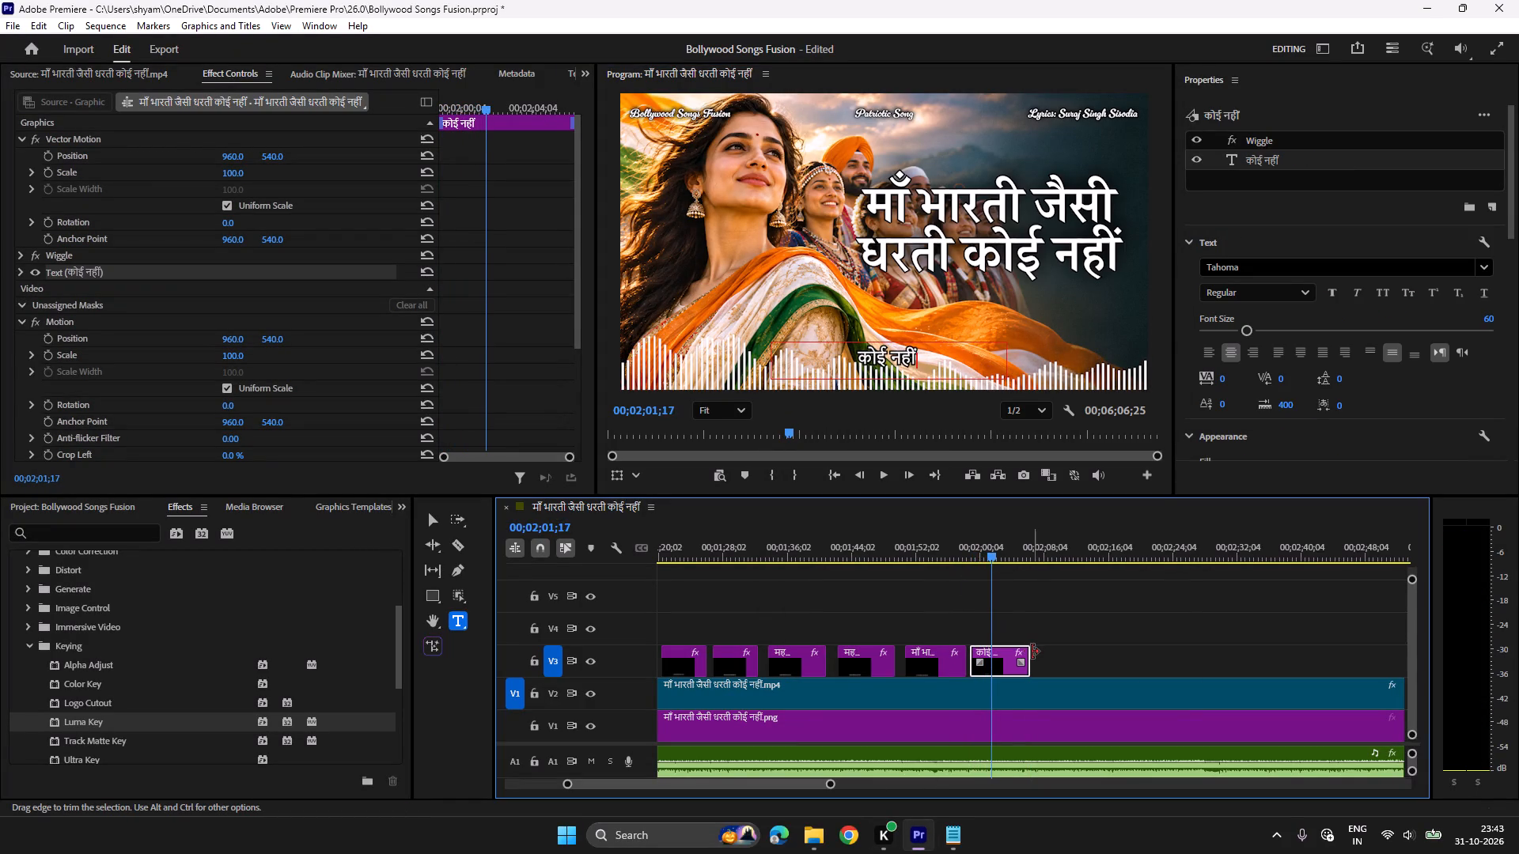
pyautogui.moveTo(1031, 652); pyautogui.dragTo(987, 652)
# Paste a copy of the "माँ भारती जैसी धरती कोई नहीं" clip on V3 at about 00;02;02, after the "कोई नहीं" clip.
pyautogui.press('space')
pyautogui.press('space')
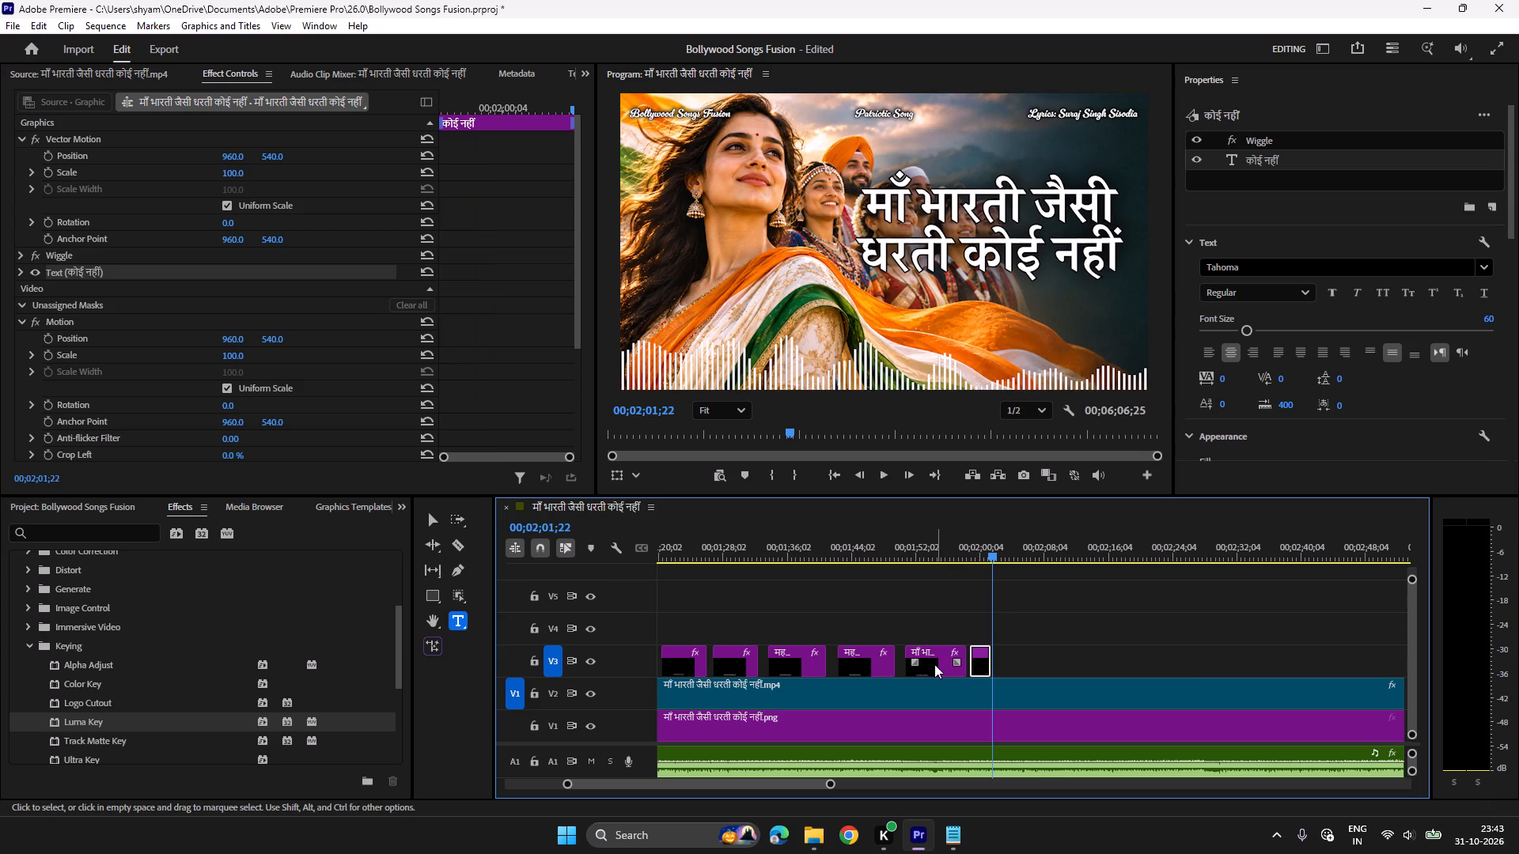
pyautogui.press('space')
pyautogui.press('space')
pyautogui.click(934, 664)
pyautogui.hotkey('ctrl', 'c')
pyautogui.hotkey('ctrl', 'v')
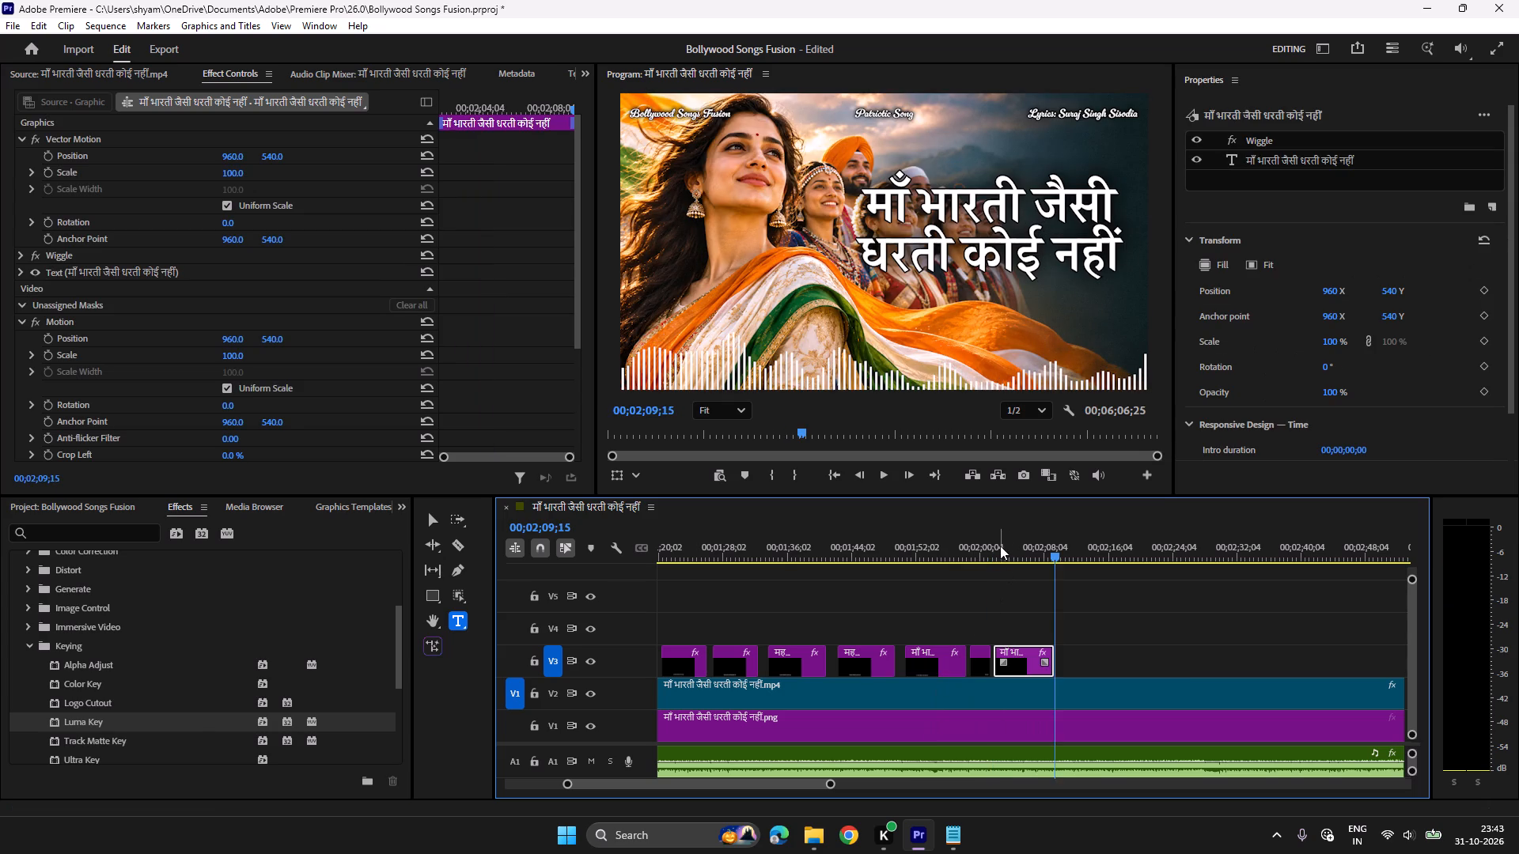
# Check the pasted clip's vocal timing by playing back, and shift it earlier to start where the "कोई नहीं" clip ends.
pyautogui.click(984, 542)
pyautogui.press('space')
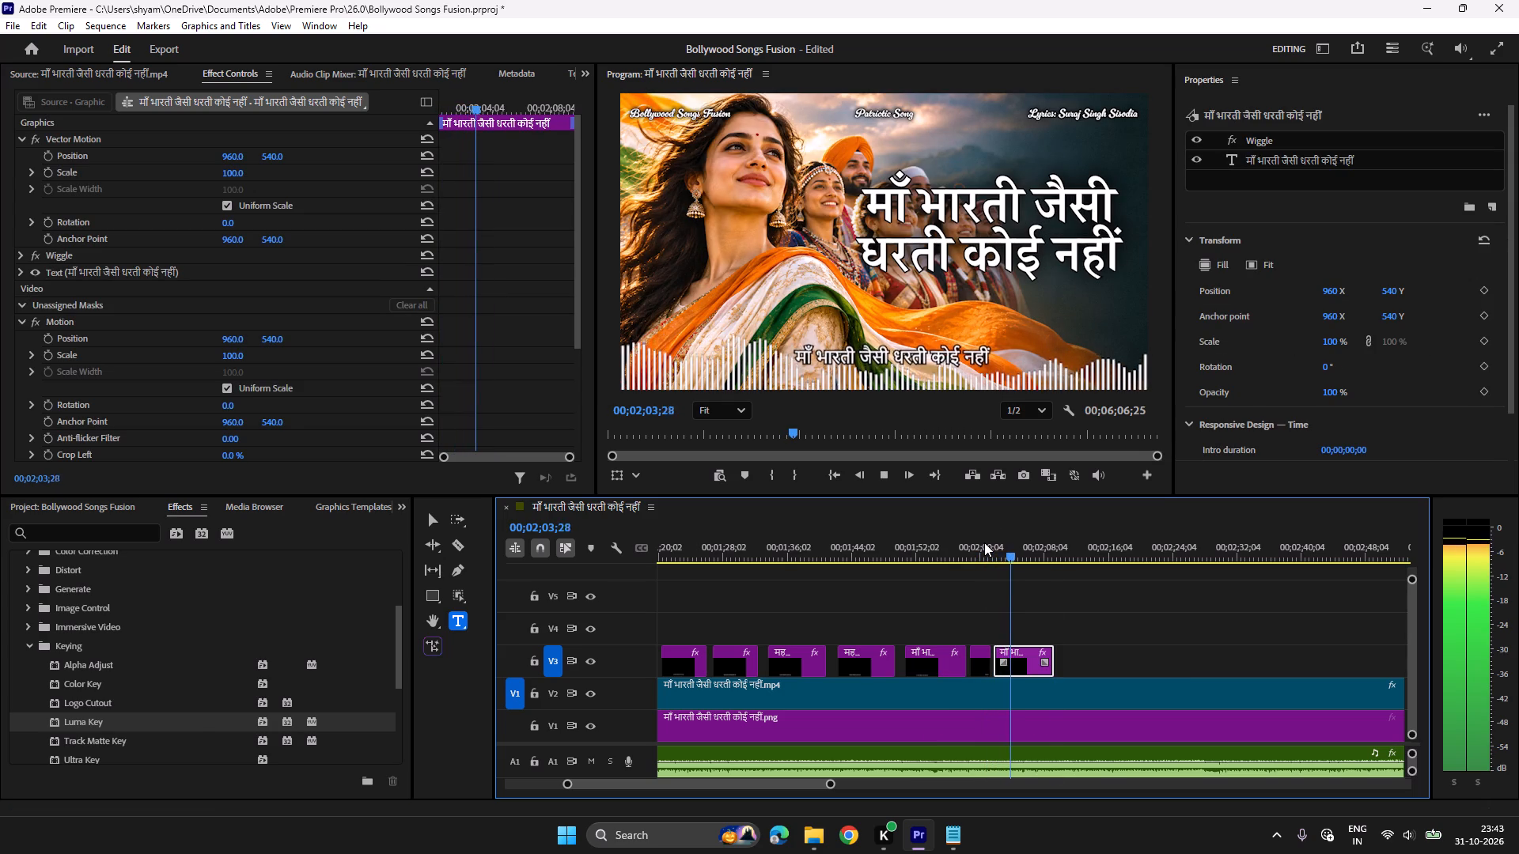
pyautogui.press('space')
pyautogui.click(1027, 662)
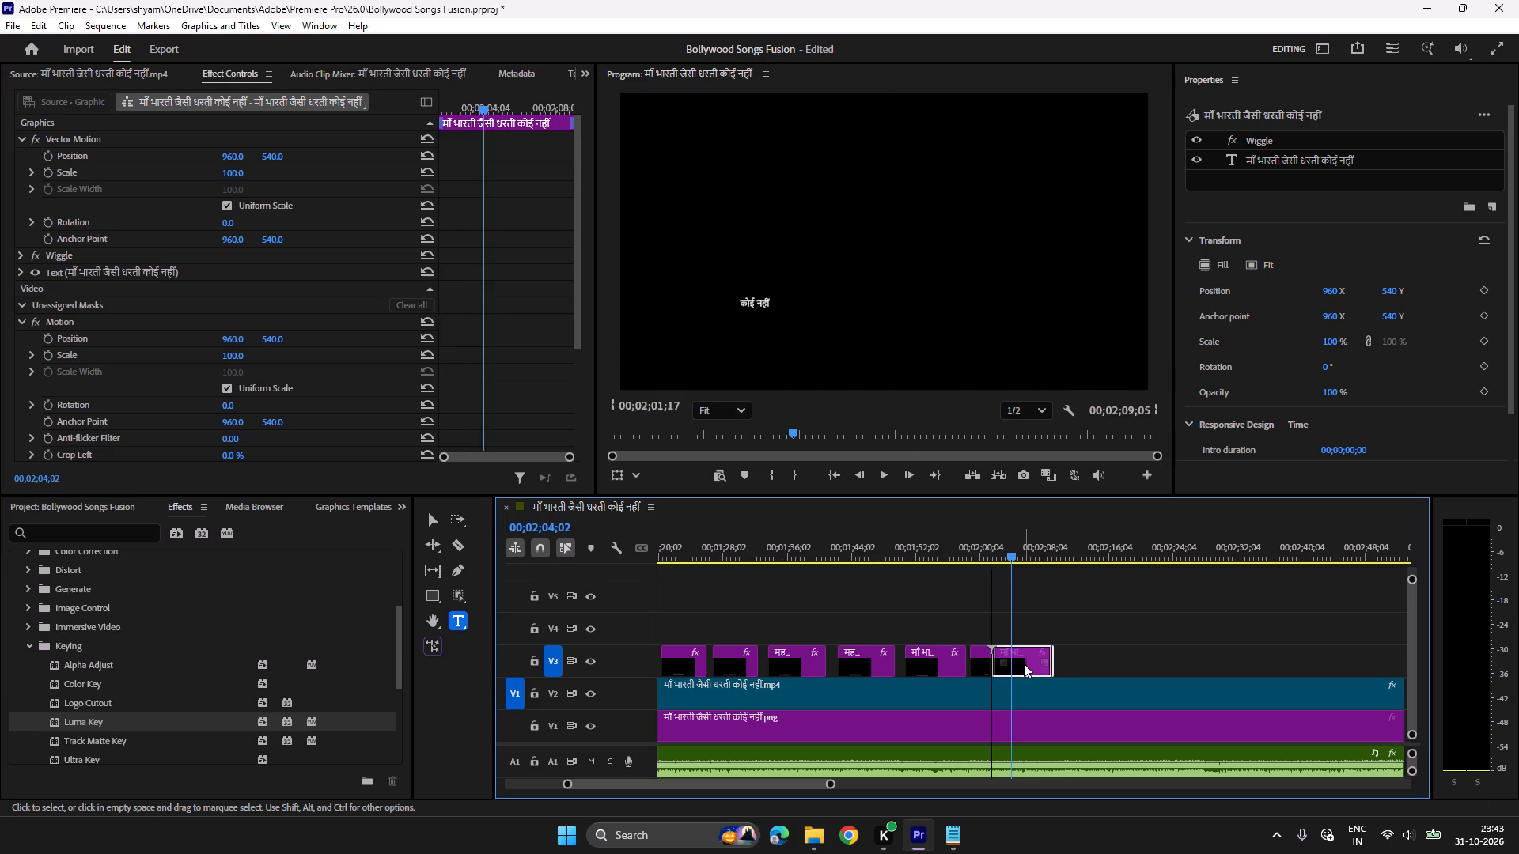
pyautogui.click(984, 545)
pyautogui.press('space')
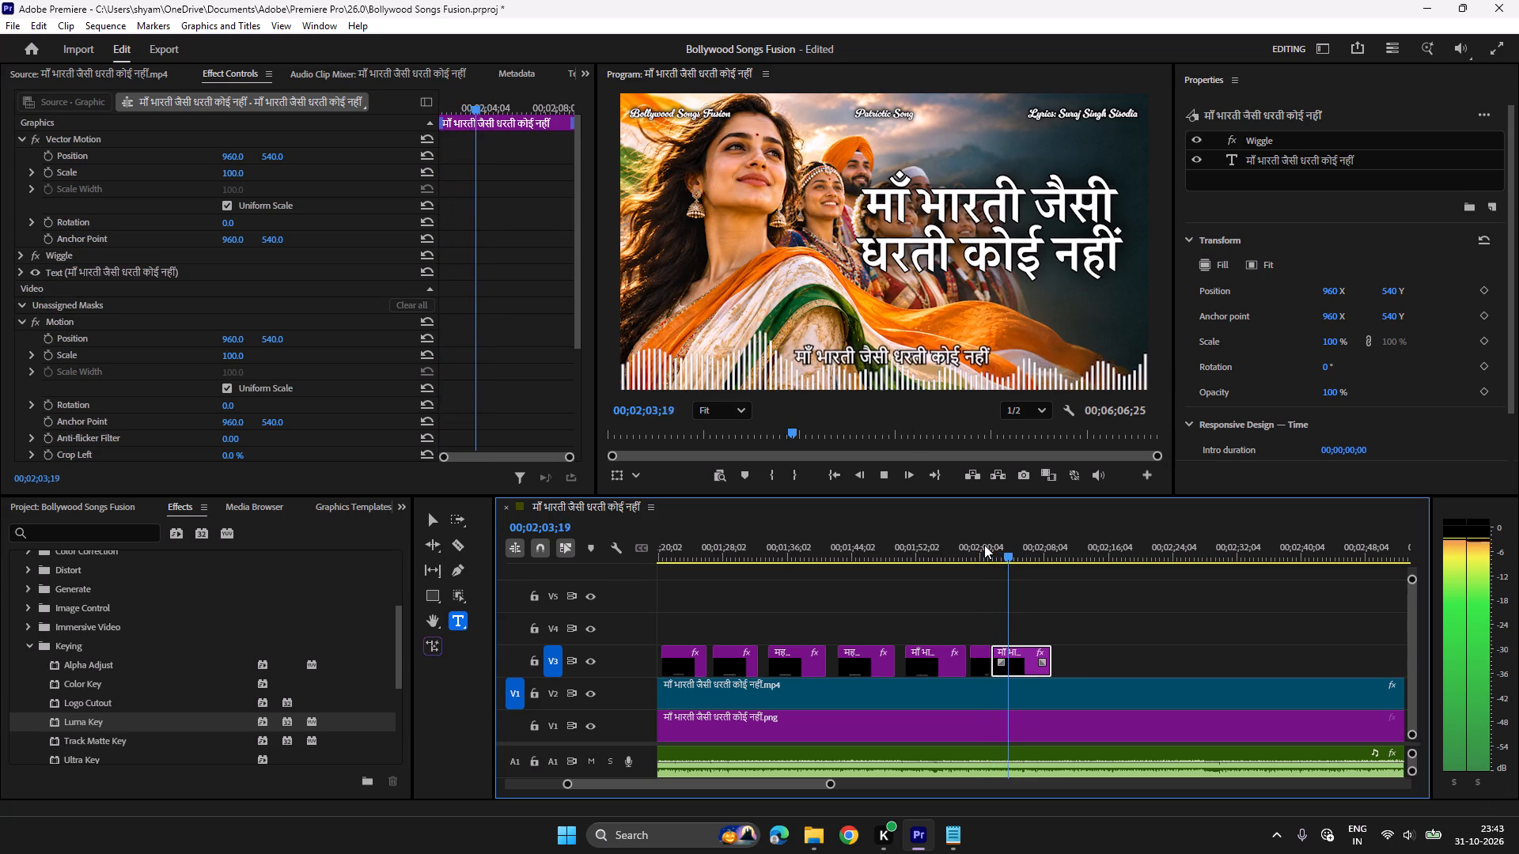
# Save the project and play the song on past the last lyric clip to about 00;02;17.
pyautogui.hotkey('ctrl', 's')
pyautogui.press('space')
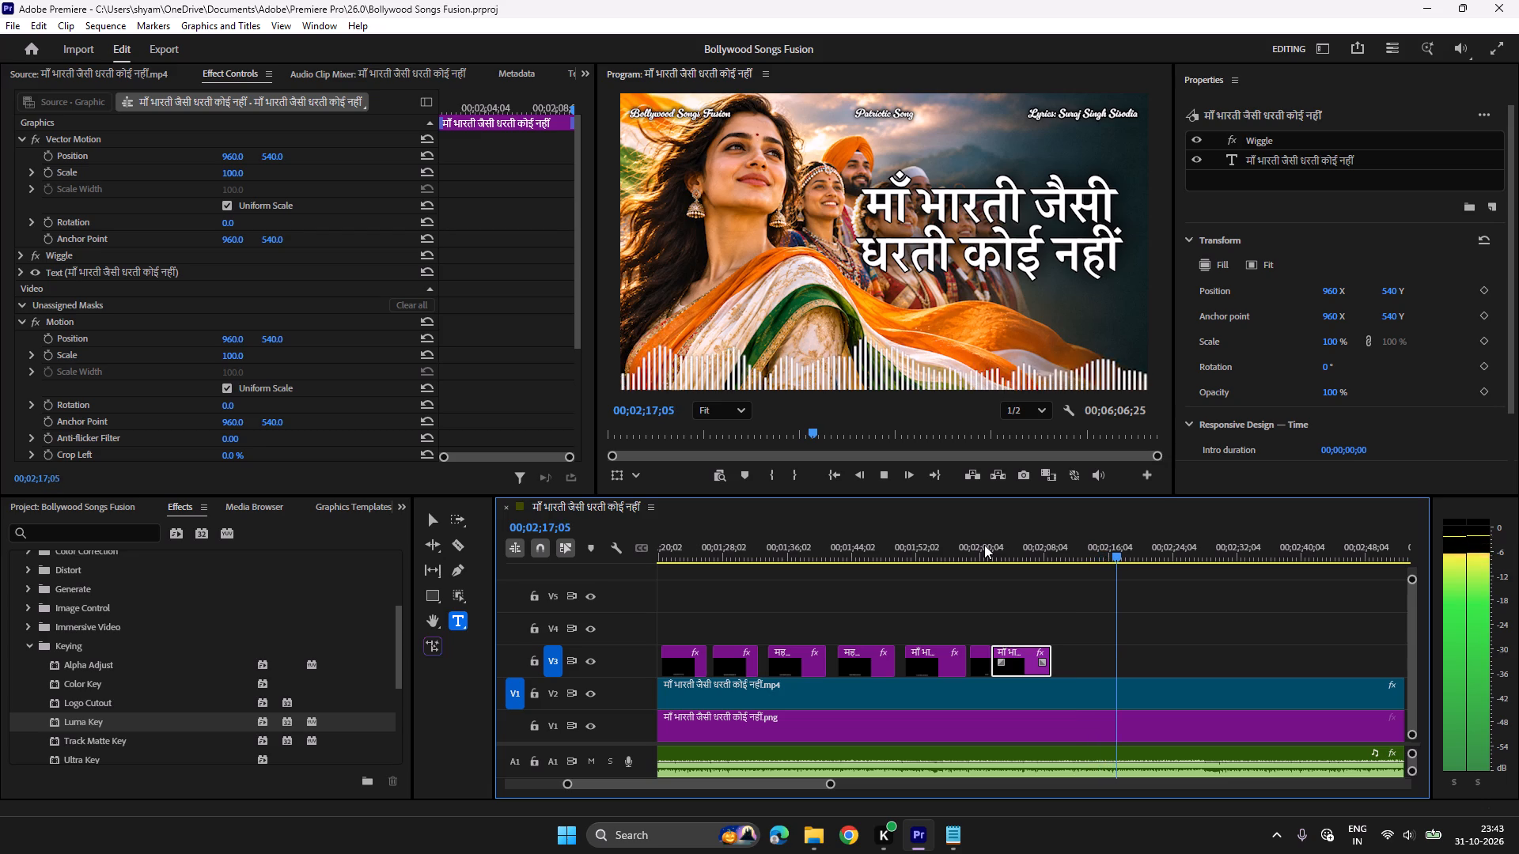
pyautogui.press('space')
# Switch to Chrome, search the web for "pexels" and open the Pexels website.
pyautogui.click(847, 833)
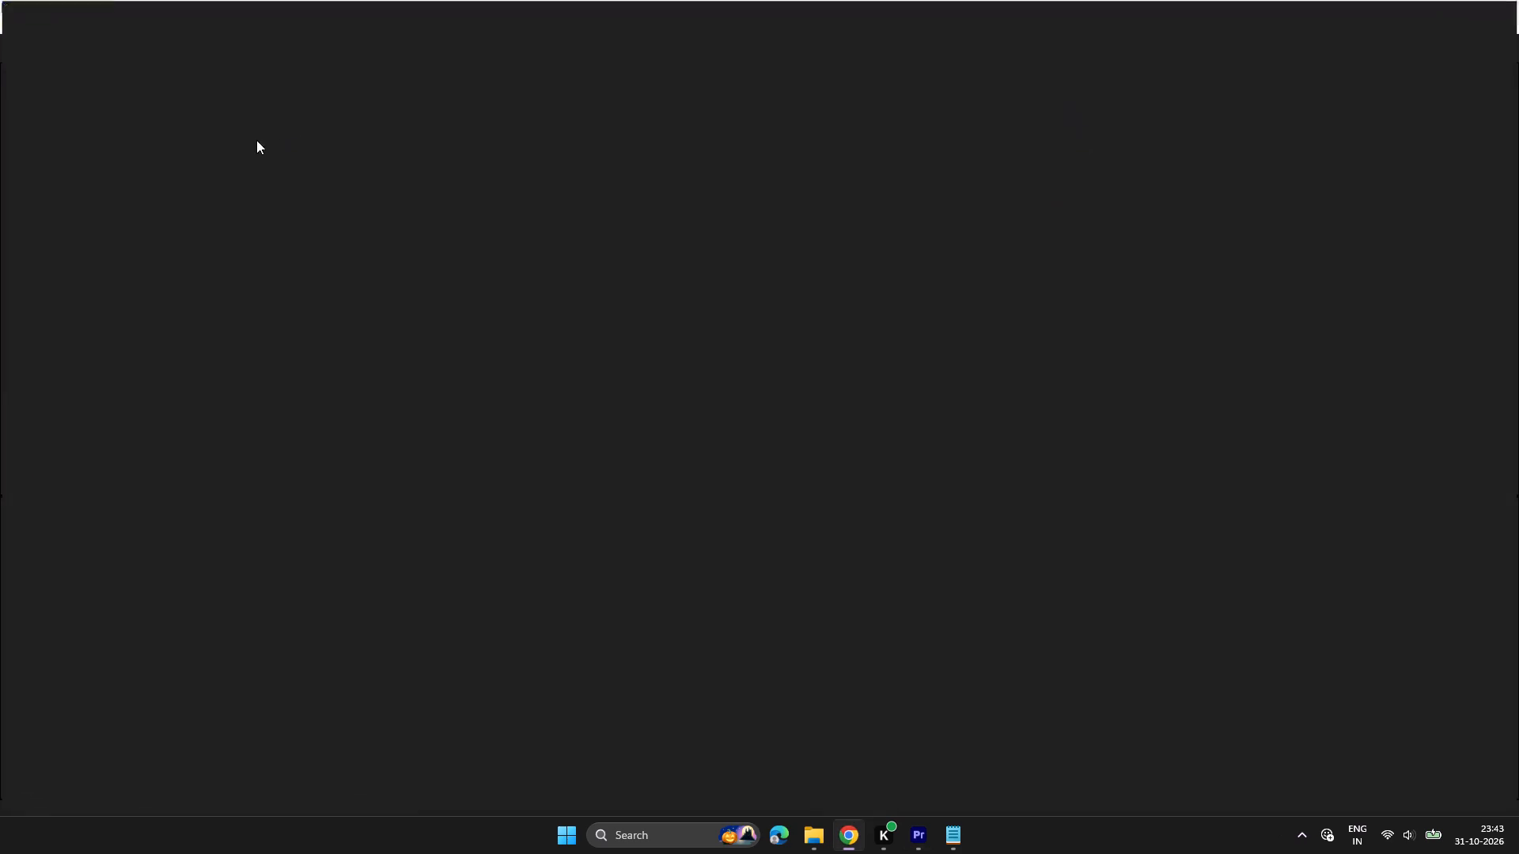
pyautogui.write('pexes')
pyautogui.press('BackSpace')
pyautogui.write('ls')
pyautogui.press('Return')
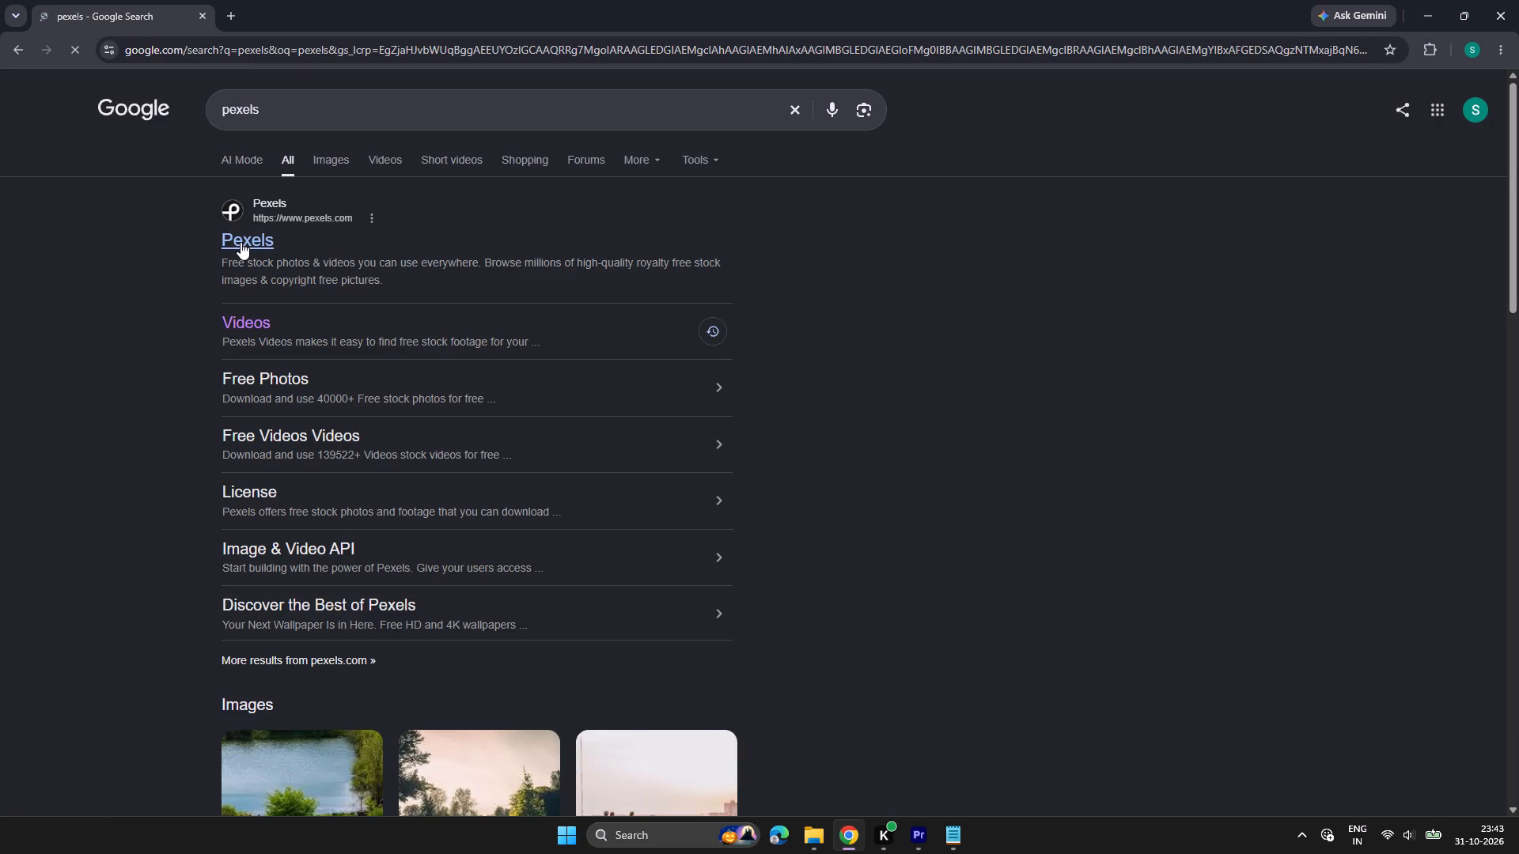
pyautogui.click(241, 242)
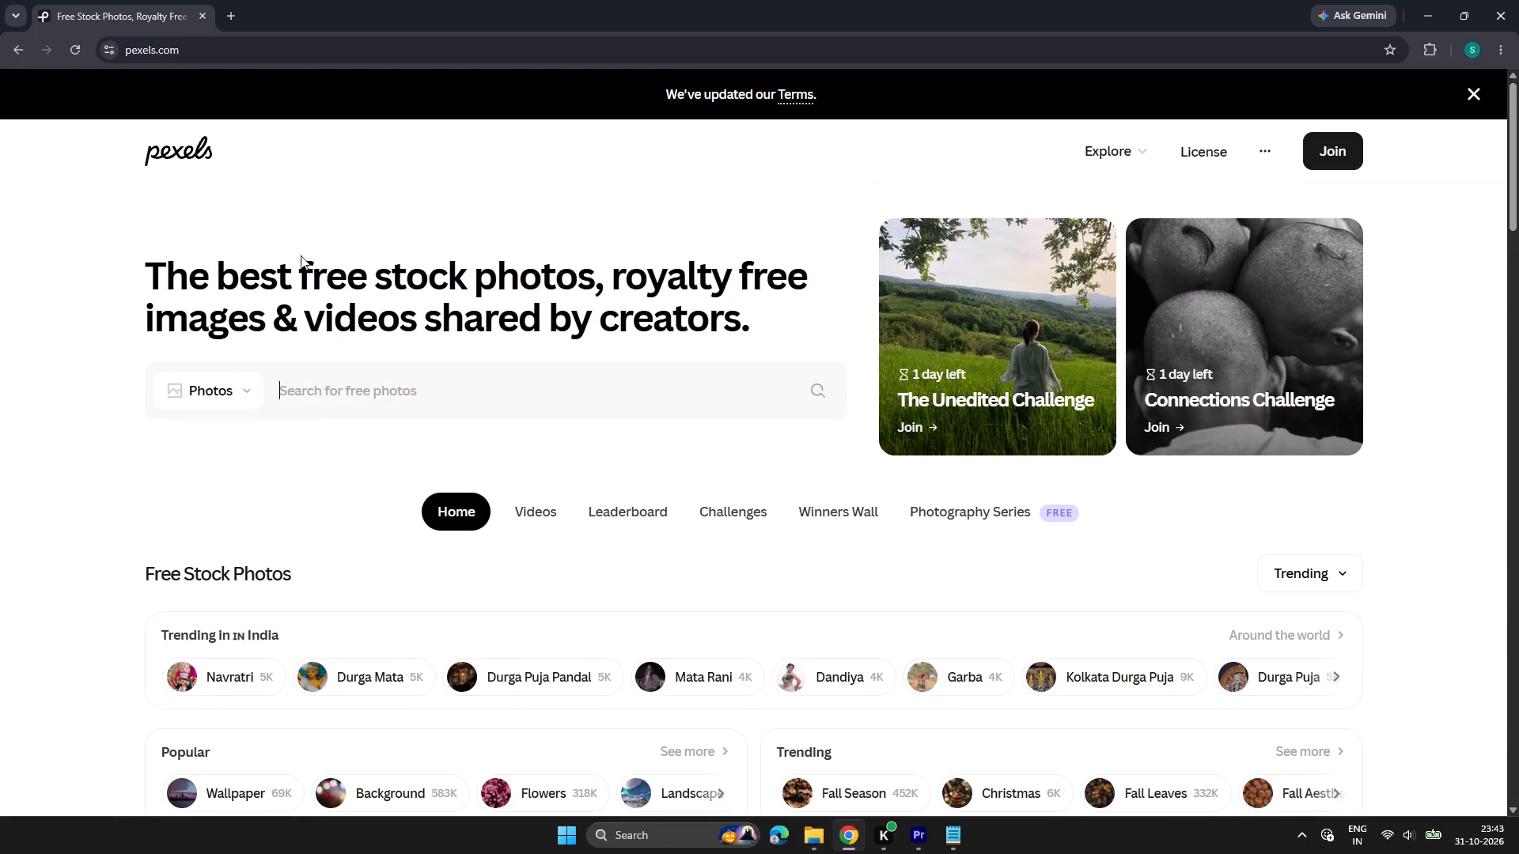
# Search the Pexels stock videos for "screen effects" and look through the results for usable overlay footage.
pyautogui.click(551, 497)
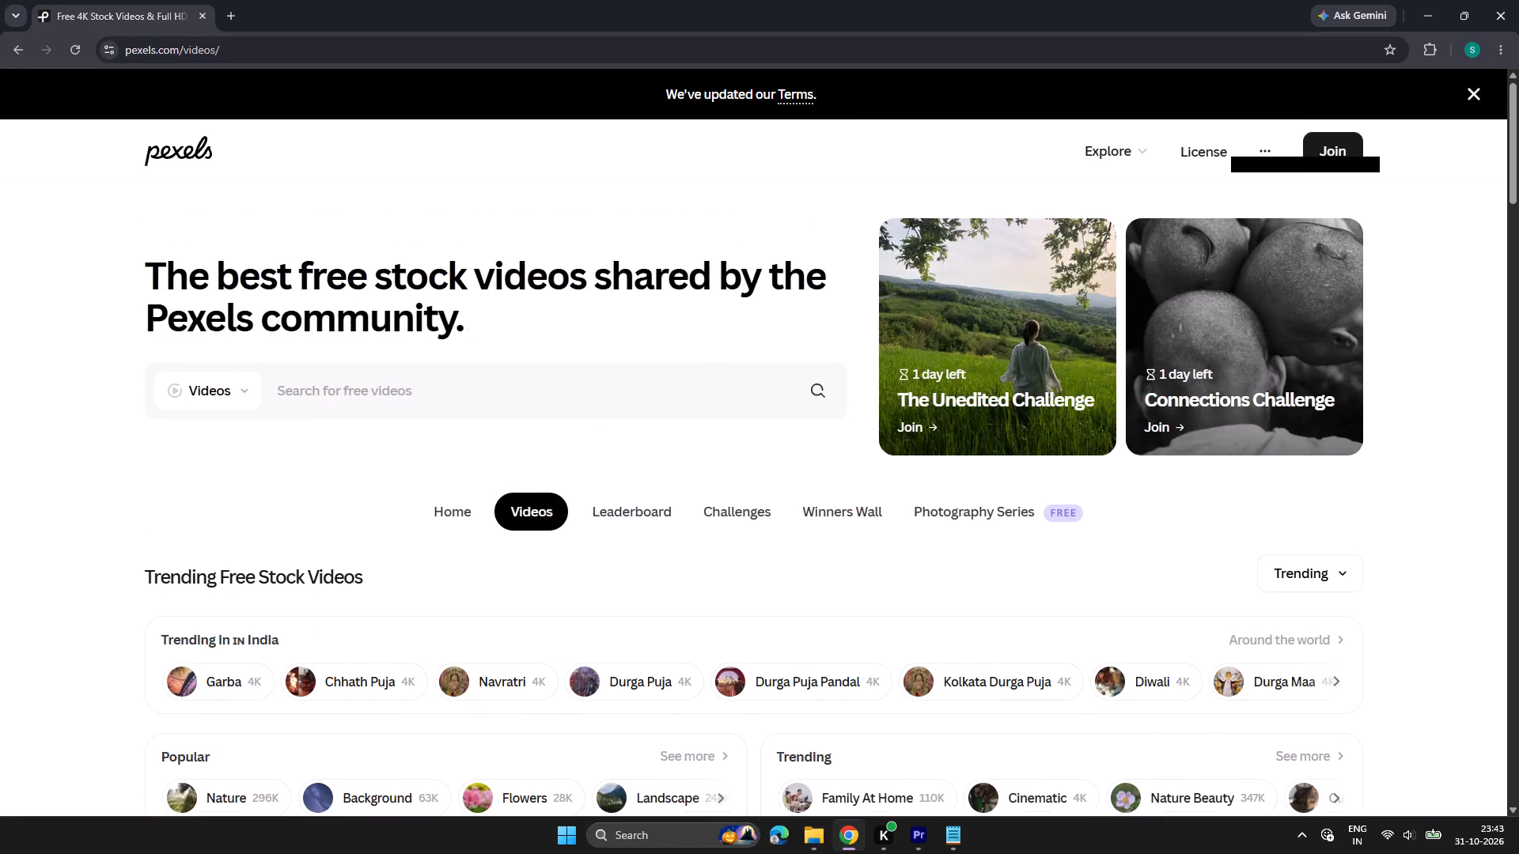
pyautogui.click(335, 399)
pyautogui.write('screen effec')
pyautogui.write('ts')
pyautogui.press('Return')
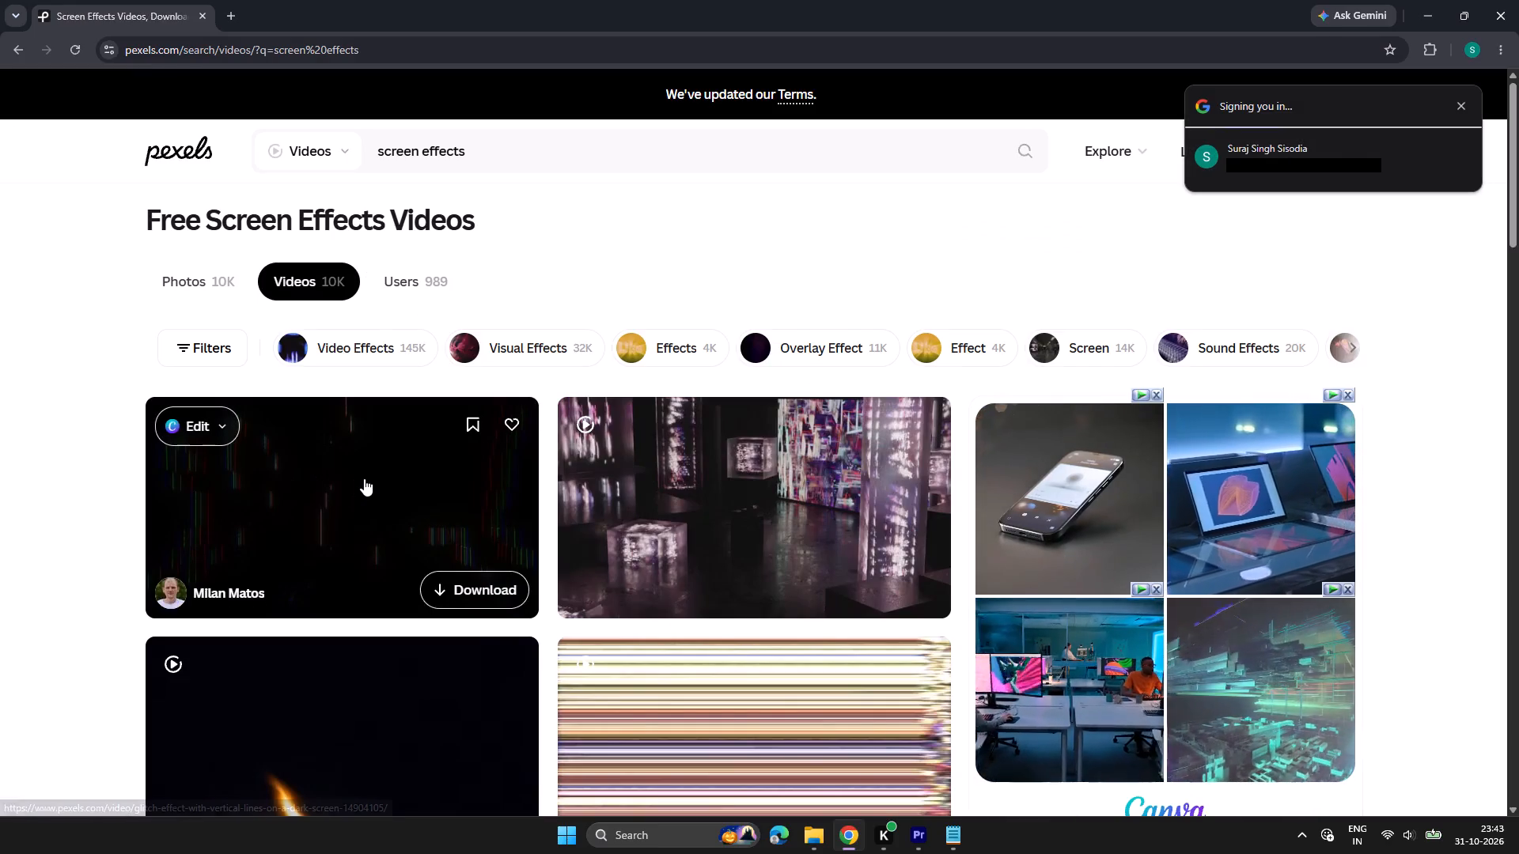
pyautogui.scroll(-4, 365, 478)
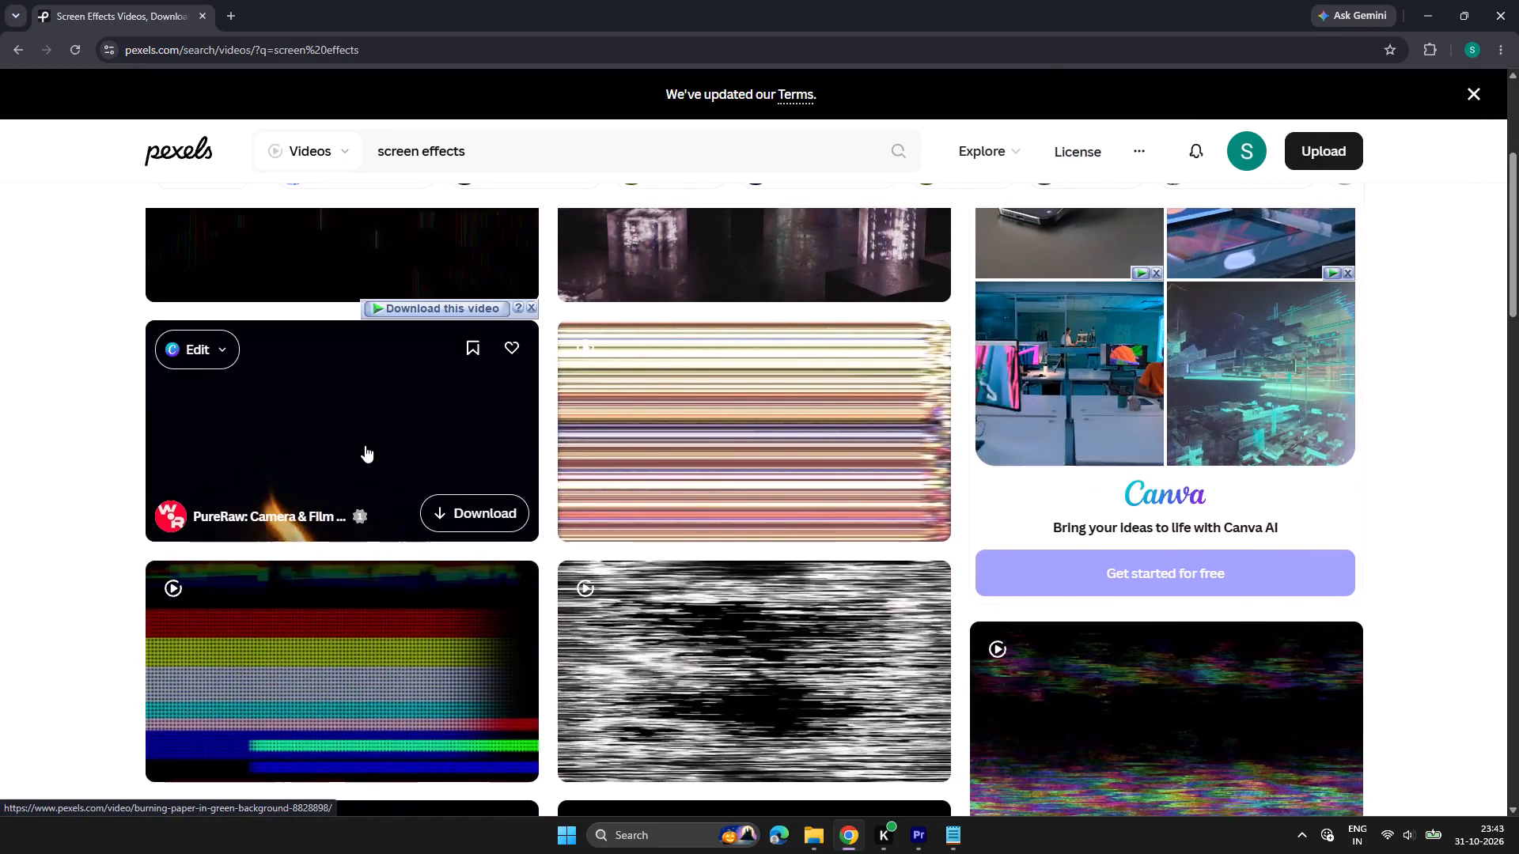
pyautogui.scroll(-4, 365, 444)
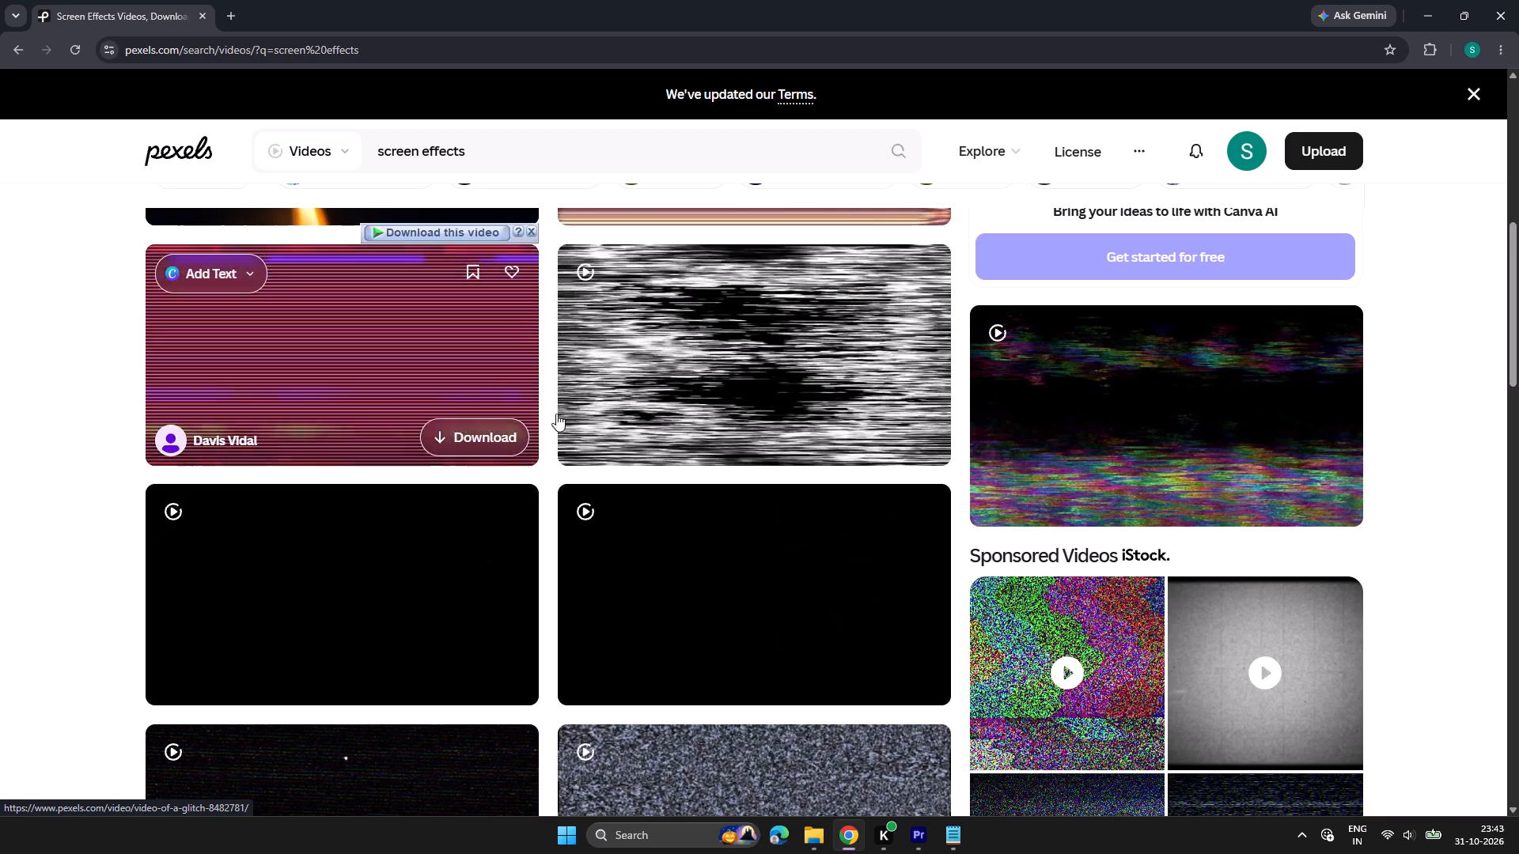
pyautogui.scroll(-14, 983, 497)
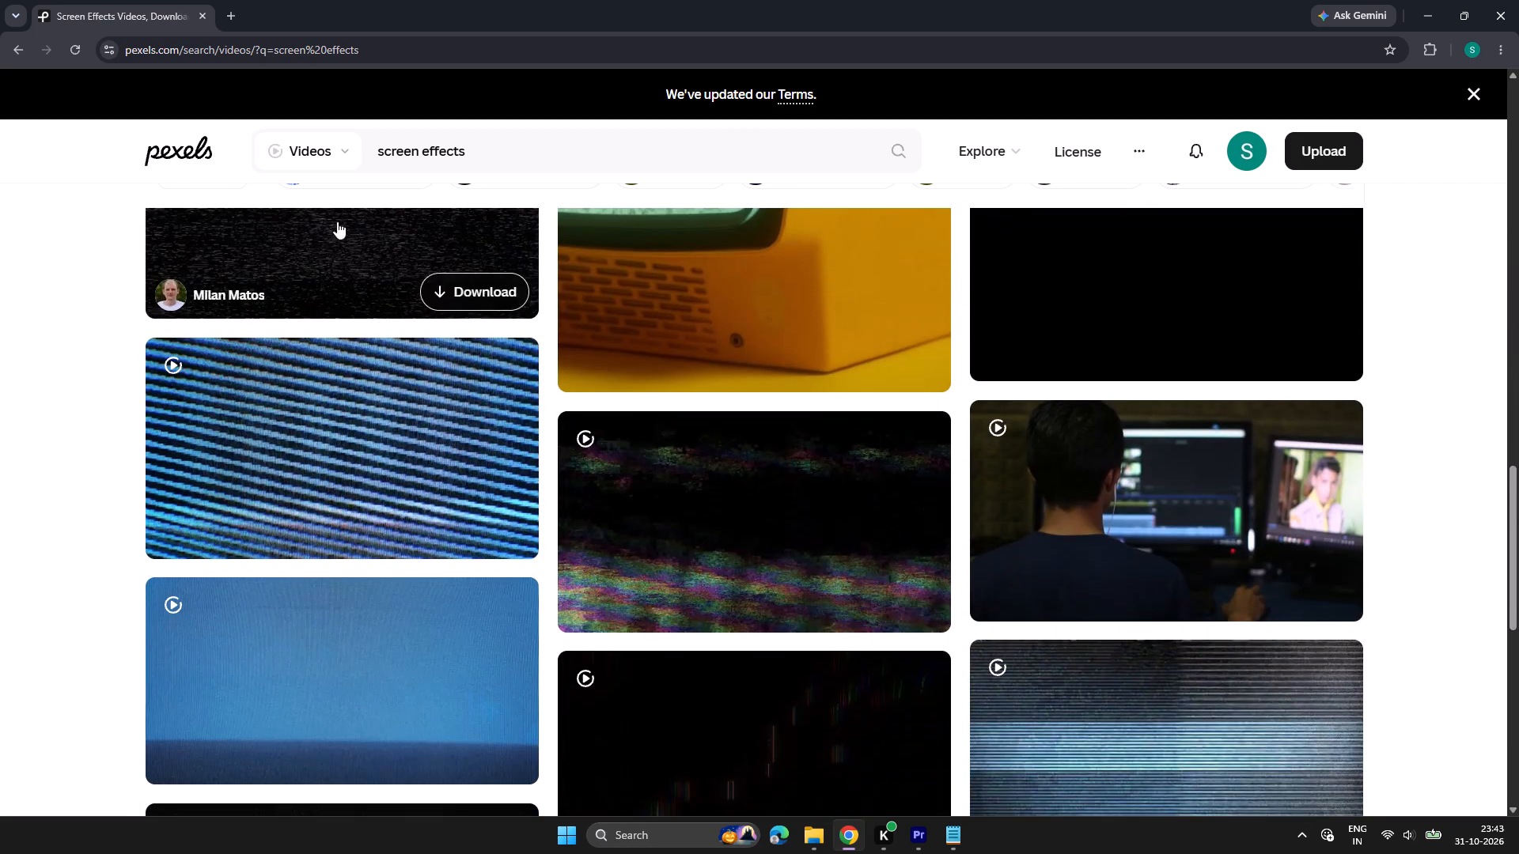
# Search the Pexels videos for "lights" and examine the results for a suitable light background clip.
pyautogui.moveTo(484, 147); pyautogui.dragTo(381, 151)
pyautogui.write('lights')
pyautogui.press('Return')
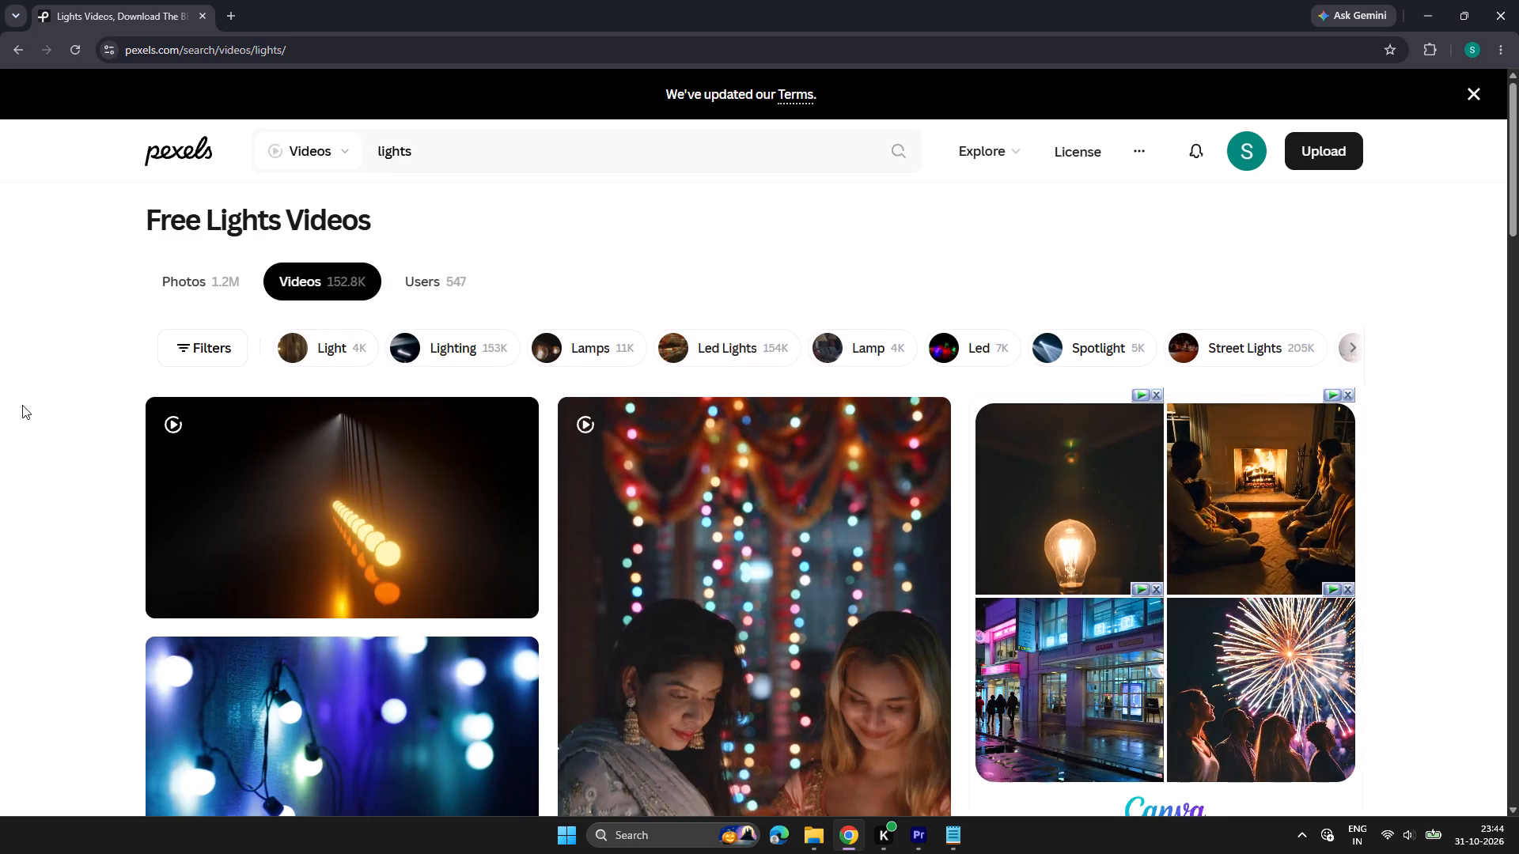
pyautogui.scroll(-7, 22, 405)
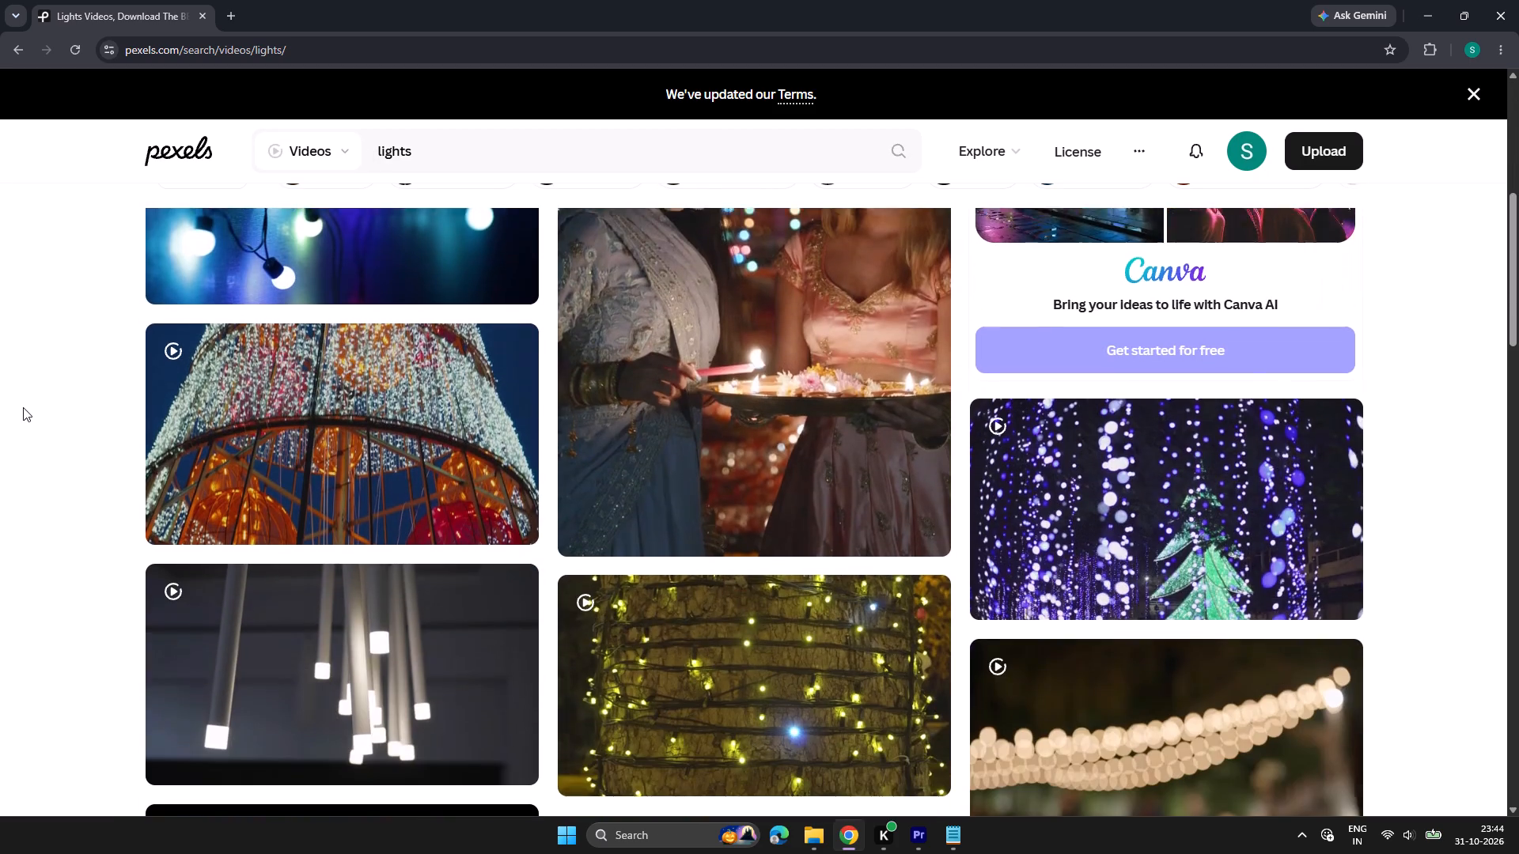
pyautogui.scroll(-13, 23, 407)
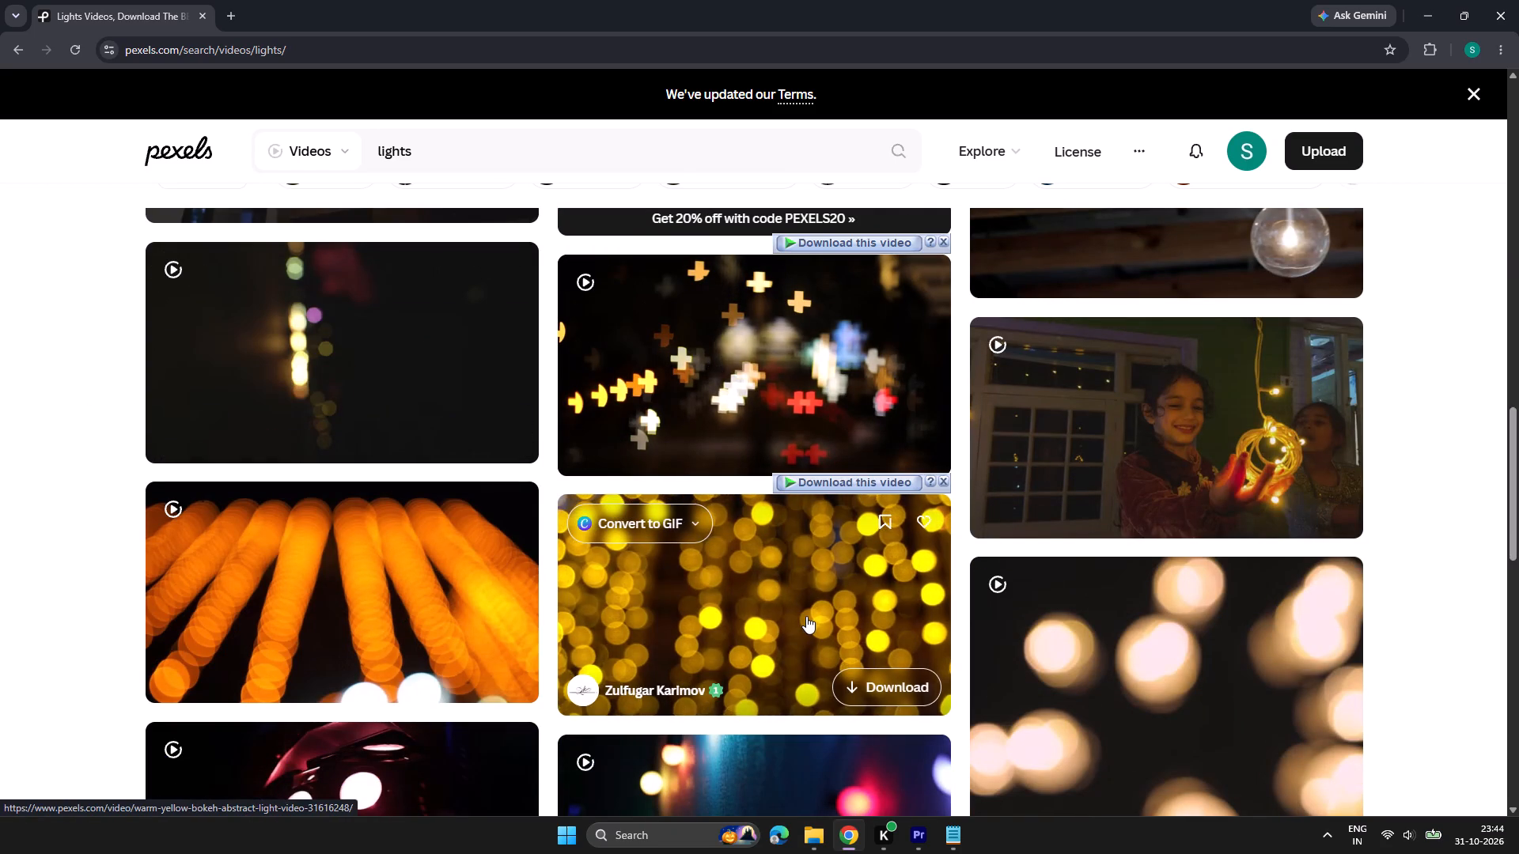
pyautogui.scroll(-2, 806, 615)
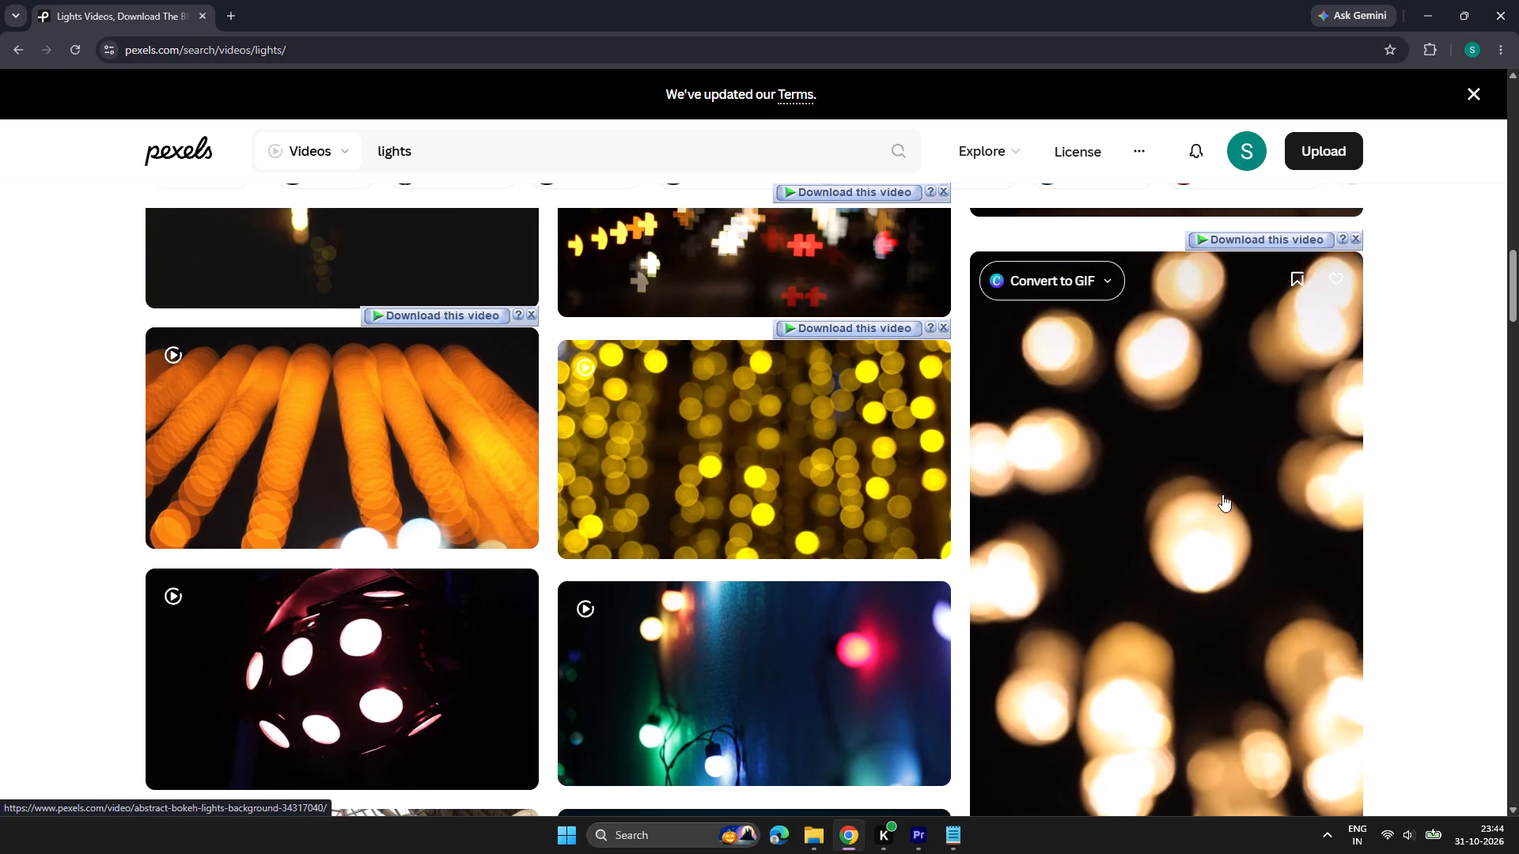
pyautogui.scroll(-9, 1223, 494)
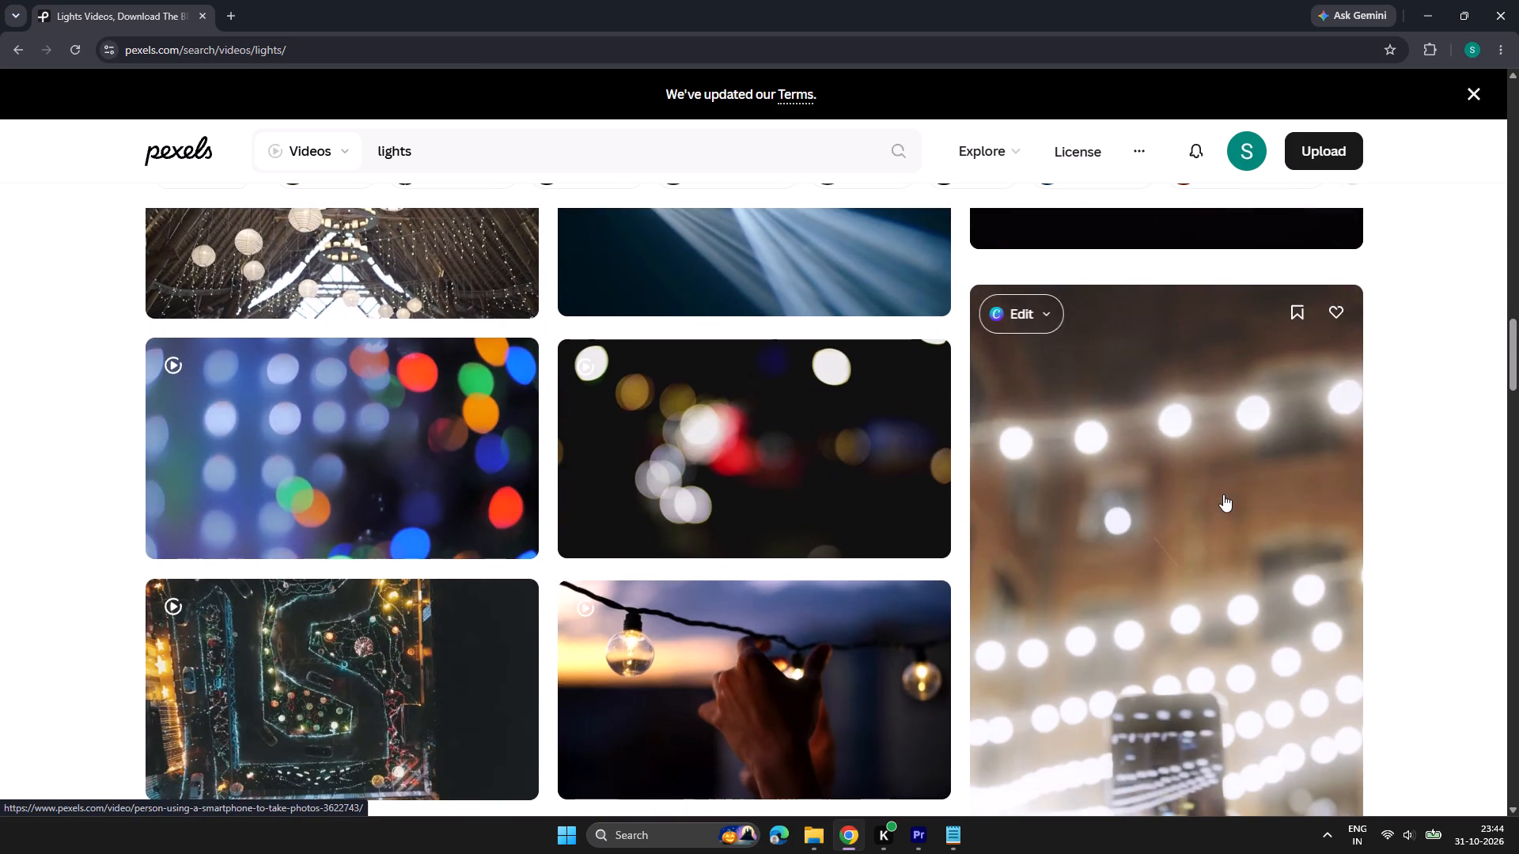
pyautogui.scroll(-19, 1223, 494)
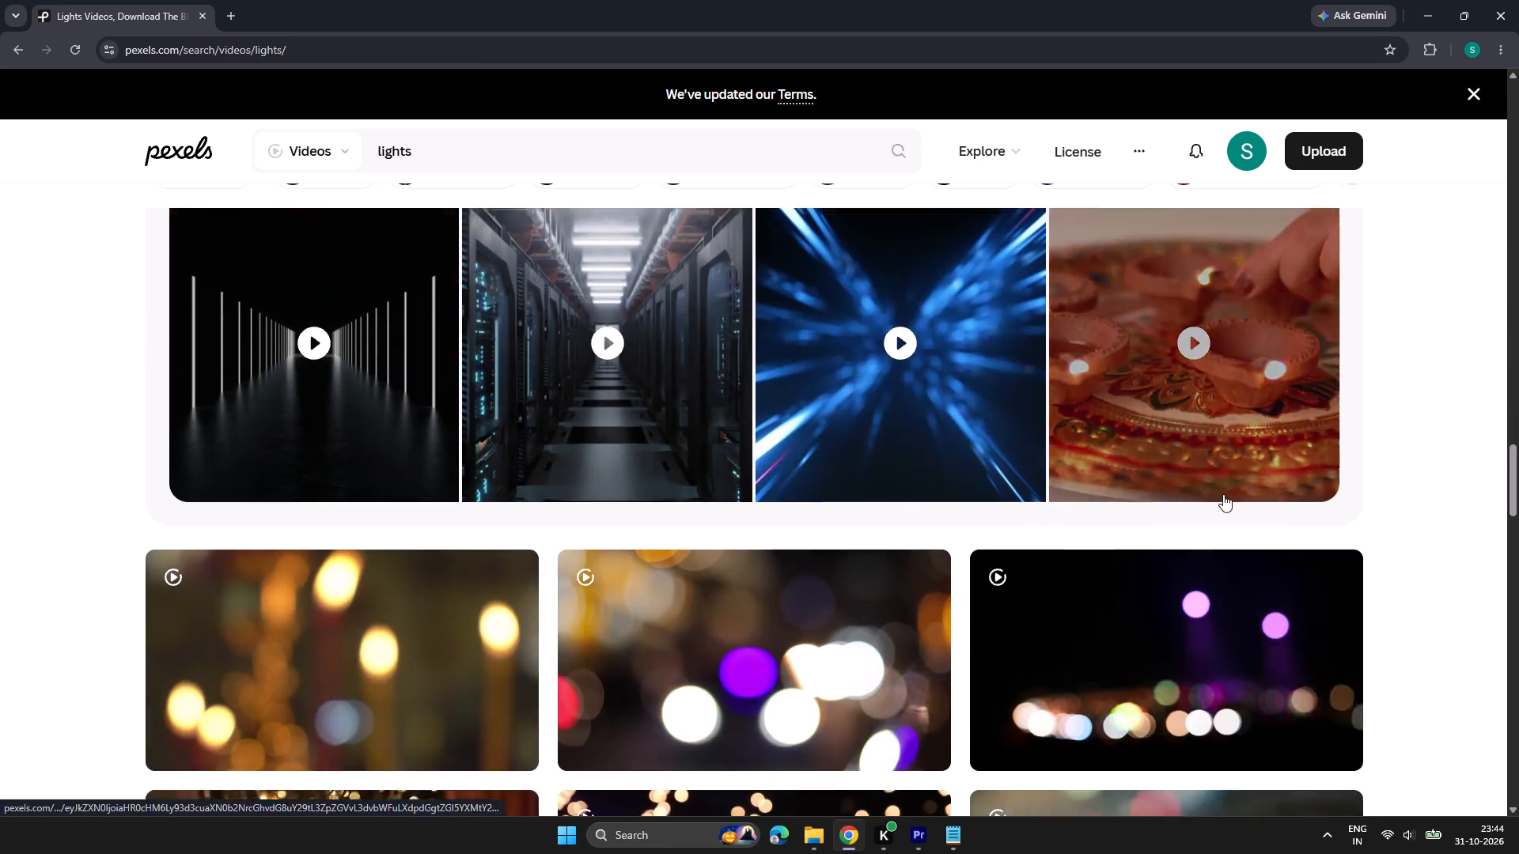
pyautogui.scroll(-4, 551, 468)
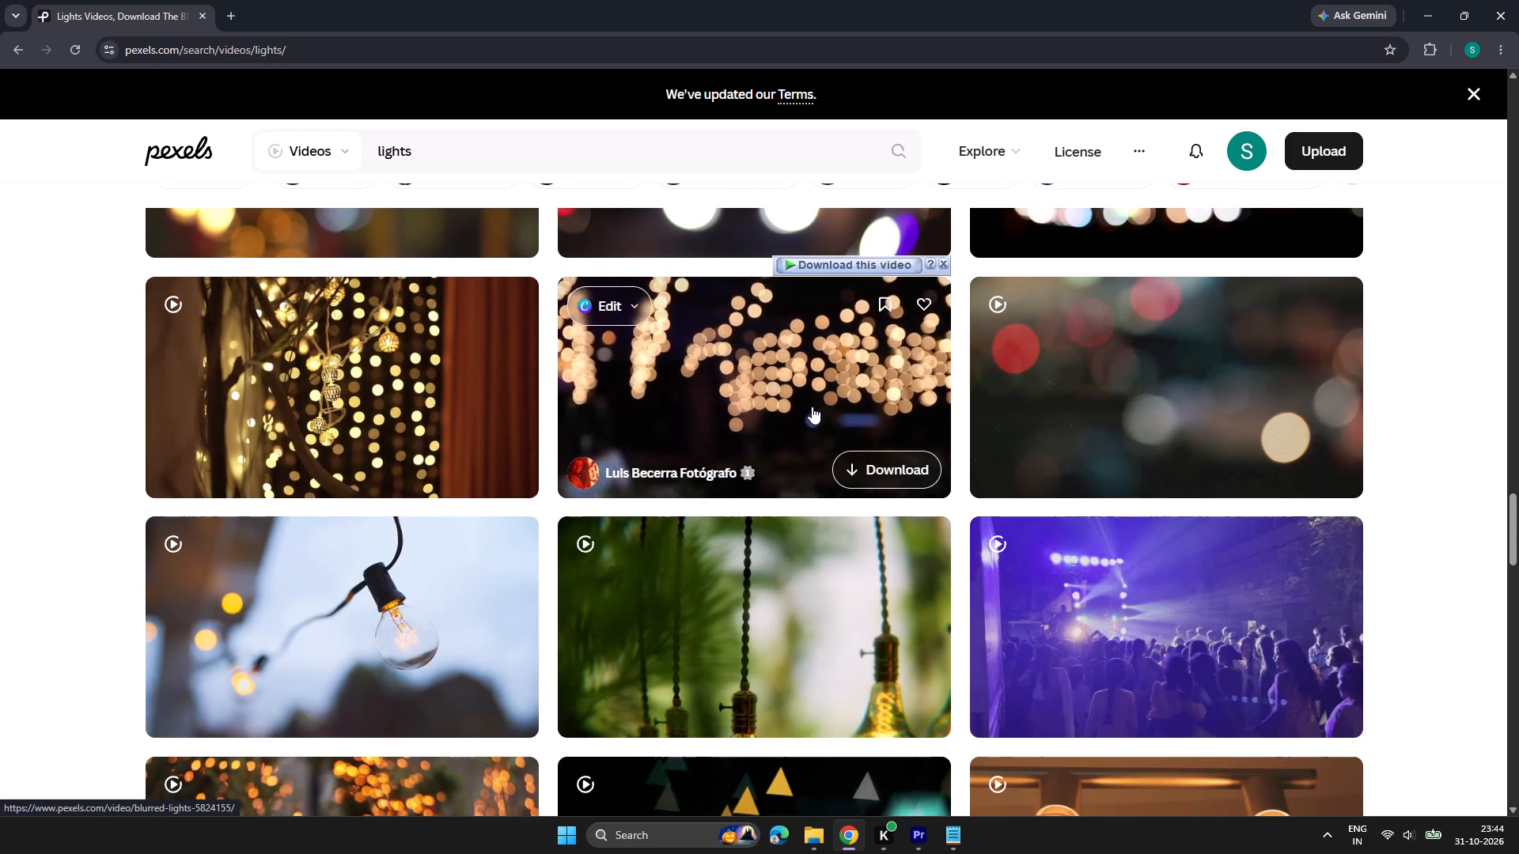
pyautogui.scroll(-5, 812, 406)
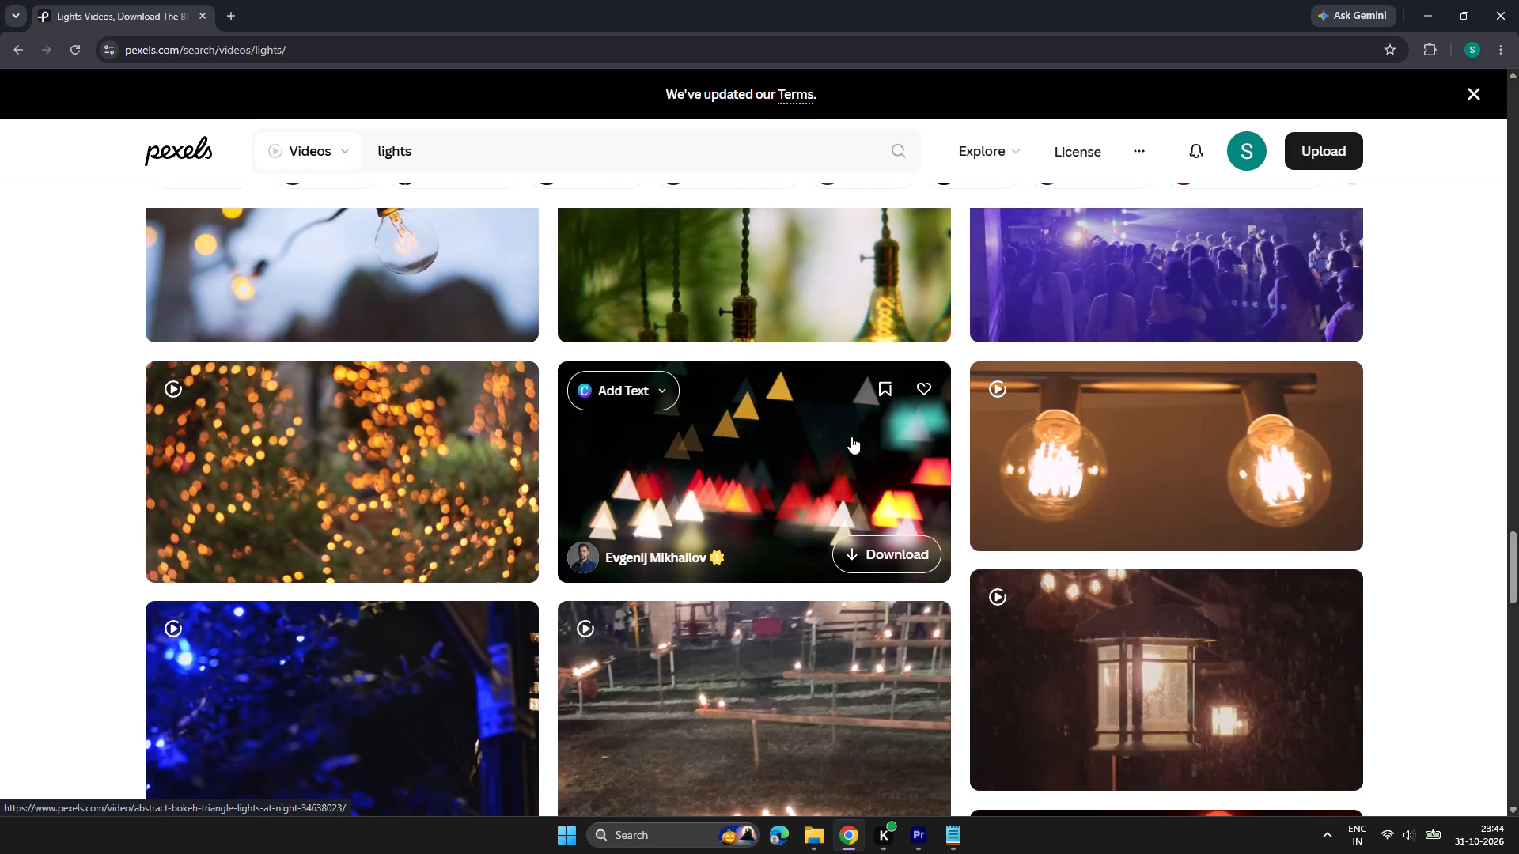
pyautogui.scroll(-4, 851, 436)
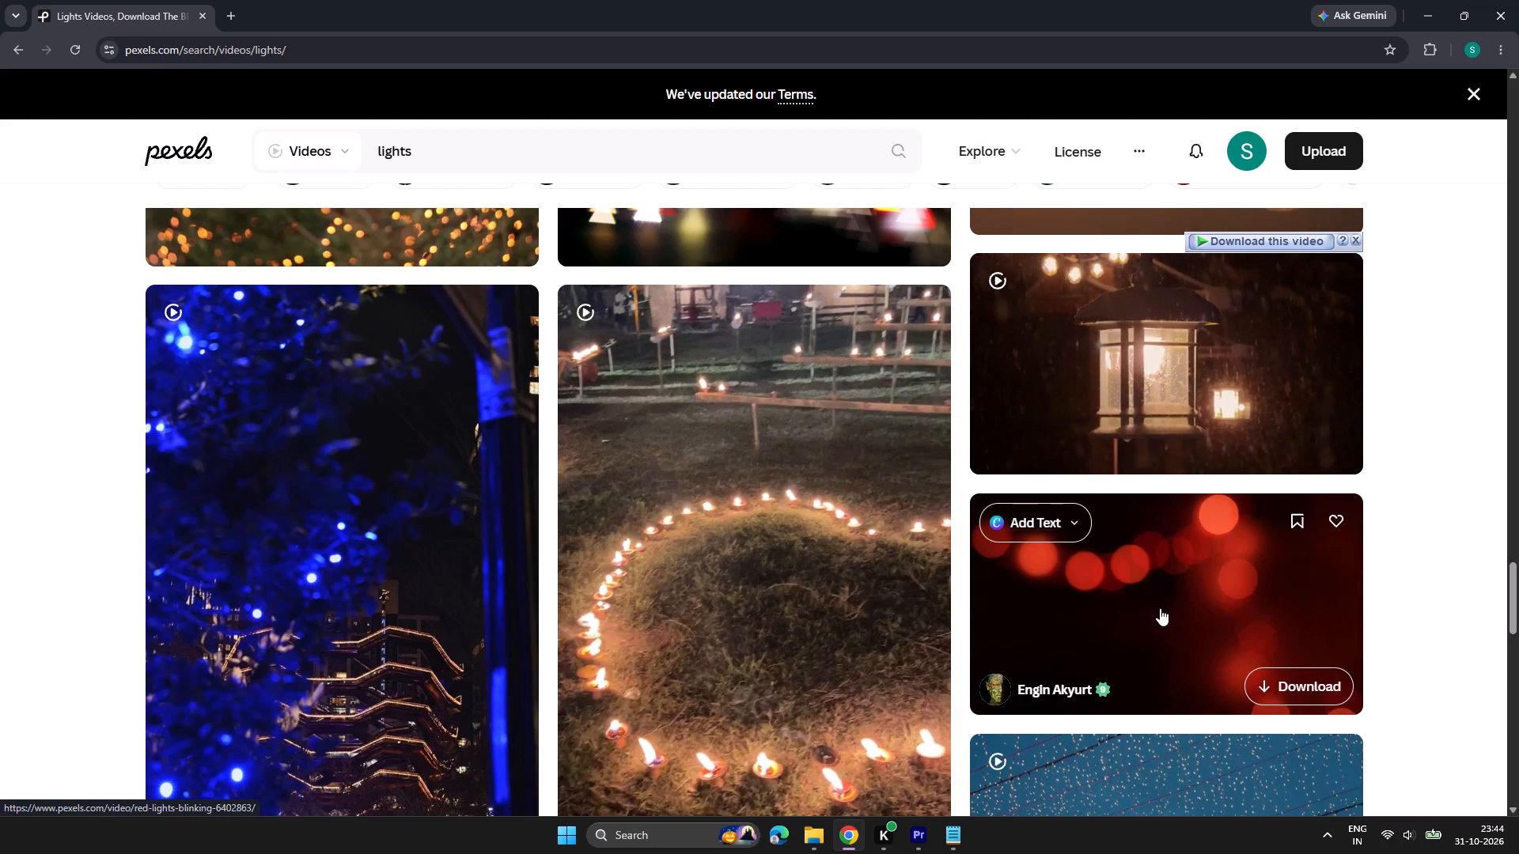
pyautogui.scroll(-4, 1160, 608)
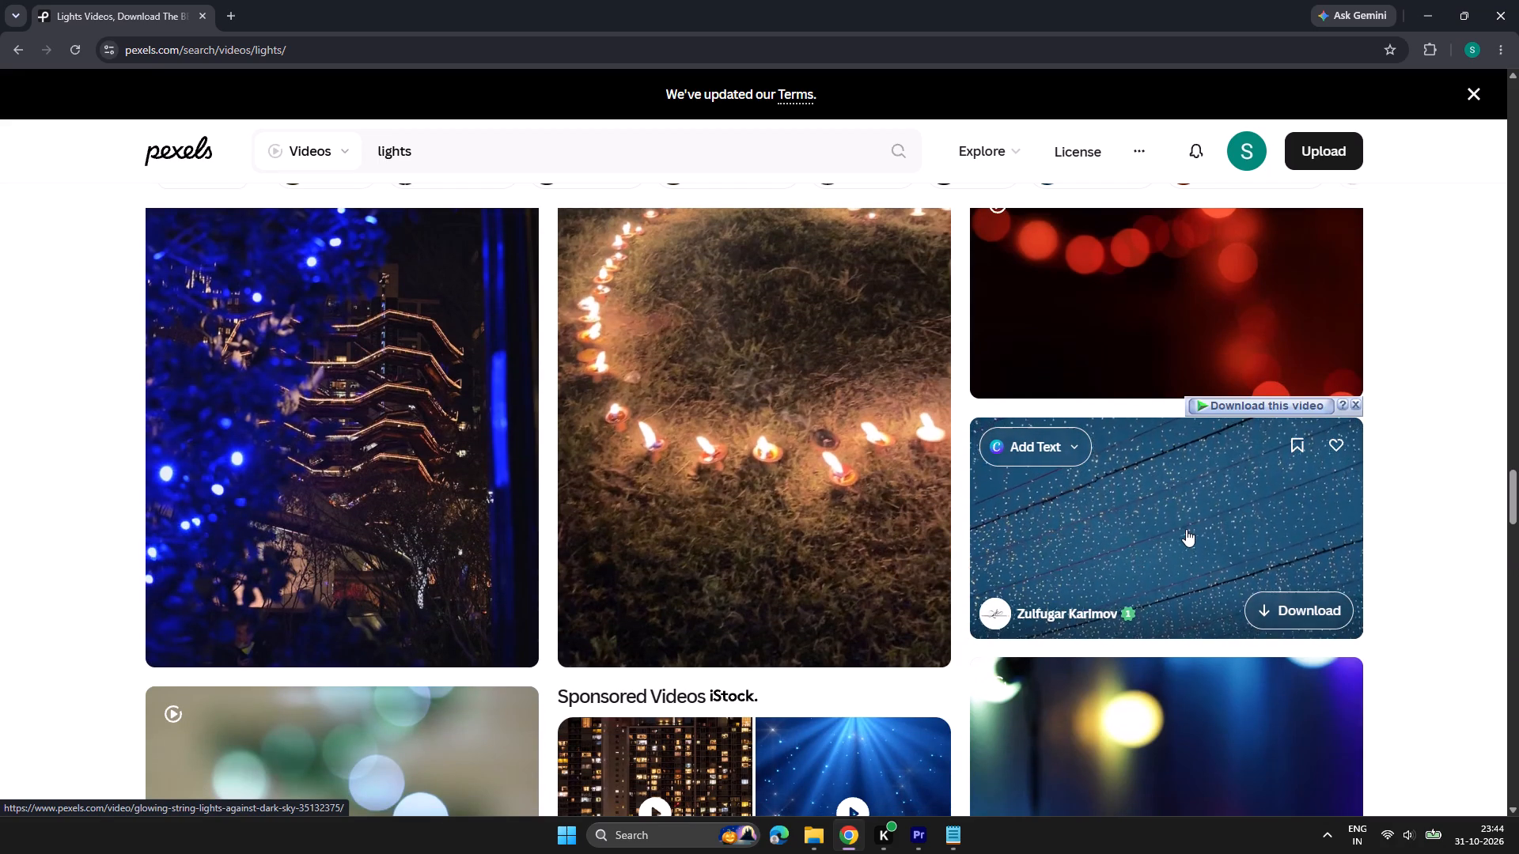
# Open the video of glowing string lights against a blue sky, play its preview and close it again.
pyautogui.click(1186, 529)
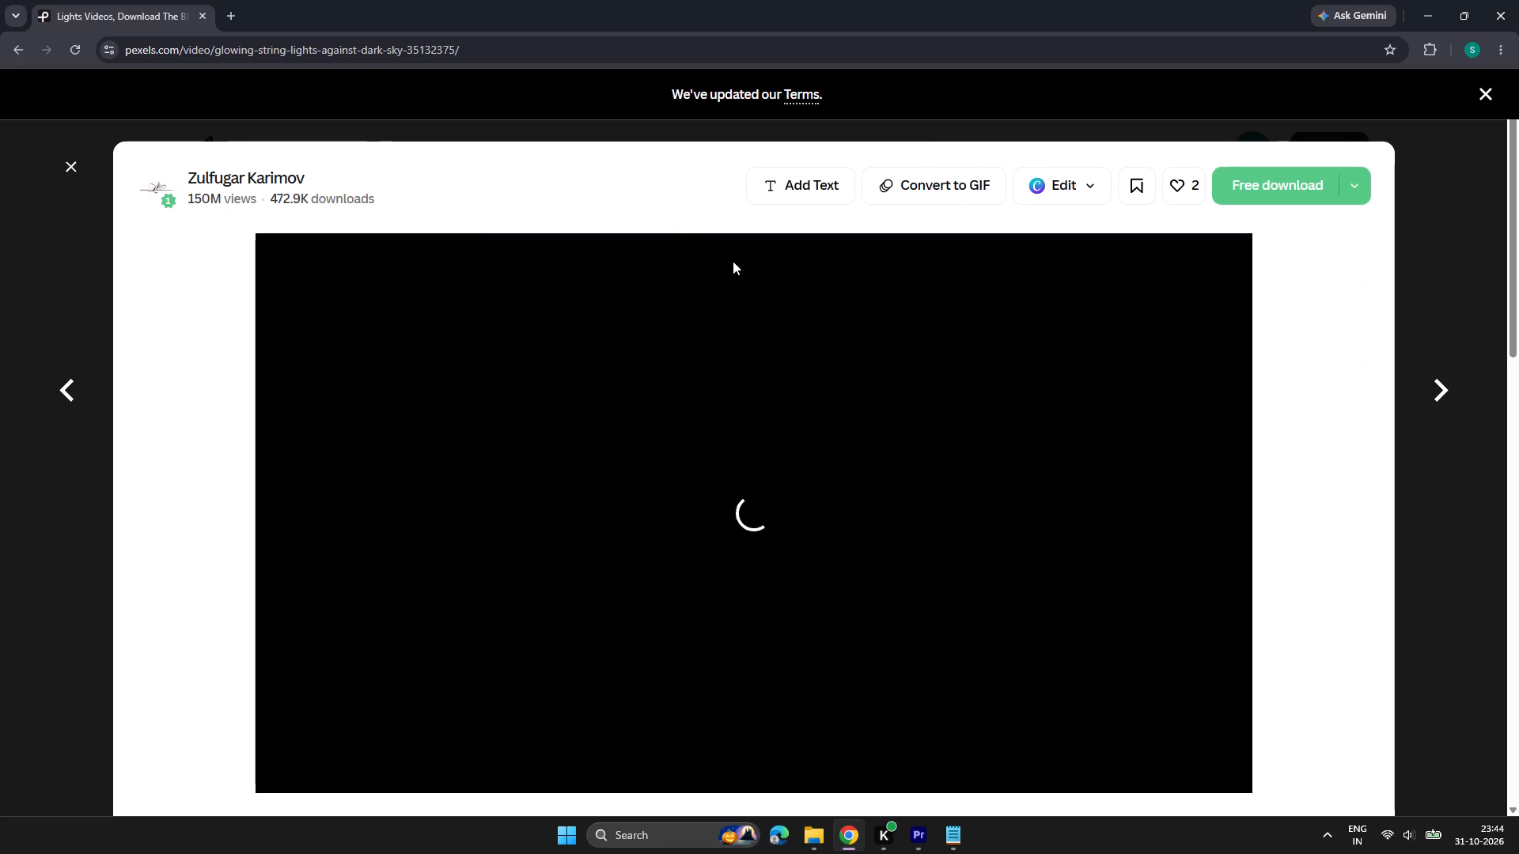
pyautogui.click(1485, 96)
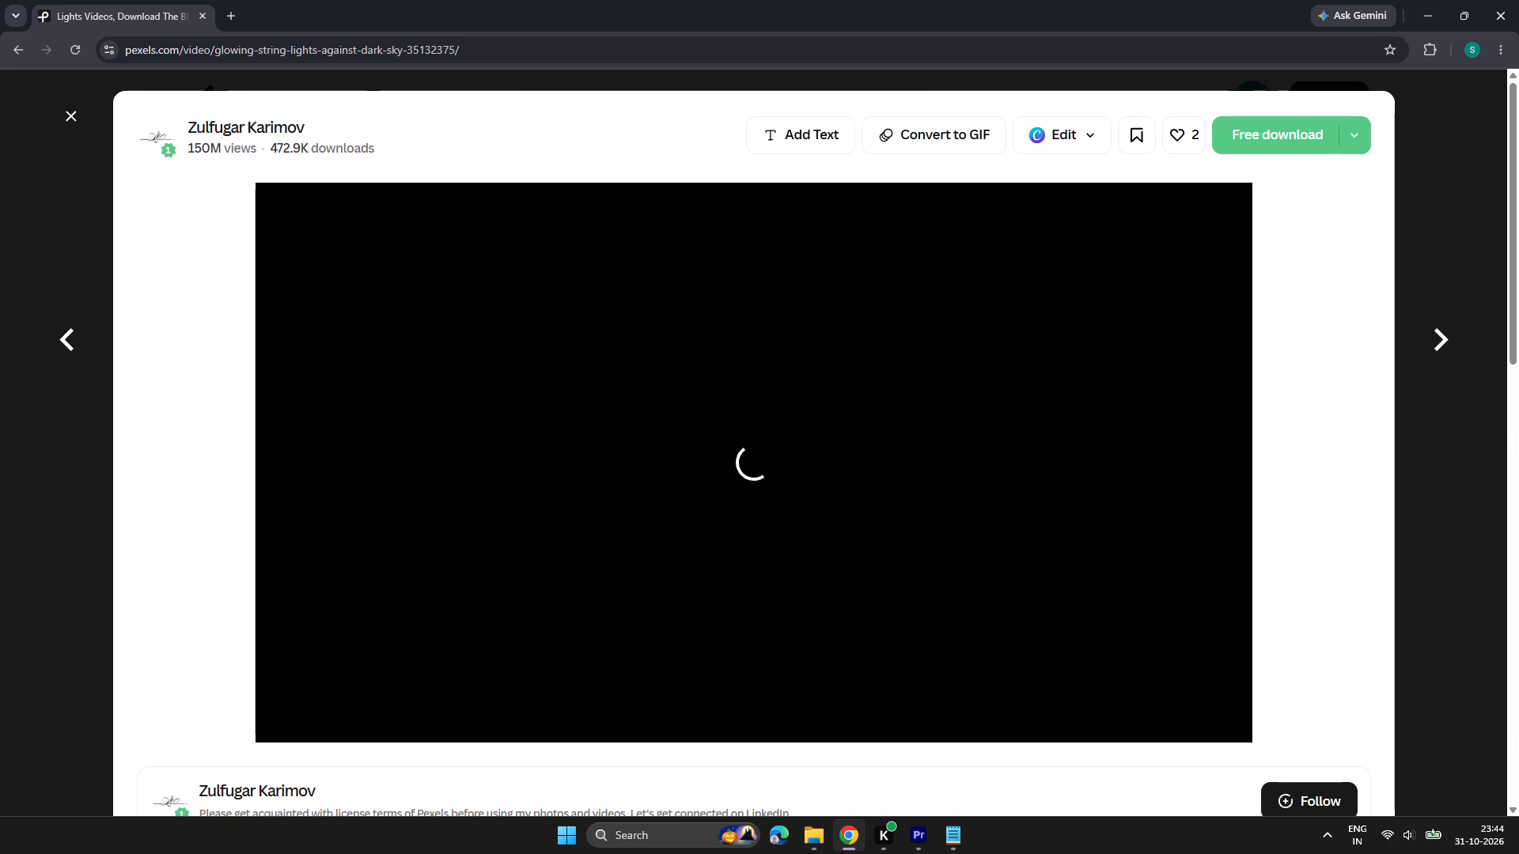
pyautogui.scroll(-4, 791, 497)
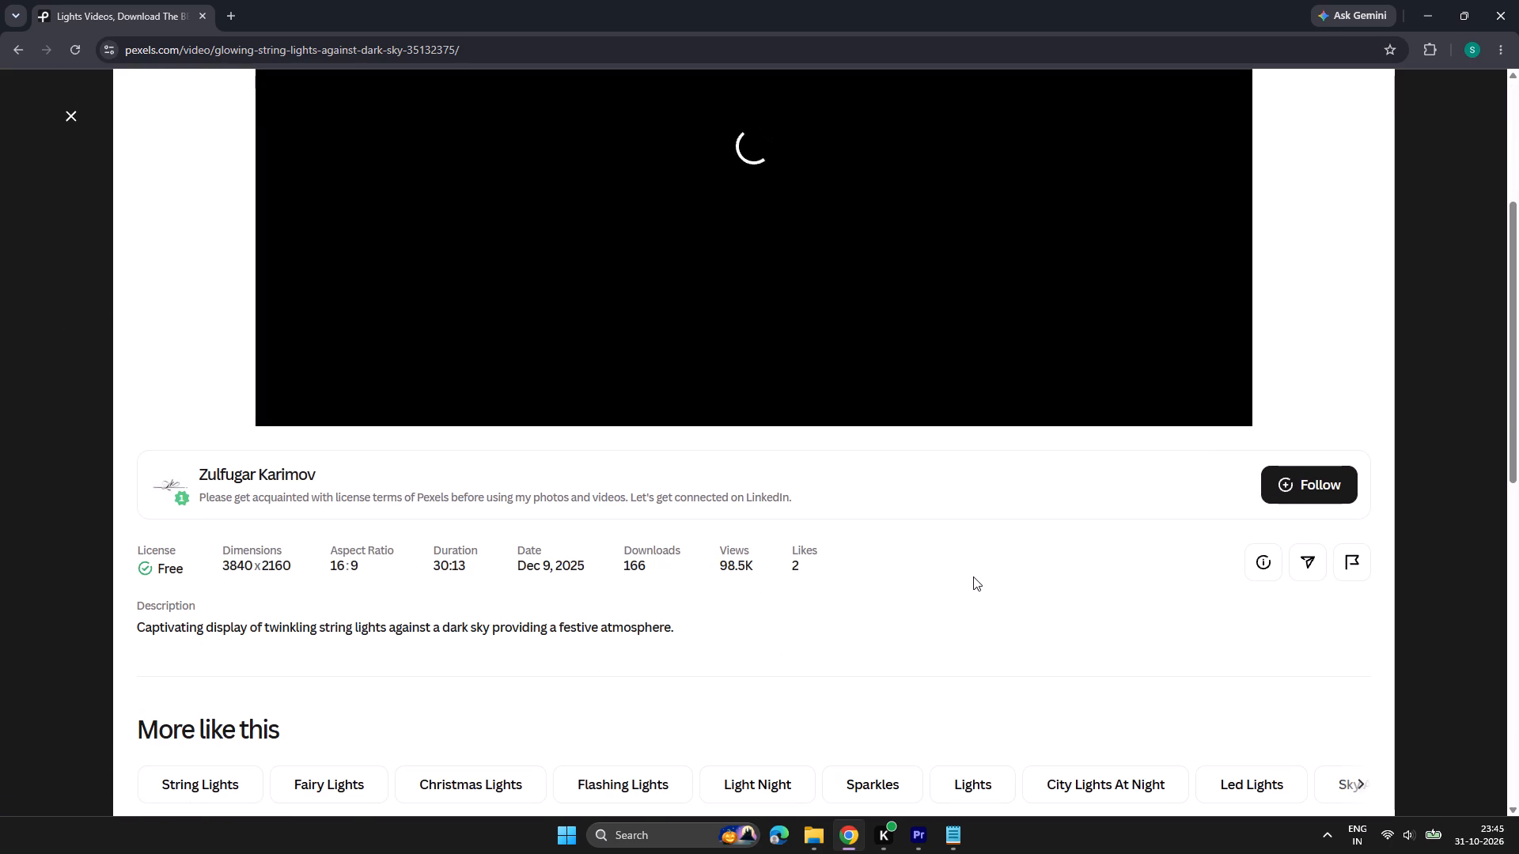
pyautogui.scroll(5, 973, 576)
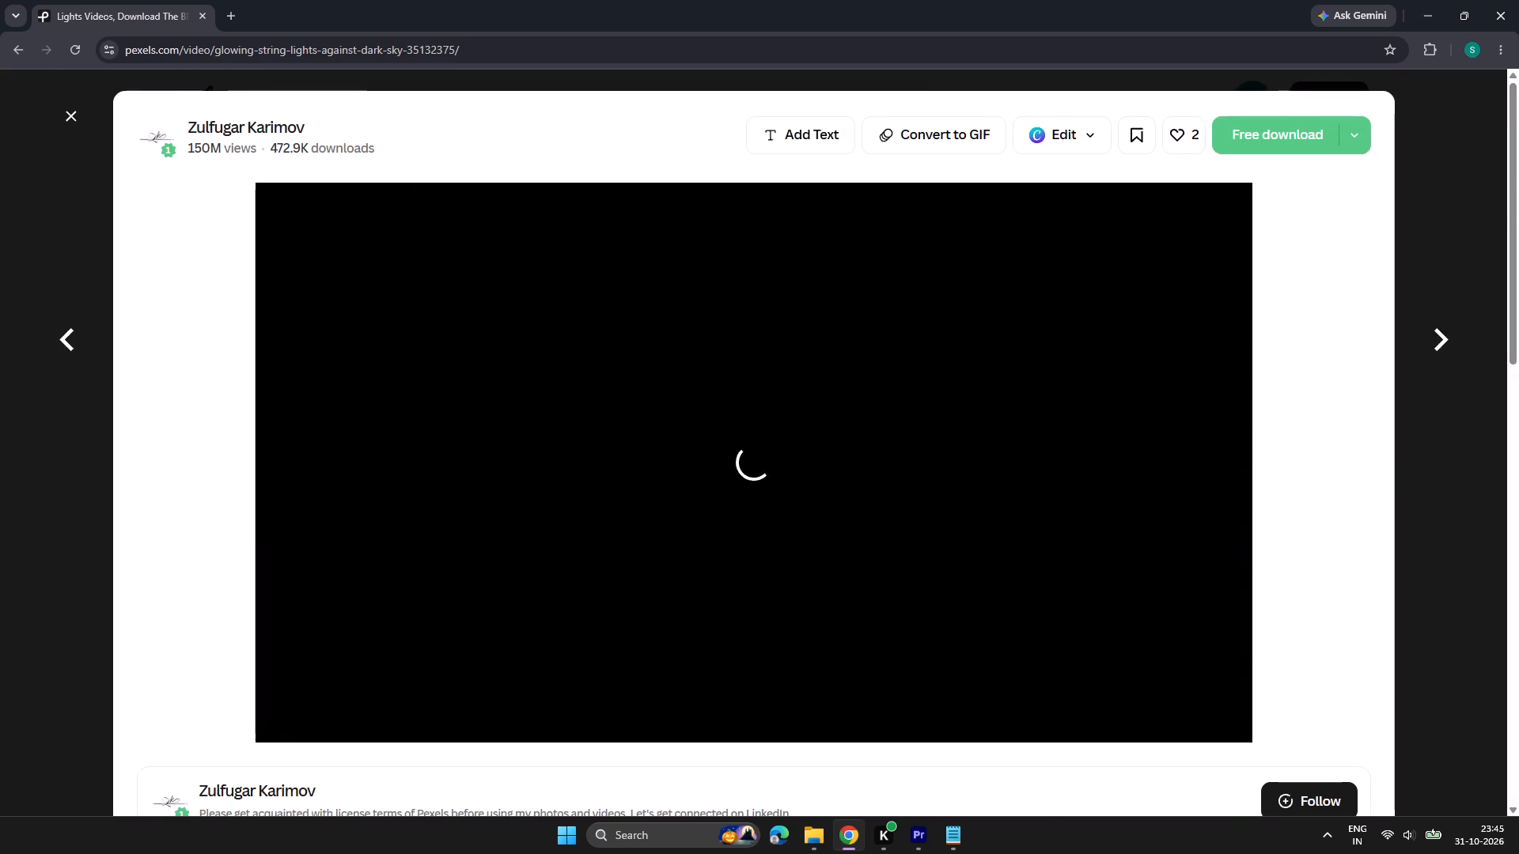
pyautogui.scroll(-11, 973, 576)
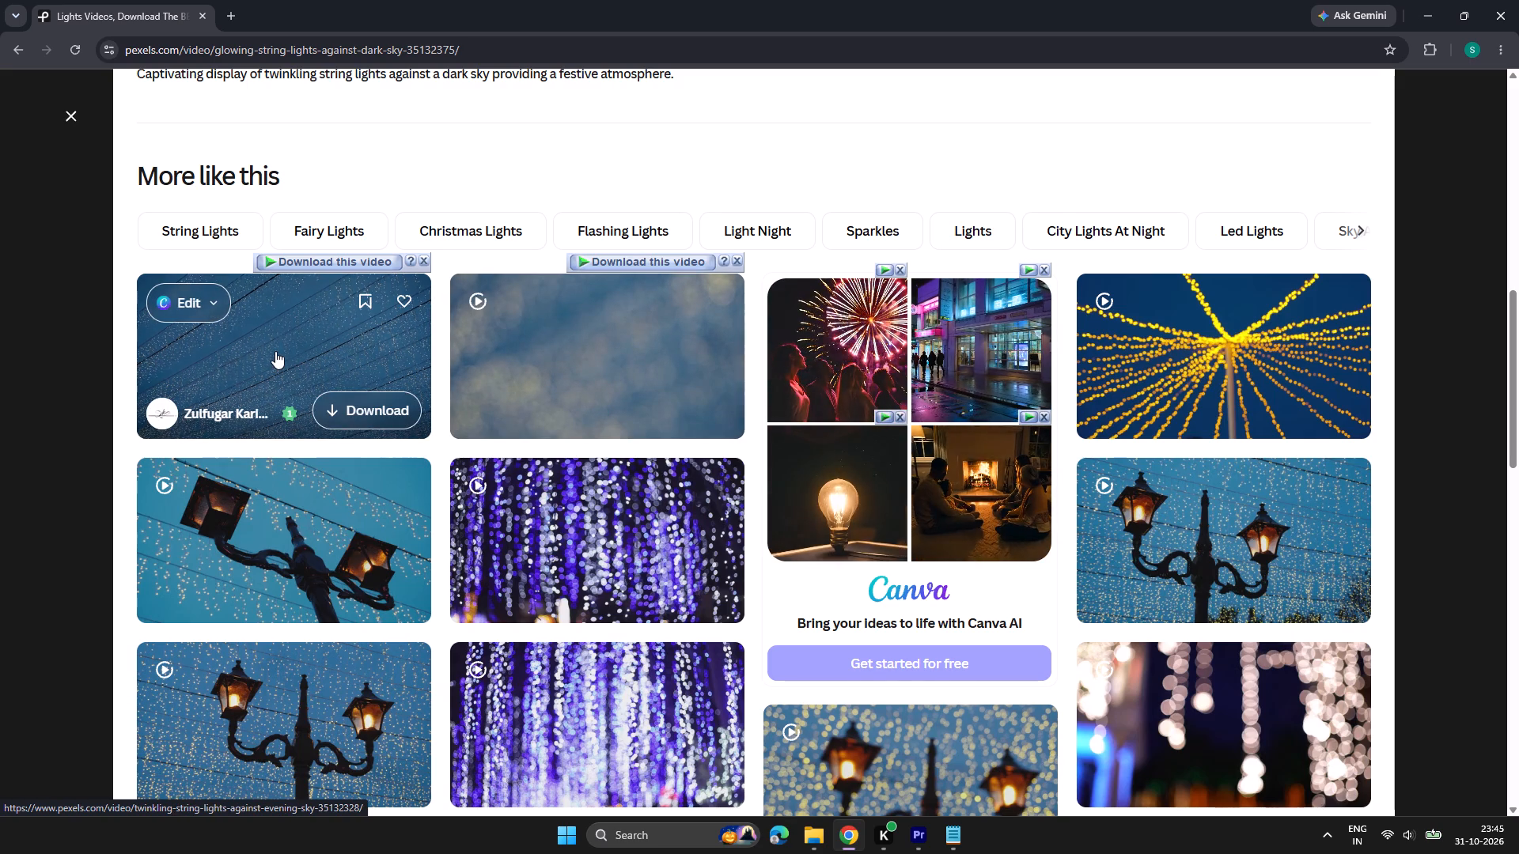
pyautogui.scroll(9, 275, 351)
pyautogui.scroll(3, 758, 403)
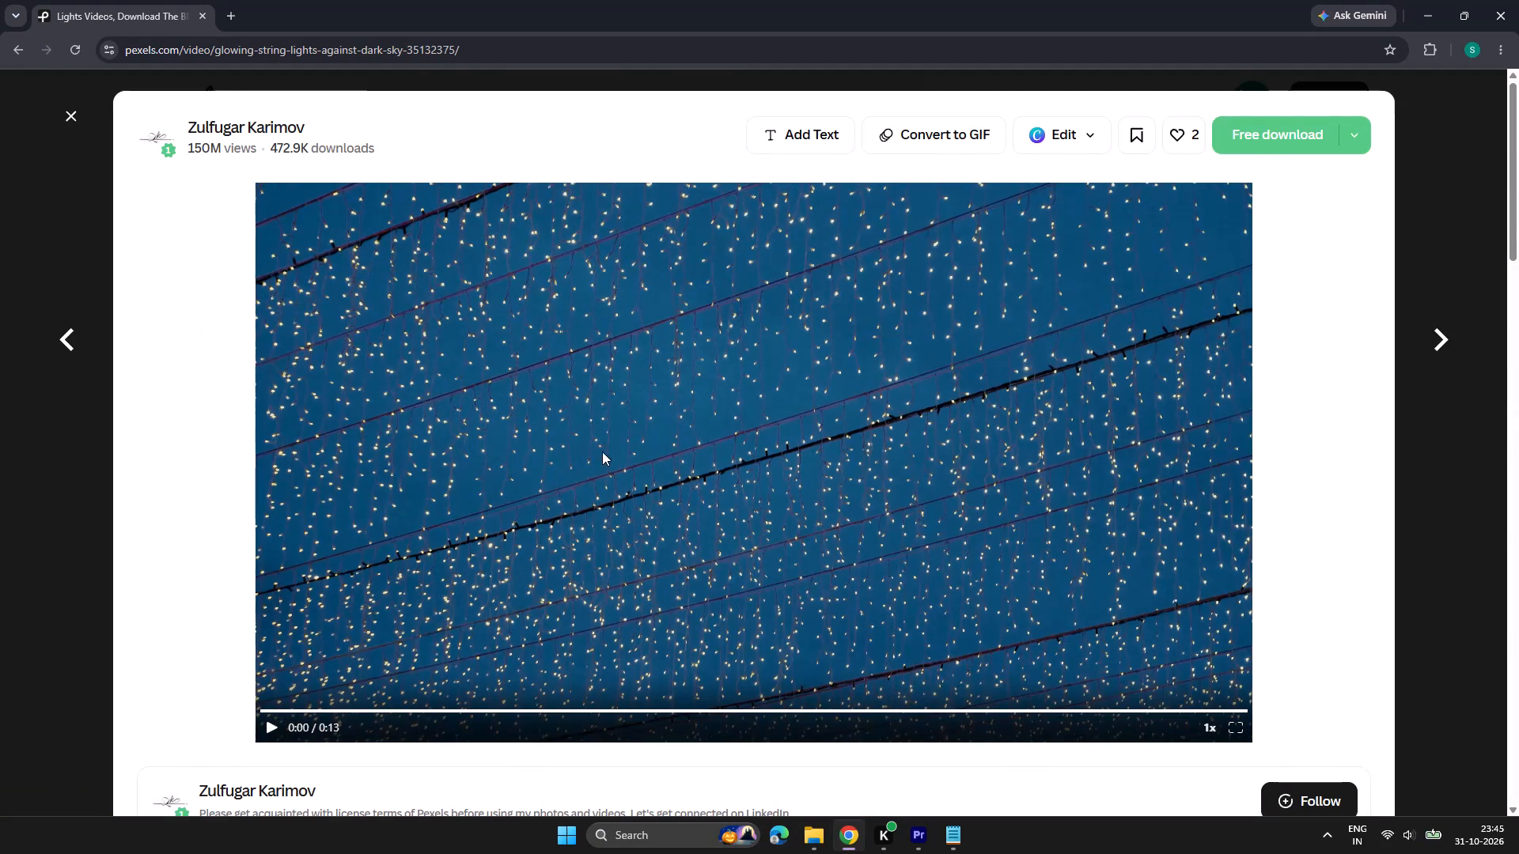
pyautogui.click(259, 722)
pyautogui.click(270, 727)
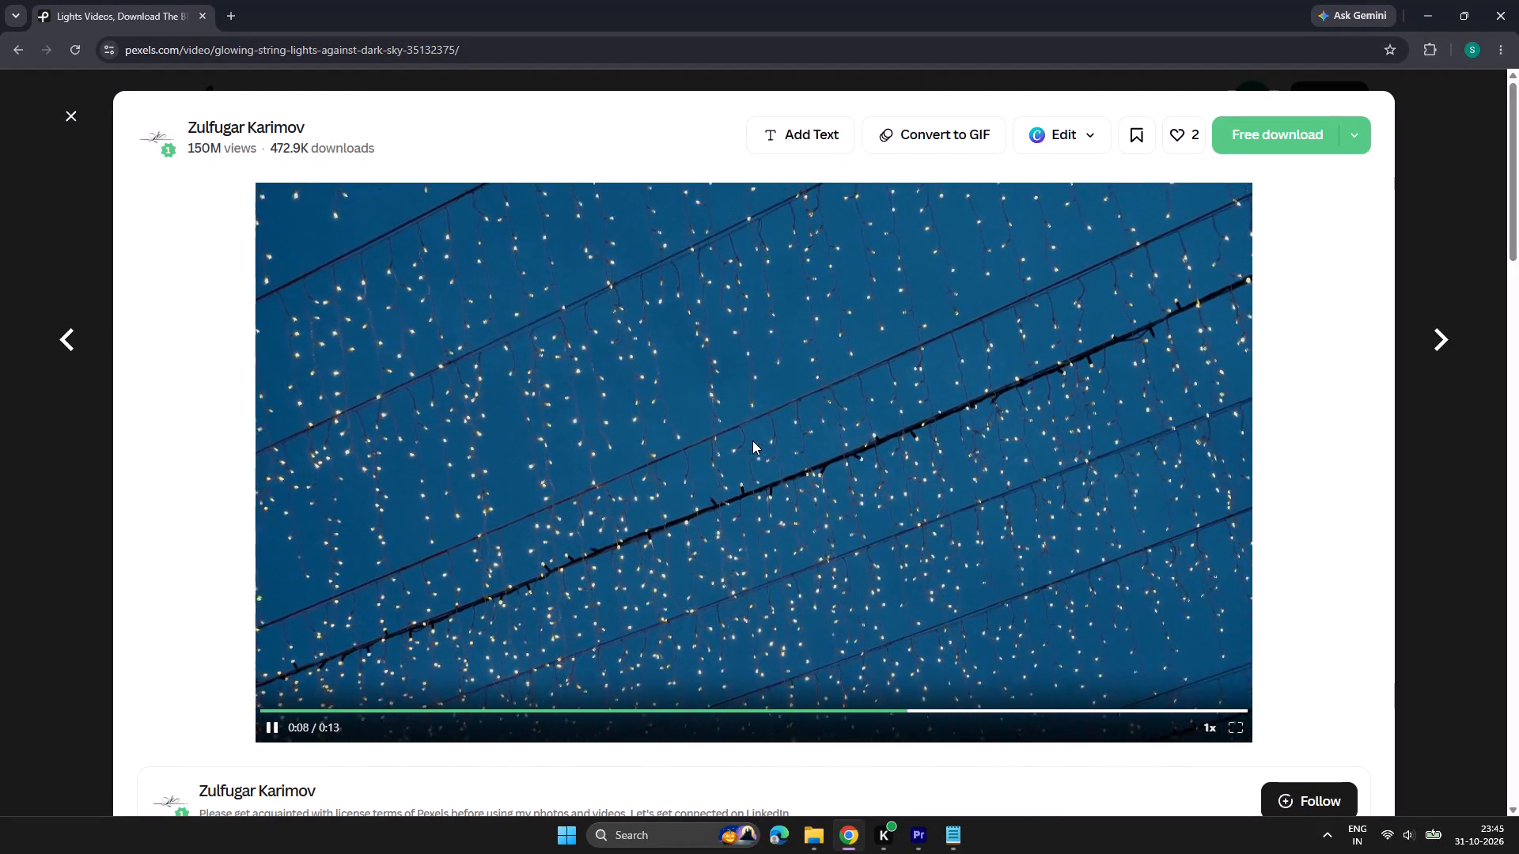
pyautogui.click(71, 114)
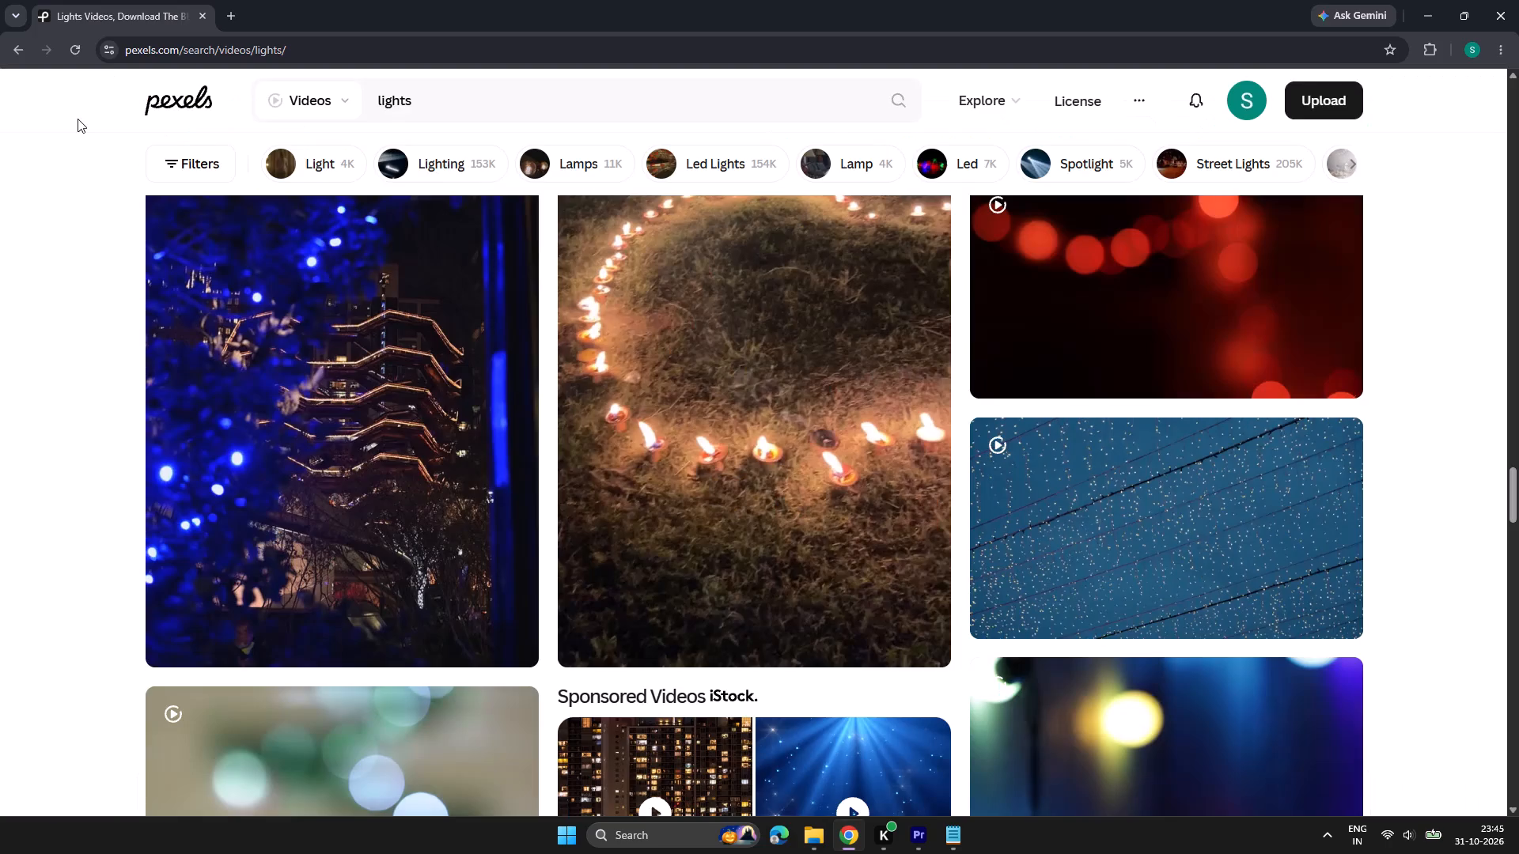
# Look further through the Pexels "lights" results for other suitable background clips.
pyautogui.scroll(-8, 673, 455)
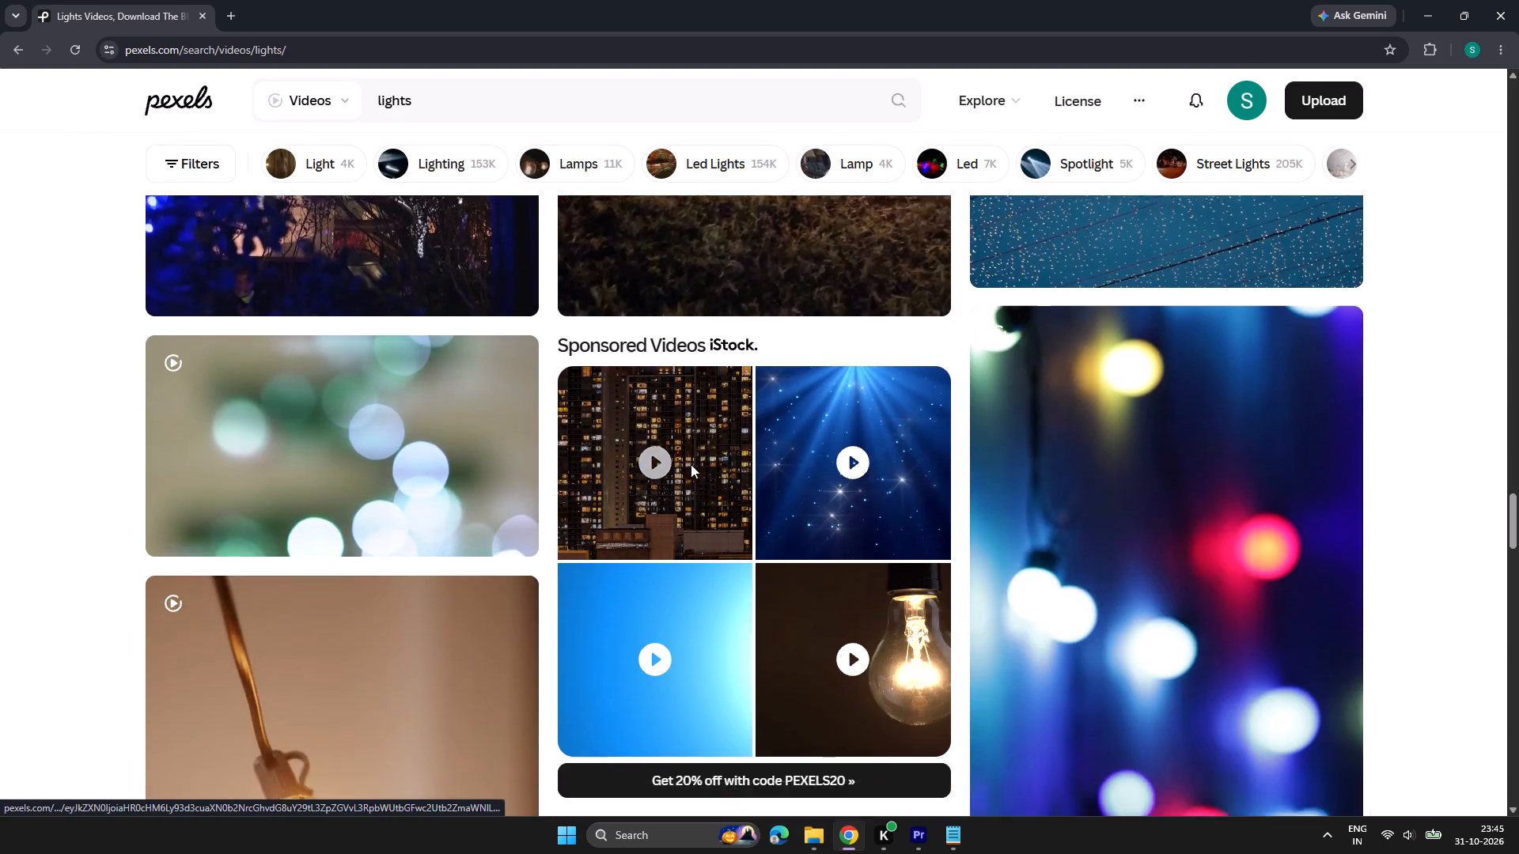
pyautogui.scroll(-4, 687, 469)
pyautogui.scroll(-12, 475, 405)
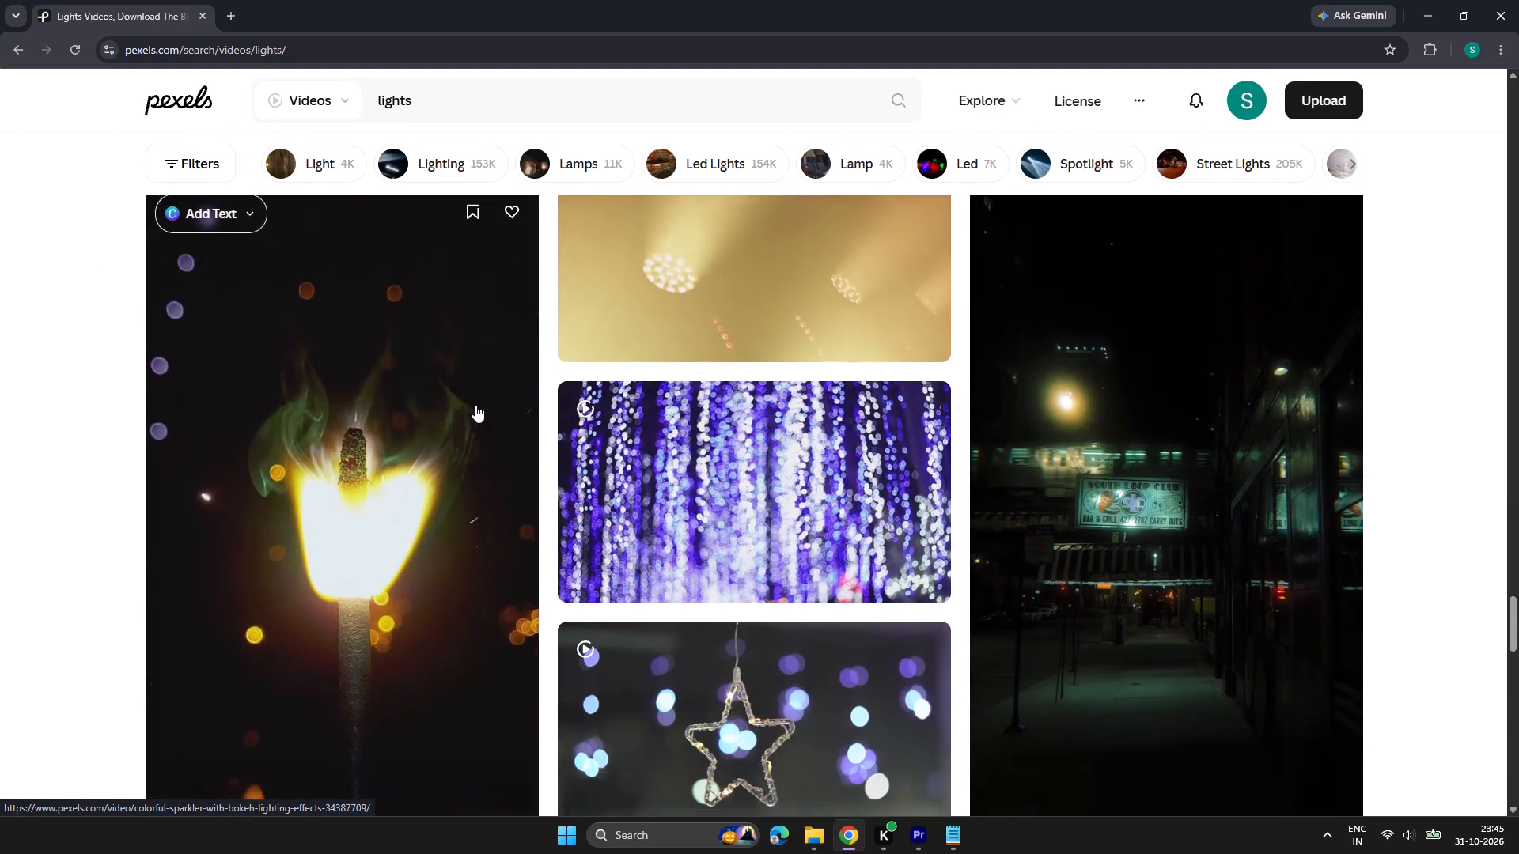
pyautogui.scroll(-16, 475, 405)
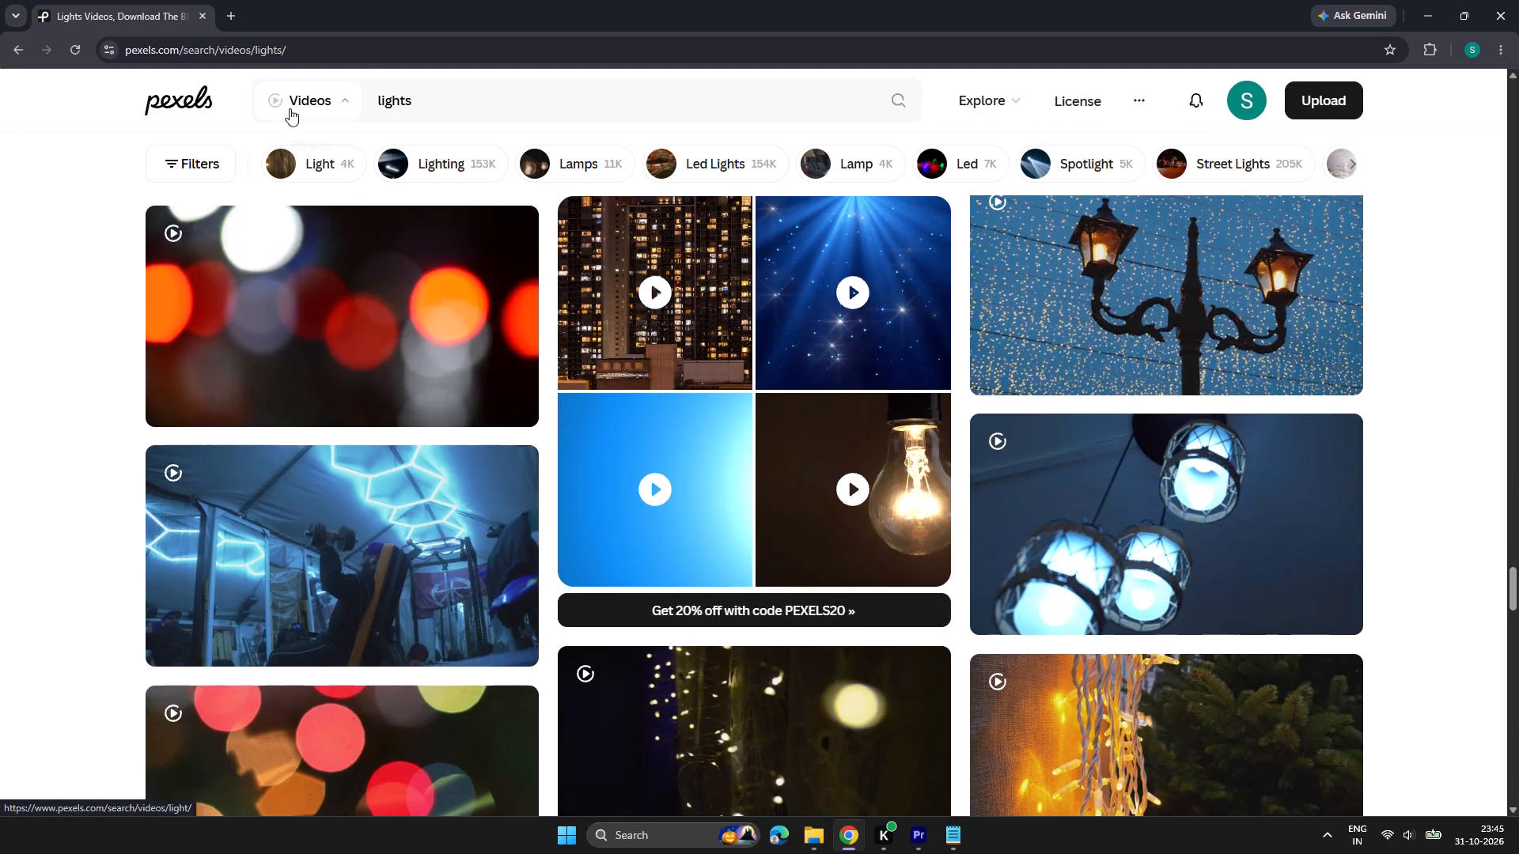
# Go to YouTube and search for "lights effects".
pyautogui.click(259, 40)
pyautogui.press('y')
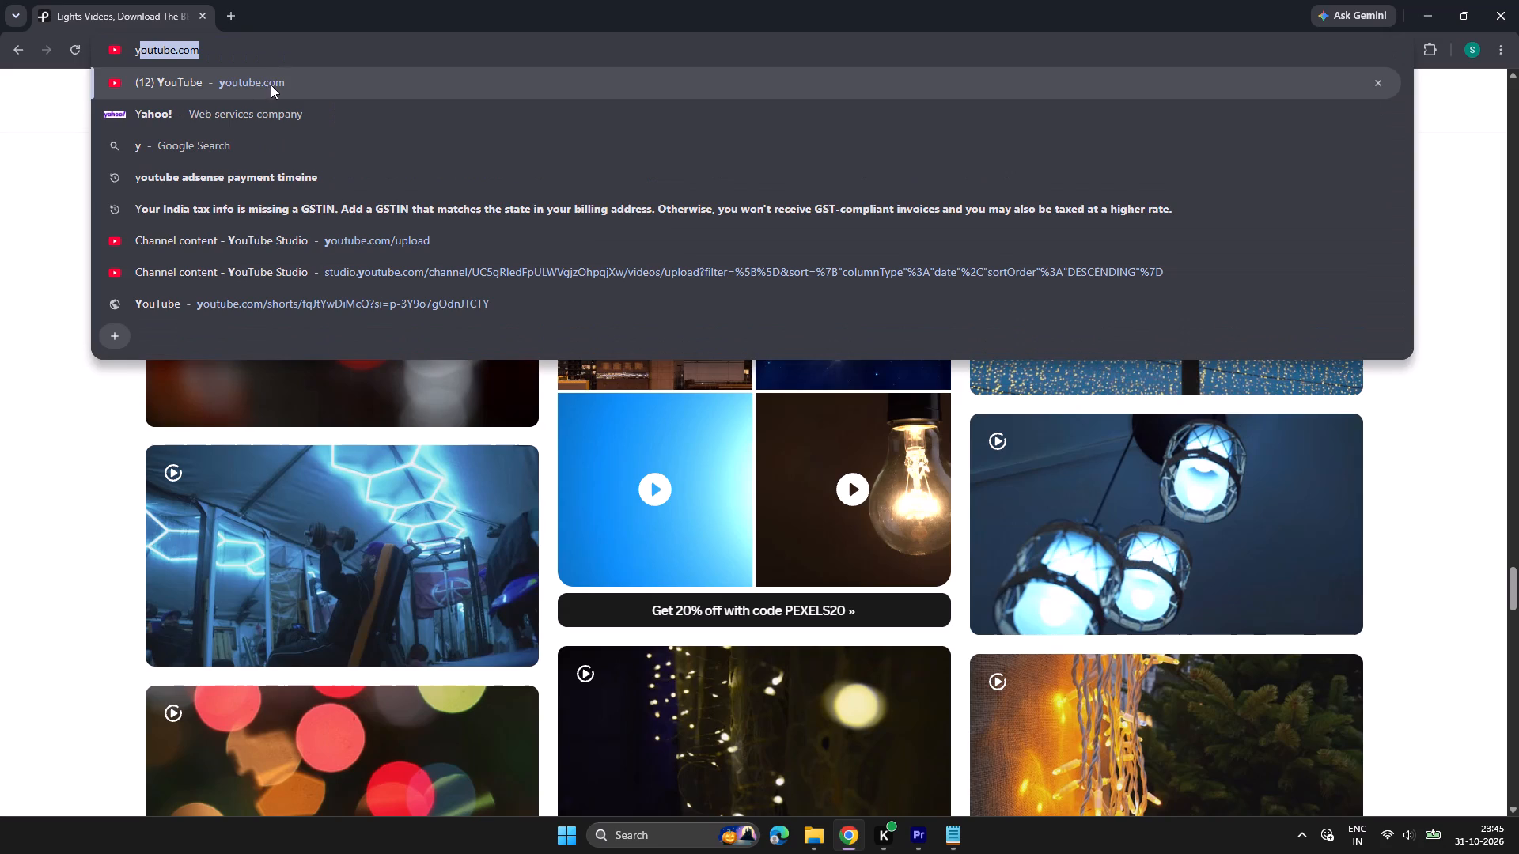
pyautogui.click(271, 85)
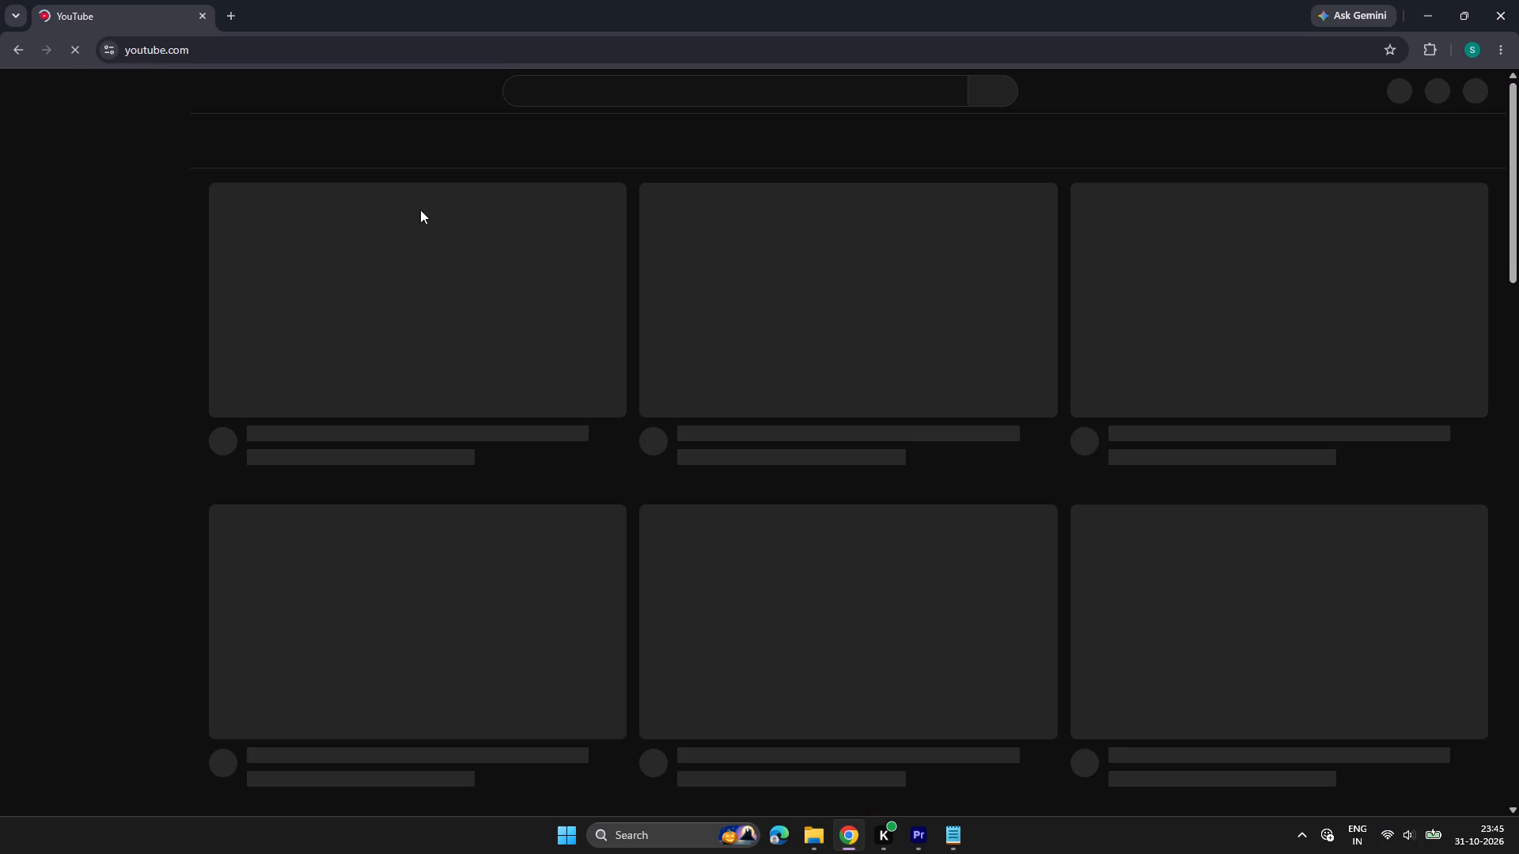
pyautogui.click(616, 91)
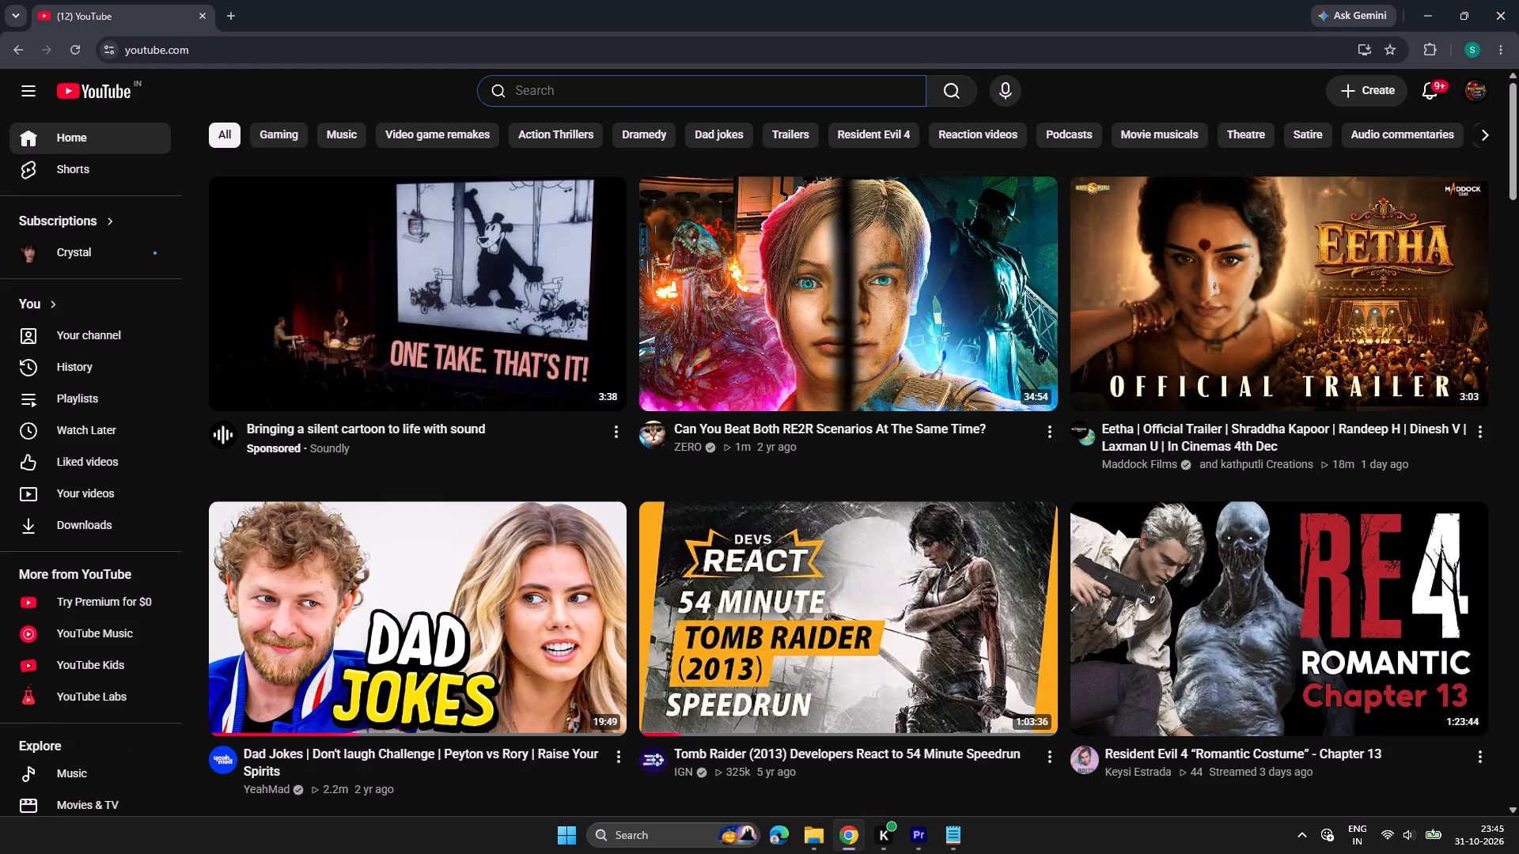
pyautogui.write('lights egge')
pyautogui.press('BackSpace')
pyautogui.press('BackSpace')
pyautogui.press('BackSpace')
pyautogui.write('ffext')
pyautogui.press('BackSpace')
pyautogui.press('BackSpace')
pyautogui.write('cts')
pyautogui.press('Return')
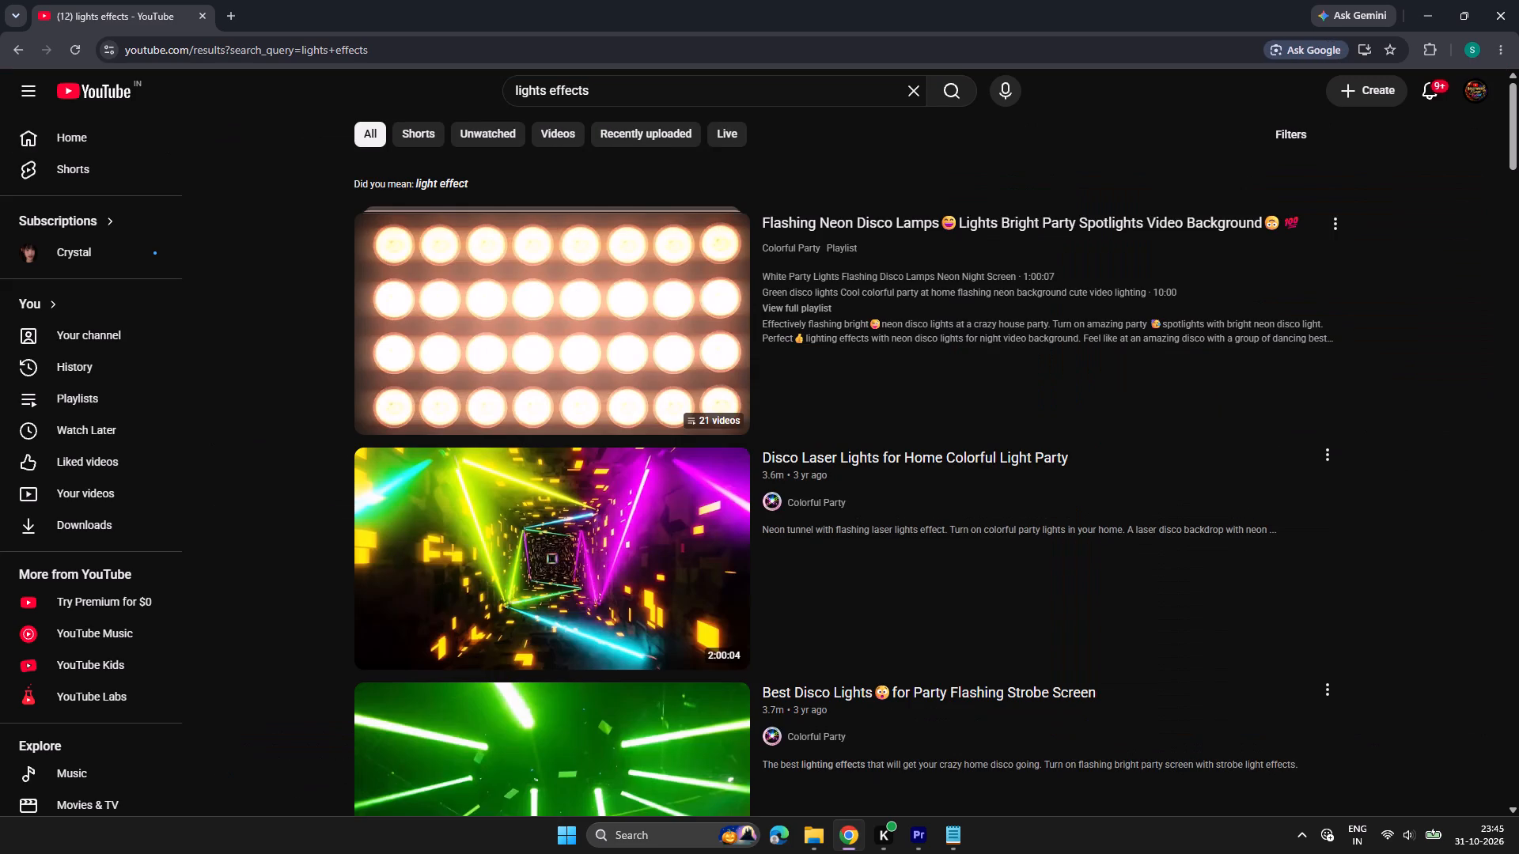
# Look through the YouTube "lights effects" results for a usable light overlay or background video.
pyautogui.scroll(-15, 984, 349)
pyautogui.scroll(-6, 987, 350)
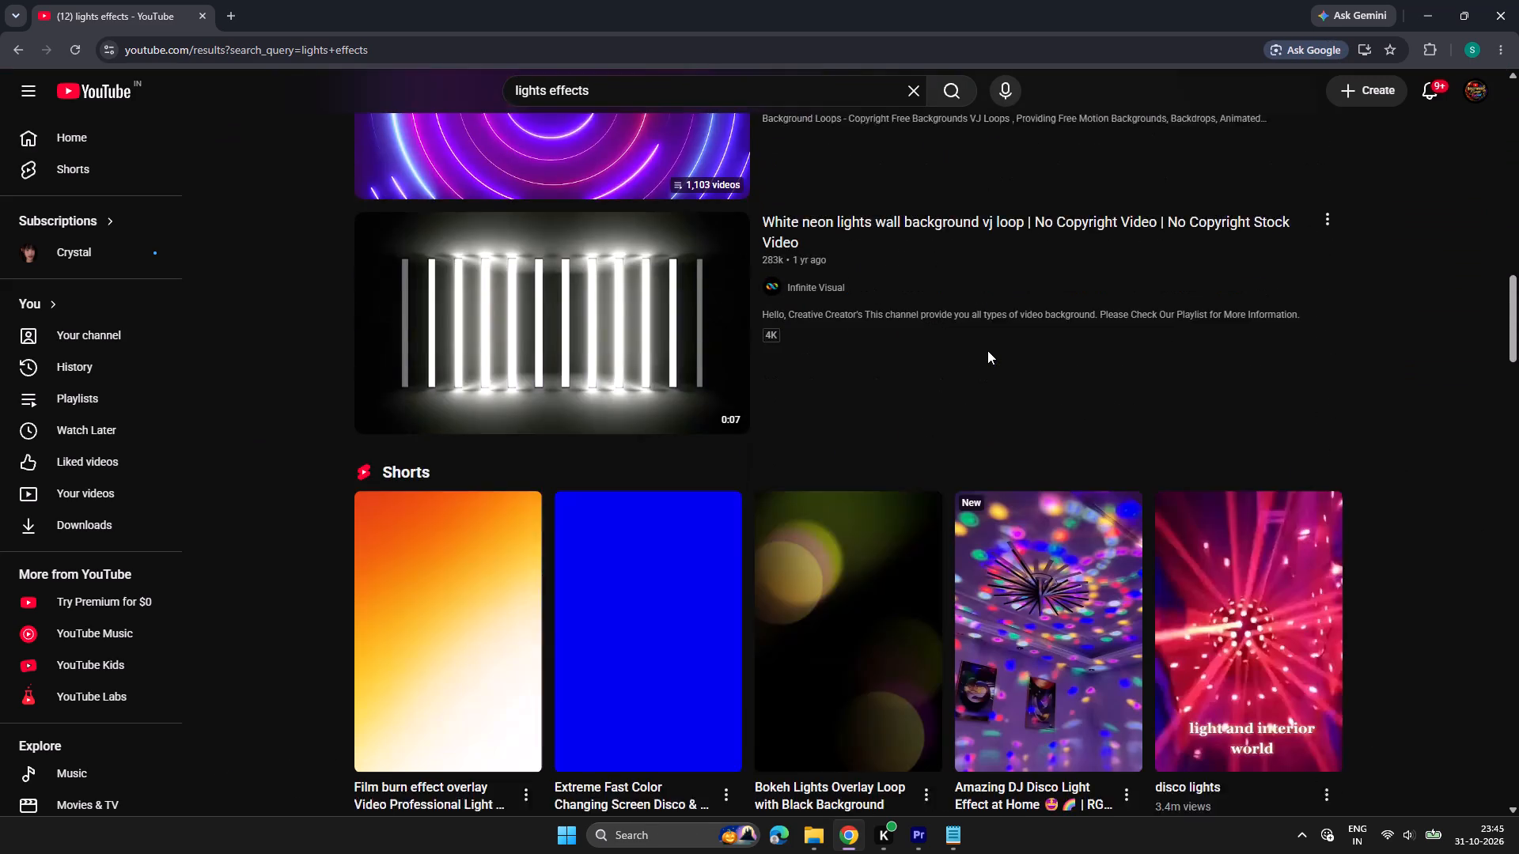
pyautogui.scroll(-16, 987, 350)
pyautogui.scroll(-5, 987, 351)
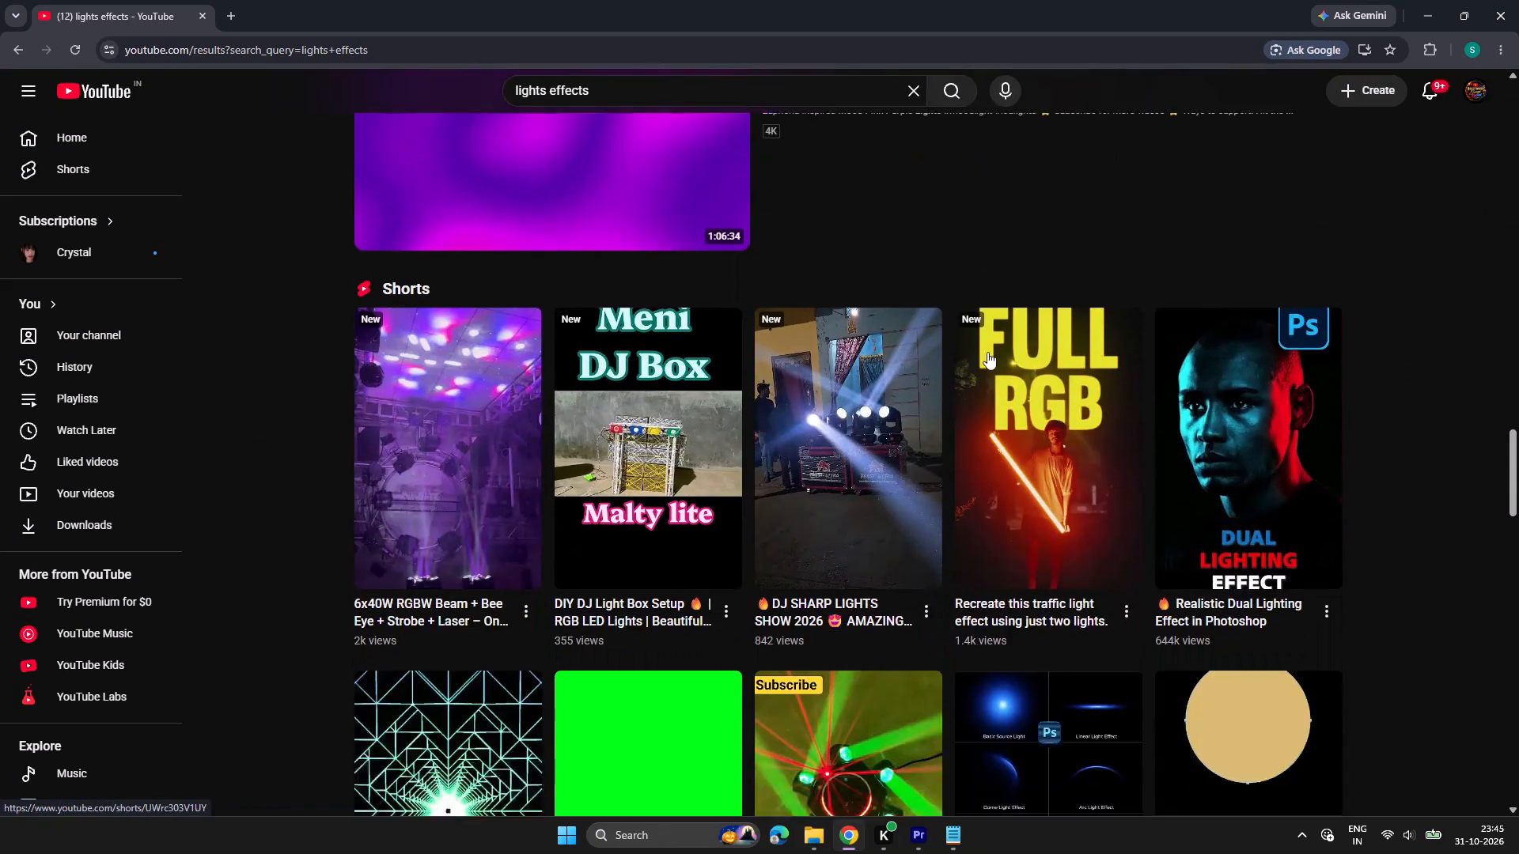
pyautogui.scroll(-10, 987, 352)
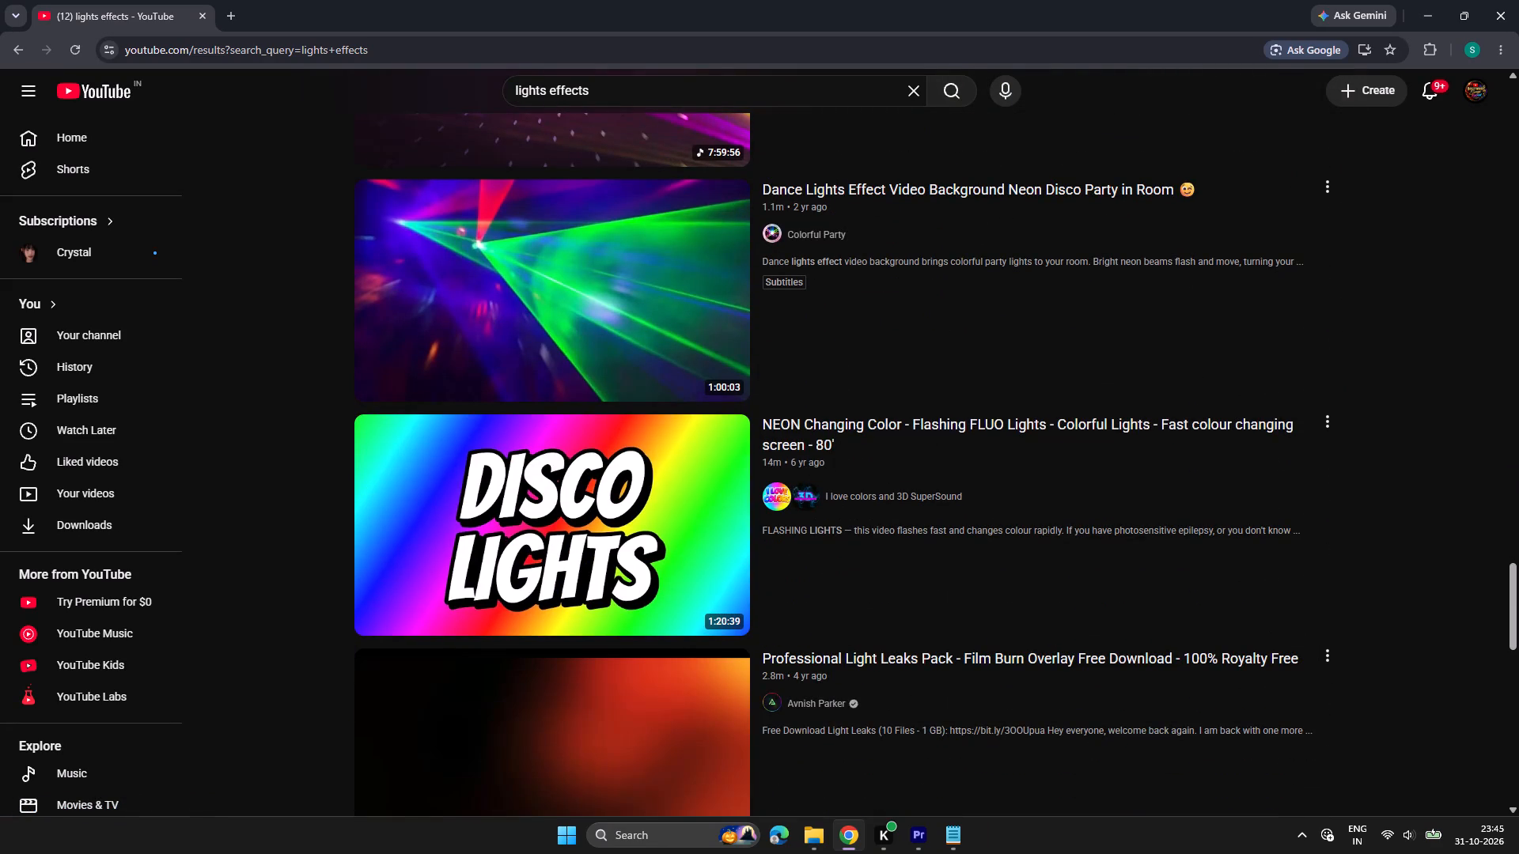
# Search YouTube for "light particles effects".
pyautogui.click(545, 89)
pyautogui.press('BackSpace')
pyautogui.press('space')
pyautogui.write('particls')
pyautogui.press('BackSpace')
pyautogui.write('es')
pyautogui.press('Return')
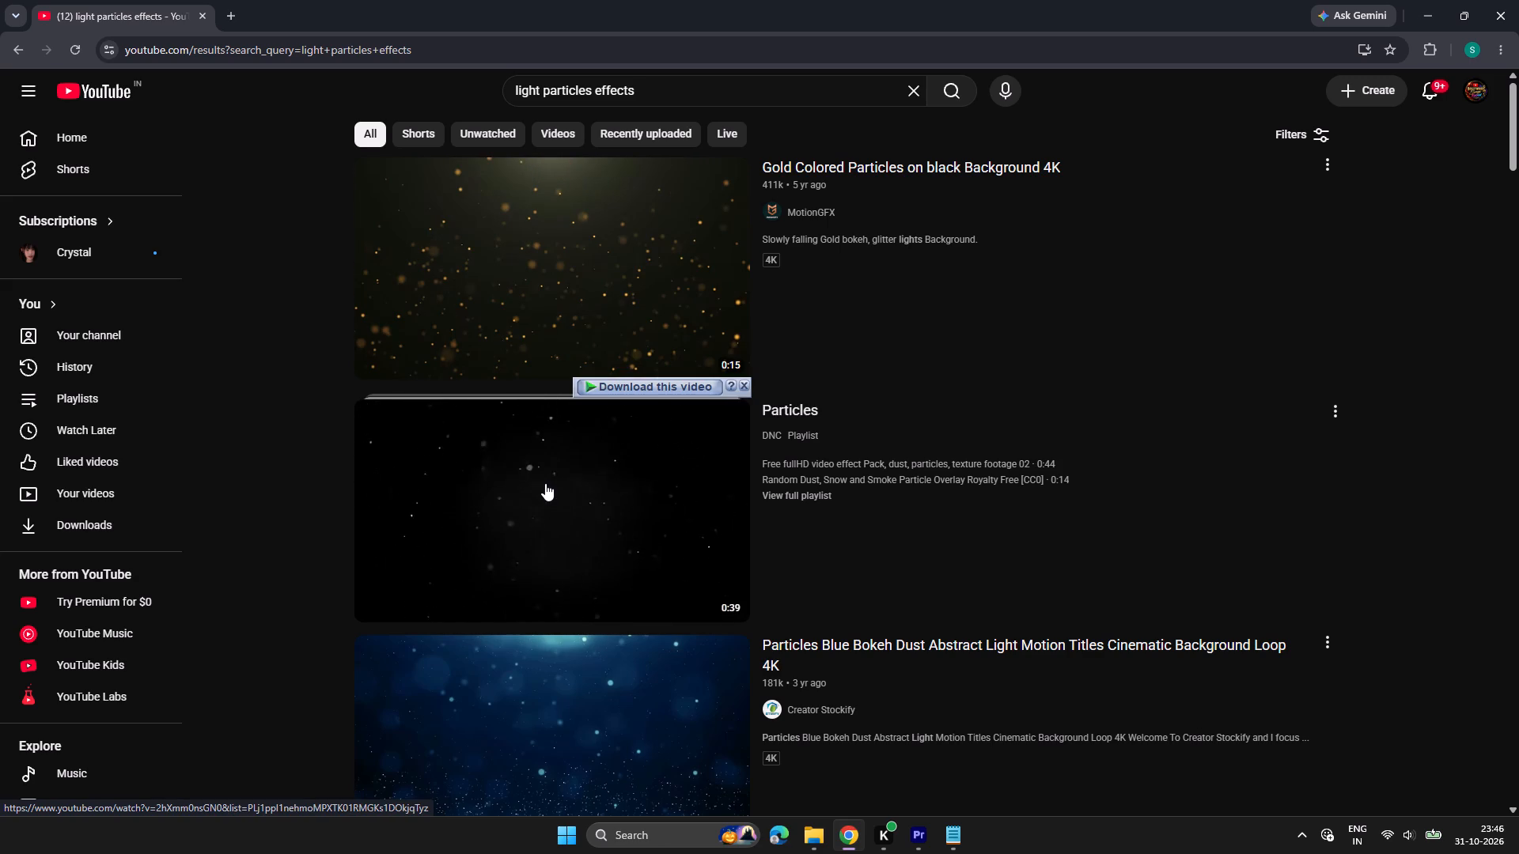
# Browse the results and open "Golden Dust Particles Animation Background video | 4K Gold Dust".
pyautogui.scroll(-10, 545, 483)
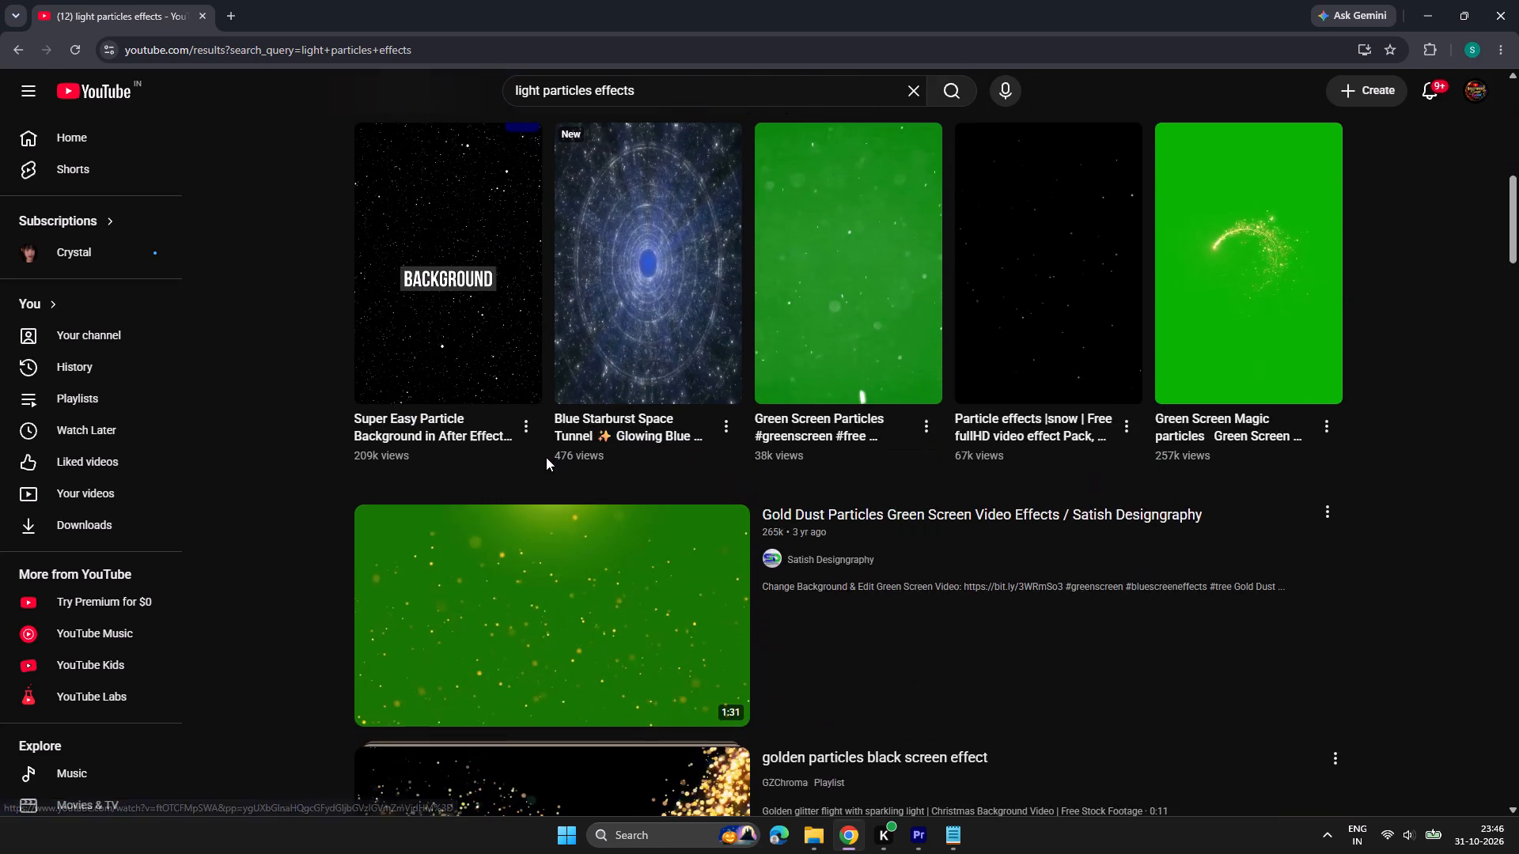
pyautogui.scroll(-5, 546, 457)
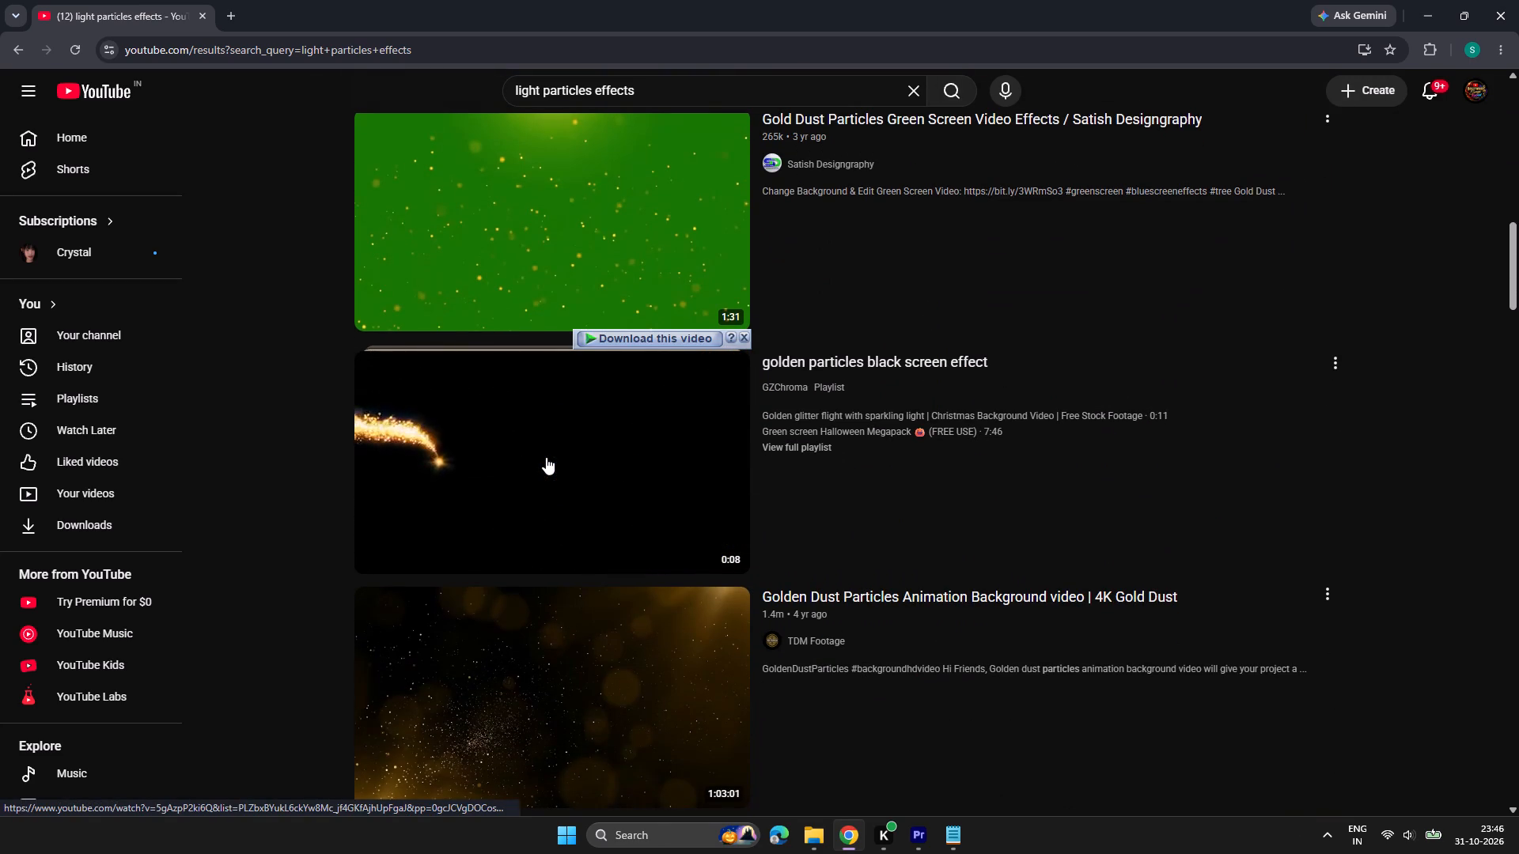
pyautogui.scroll(-4, 546, 457)
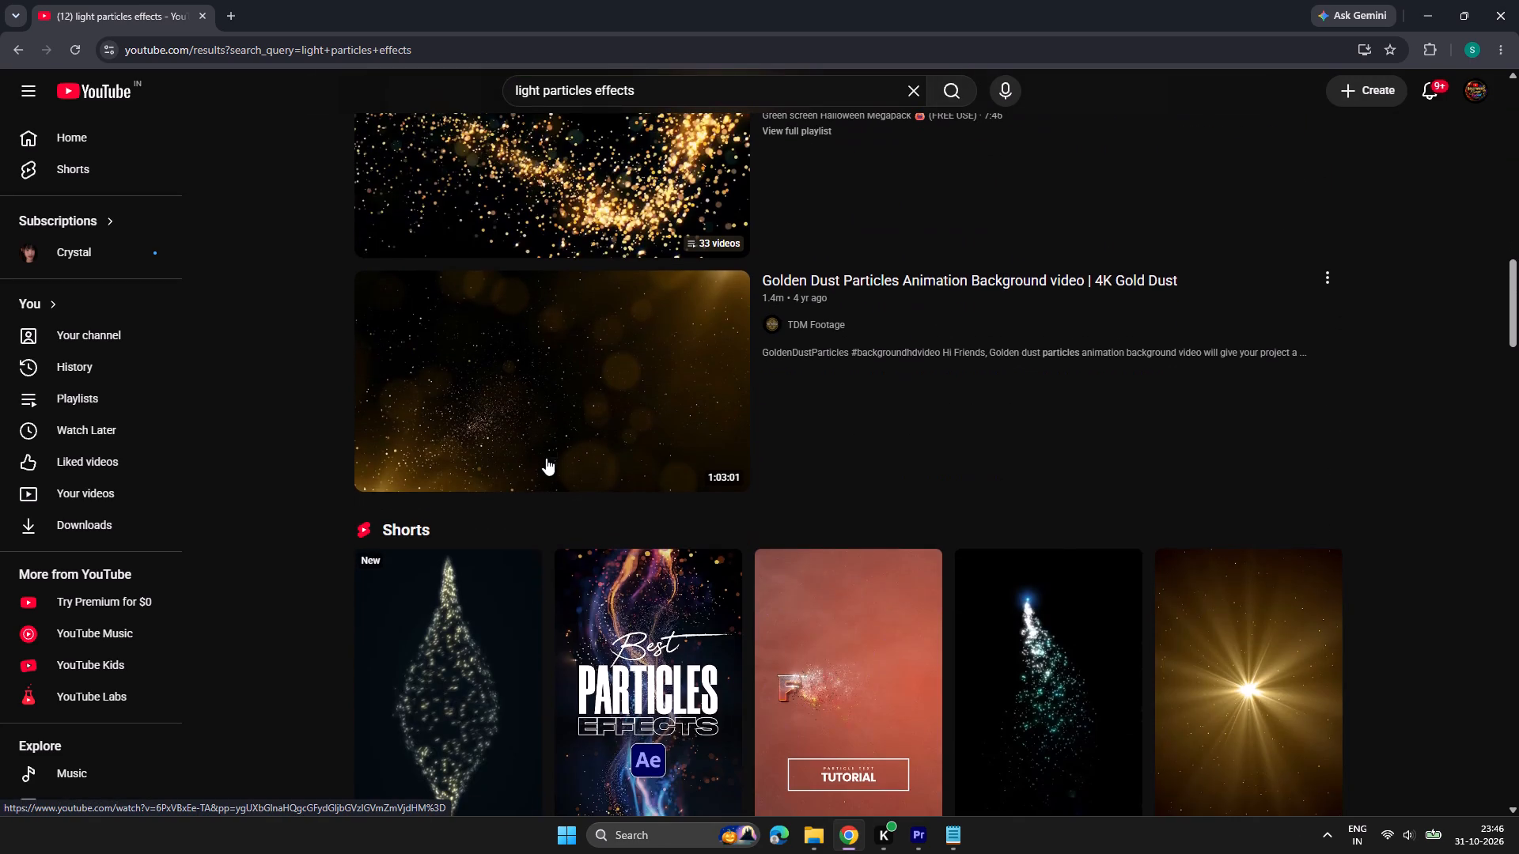
pyautogui.click(555, 415)
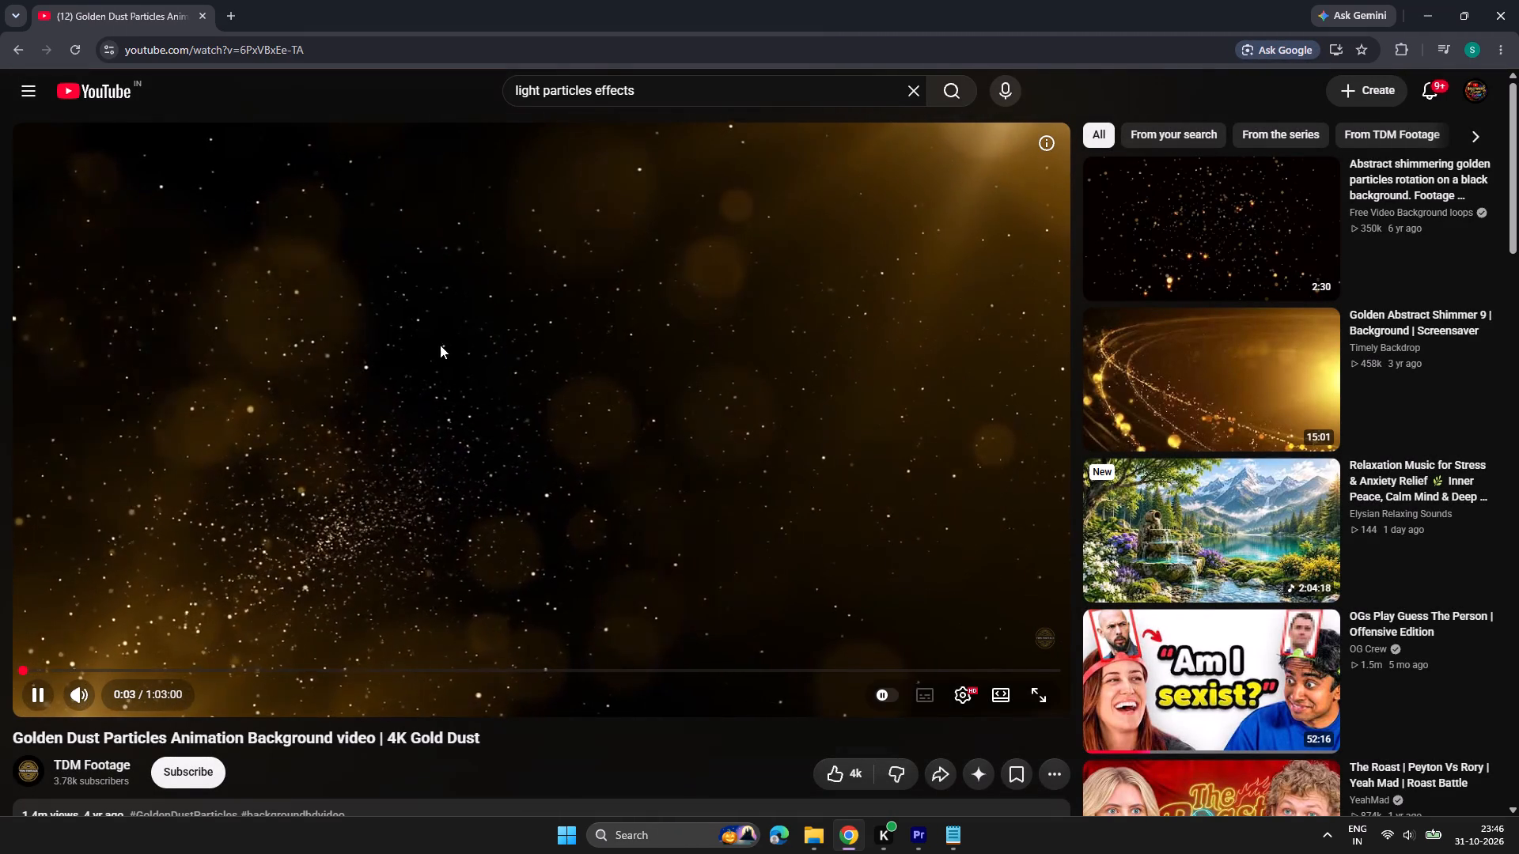
# Start downloading the golden dust particles video as a 1080p HD MP4 file and close the browser.
pyautogui.scroll(5, 441, 345)
pyautogui.scroll(-5, 441, 345)
pyautogui.scroll(5, 442, 345)
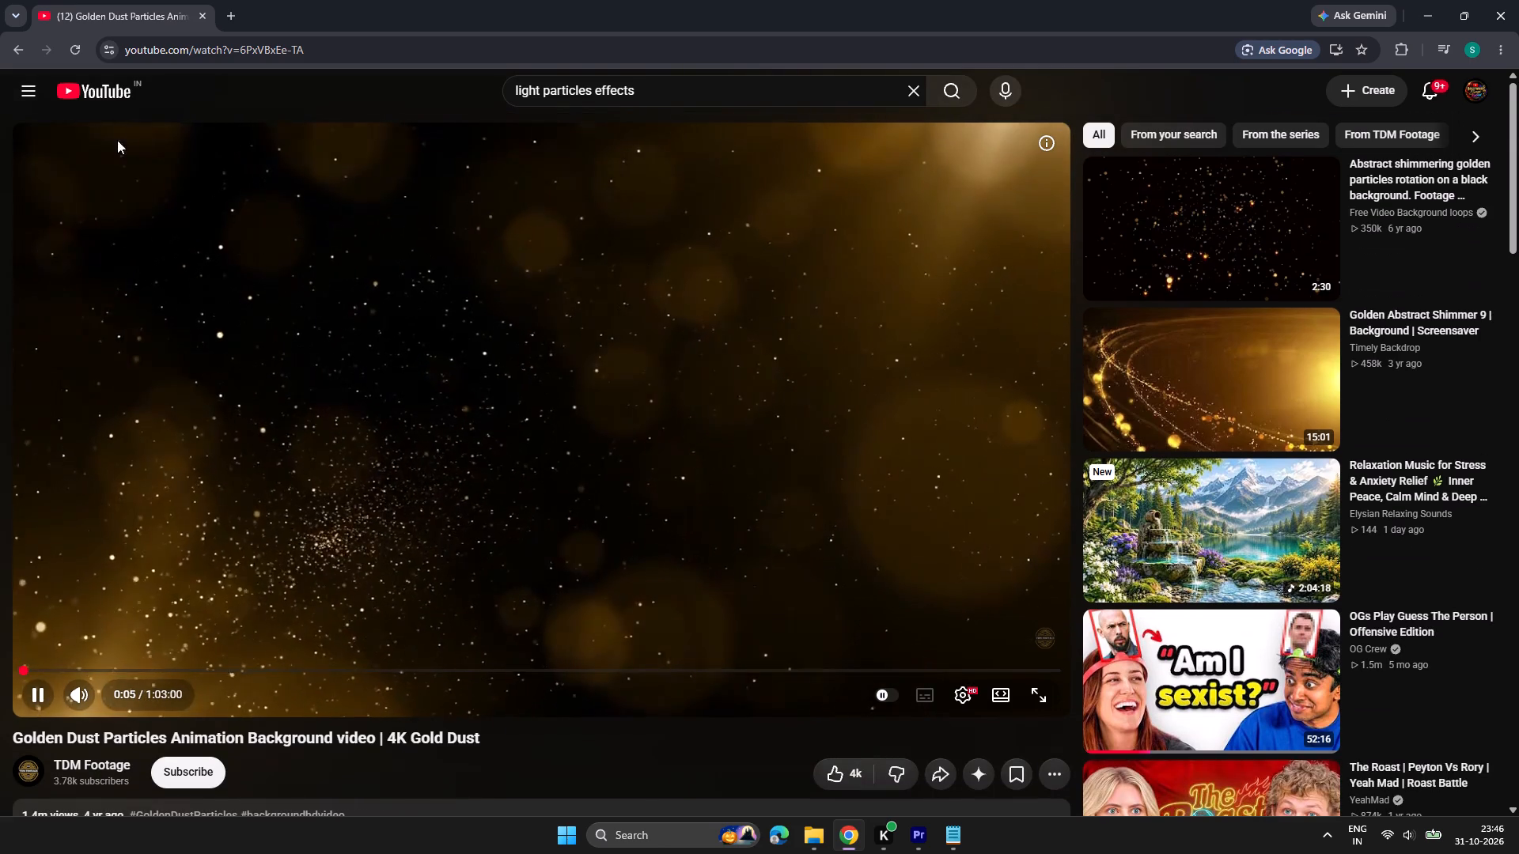
pyautogui.click(971, 123)
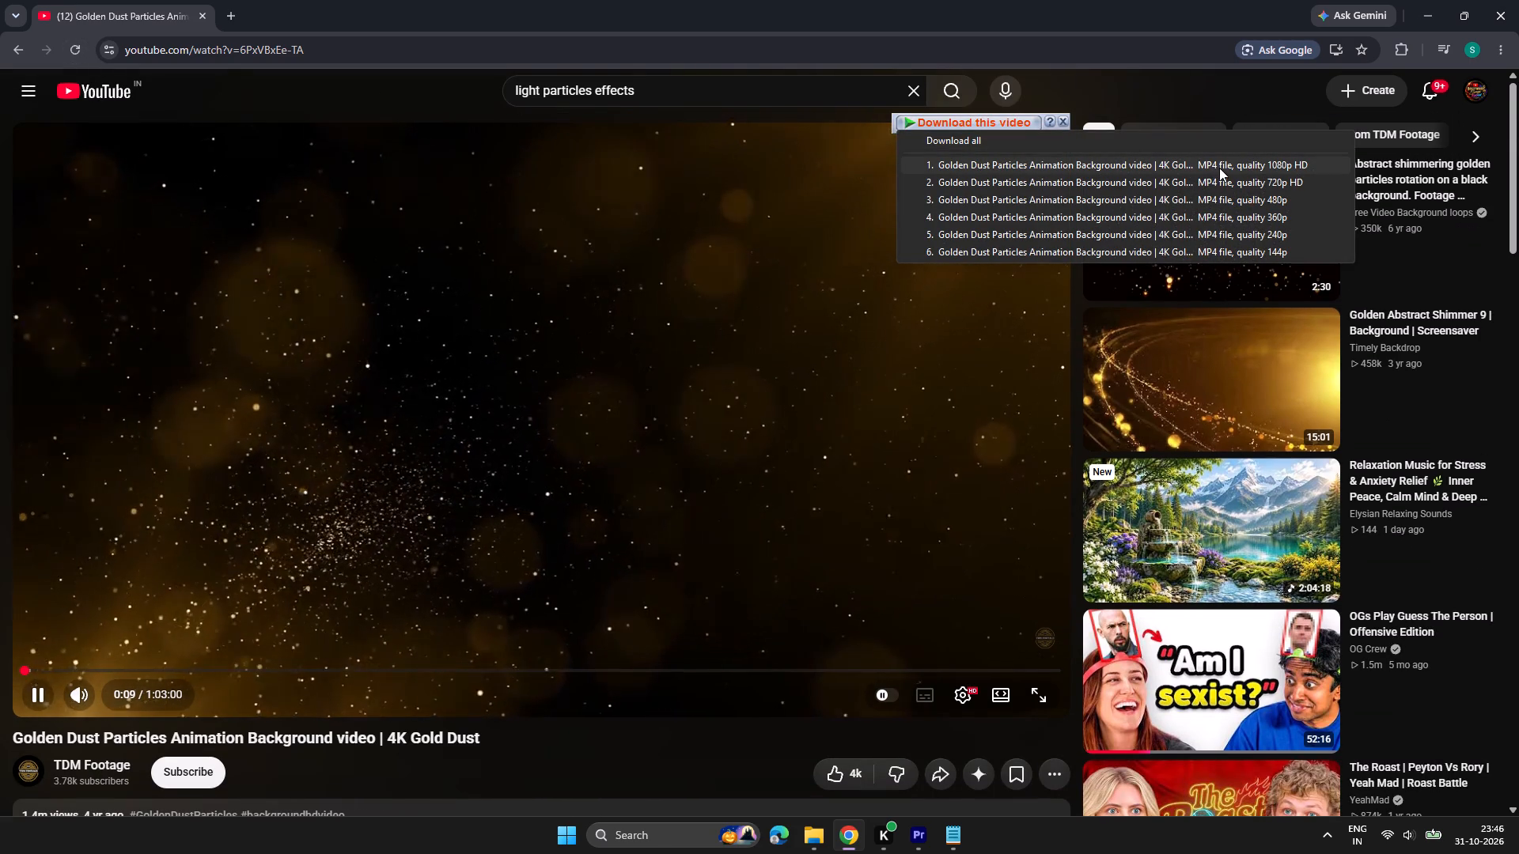
pyautogui.click(1220, 168)
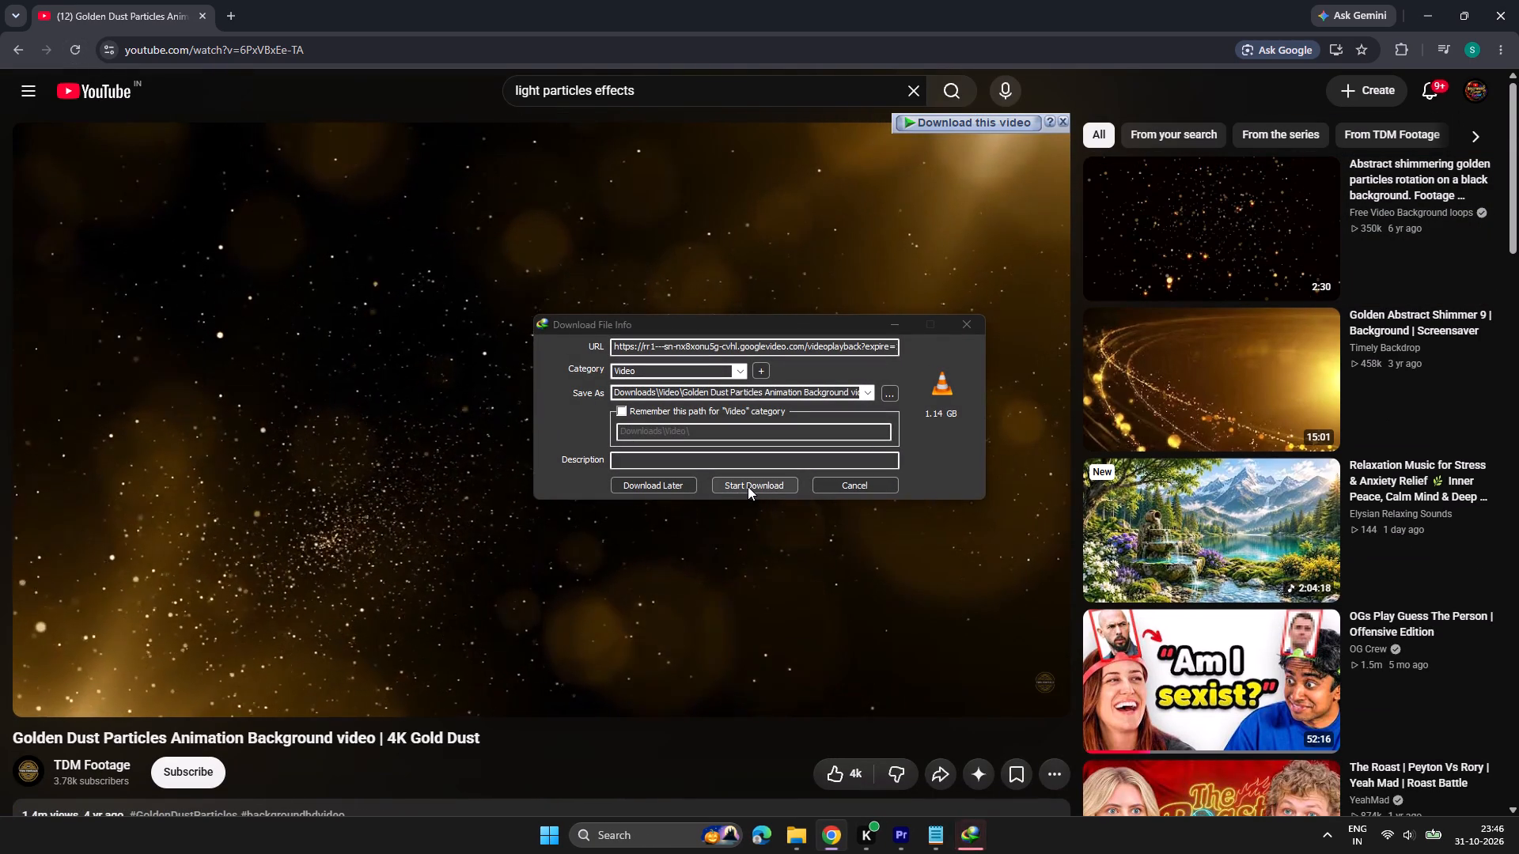
pyautogui.click(748, 486)
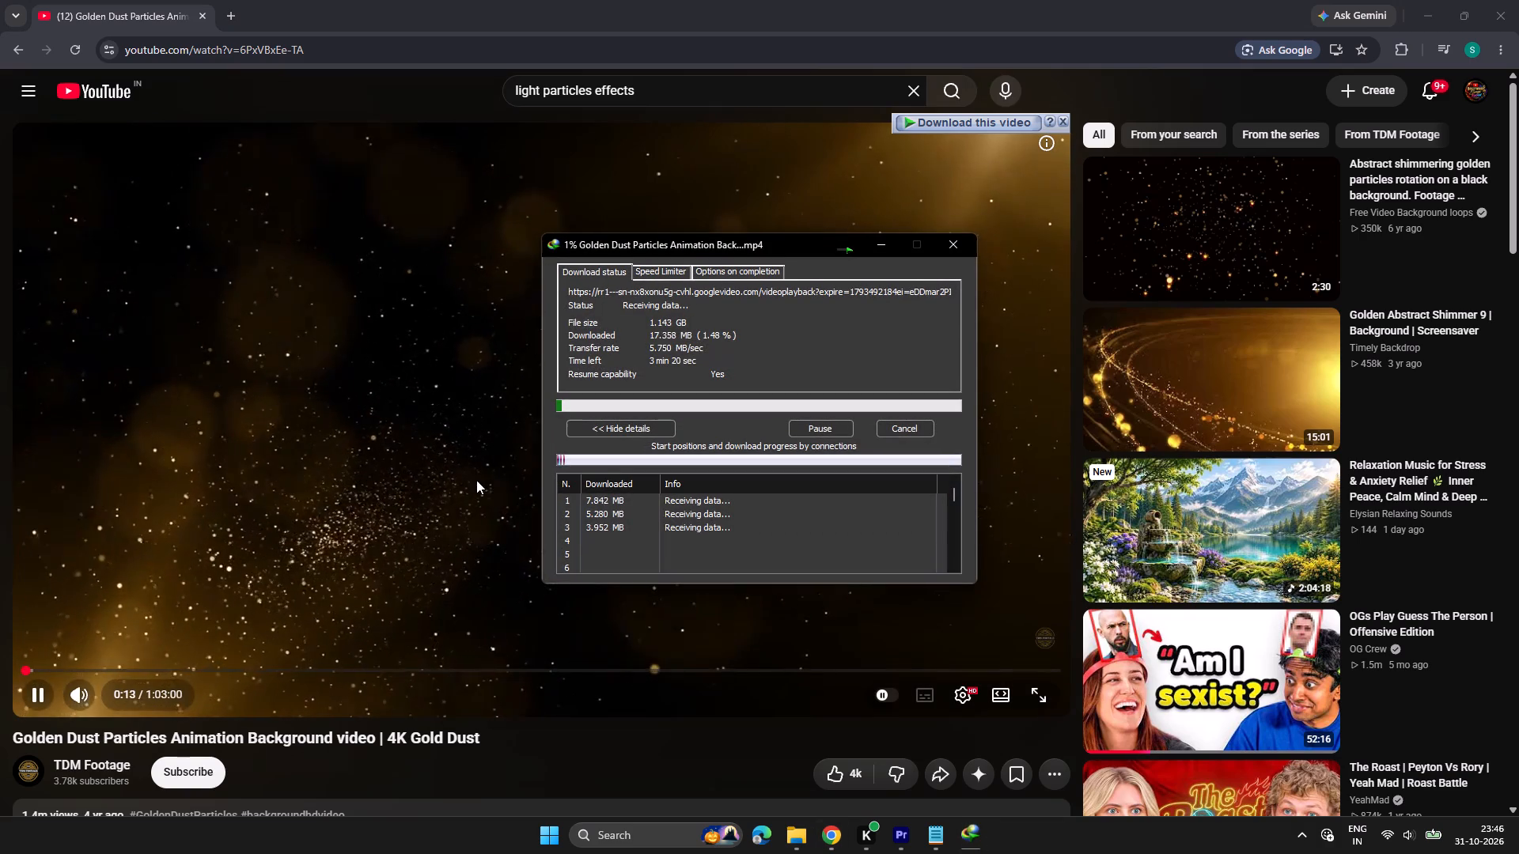
pyautogui.click(1518, 0)
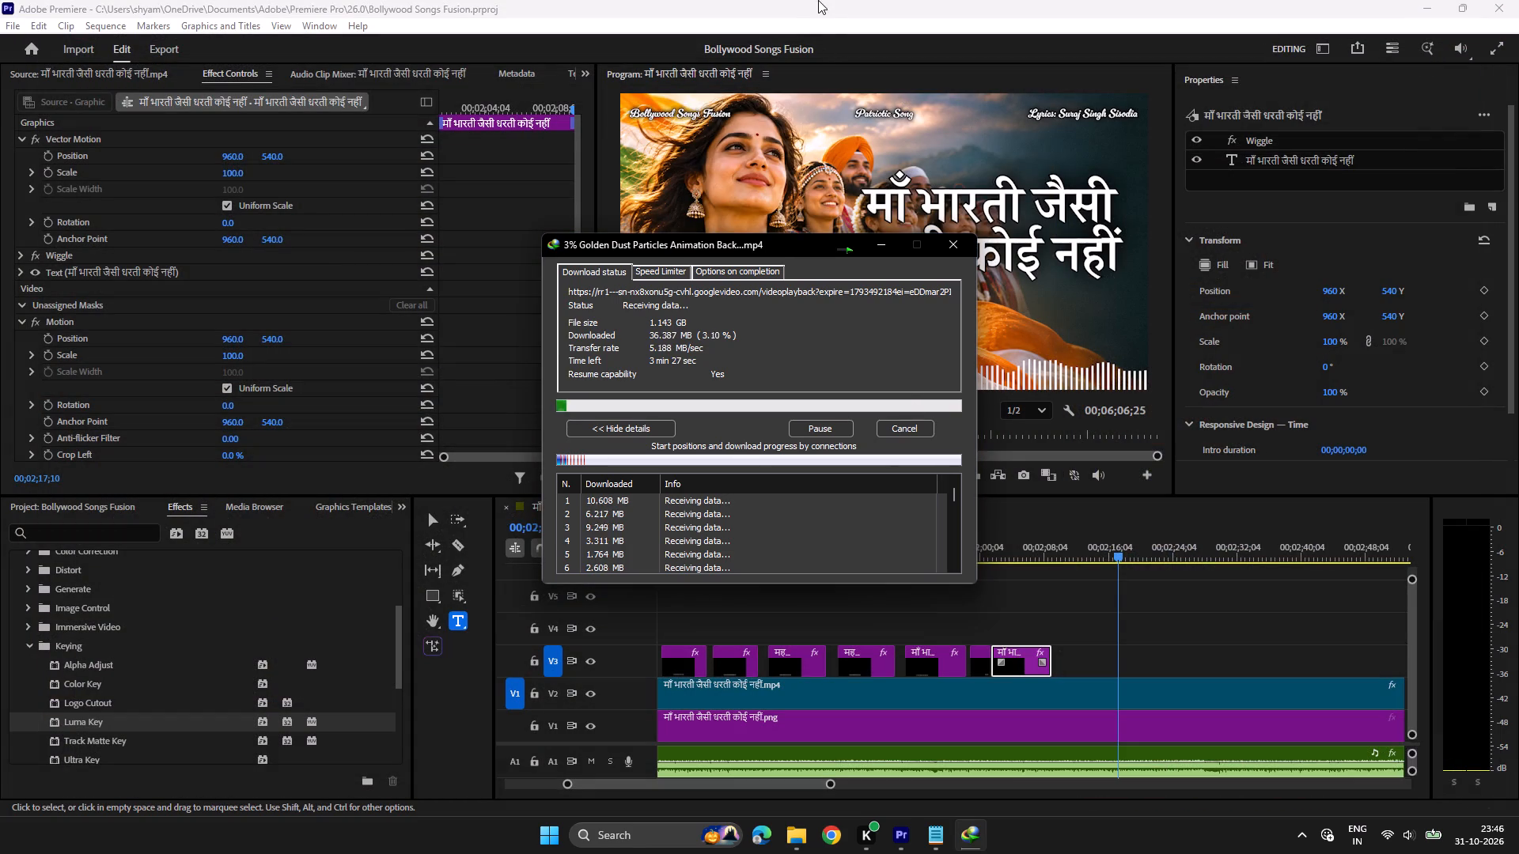
# In Premiere, play on to where verse 1 begins and place a copy of the last lyric clip on V3 at 00;02;28;08.
pyautogui.click(818, 0)
pyautogui.click(1081, 554)
pyautogui.press('space')
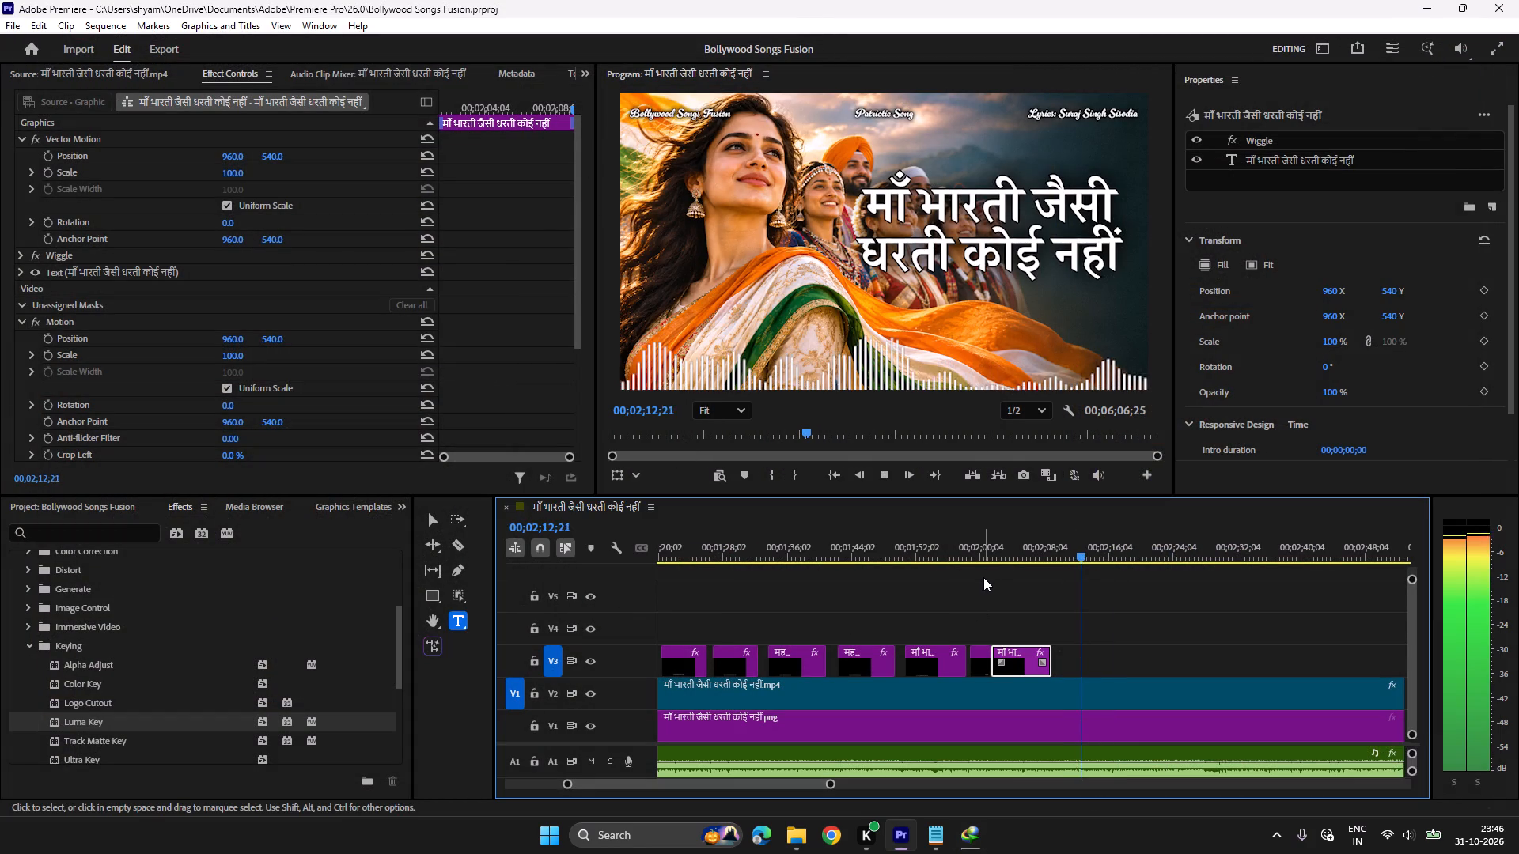
pyautogui.scroll(-4, 1043, 608)
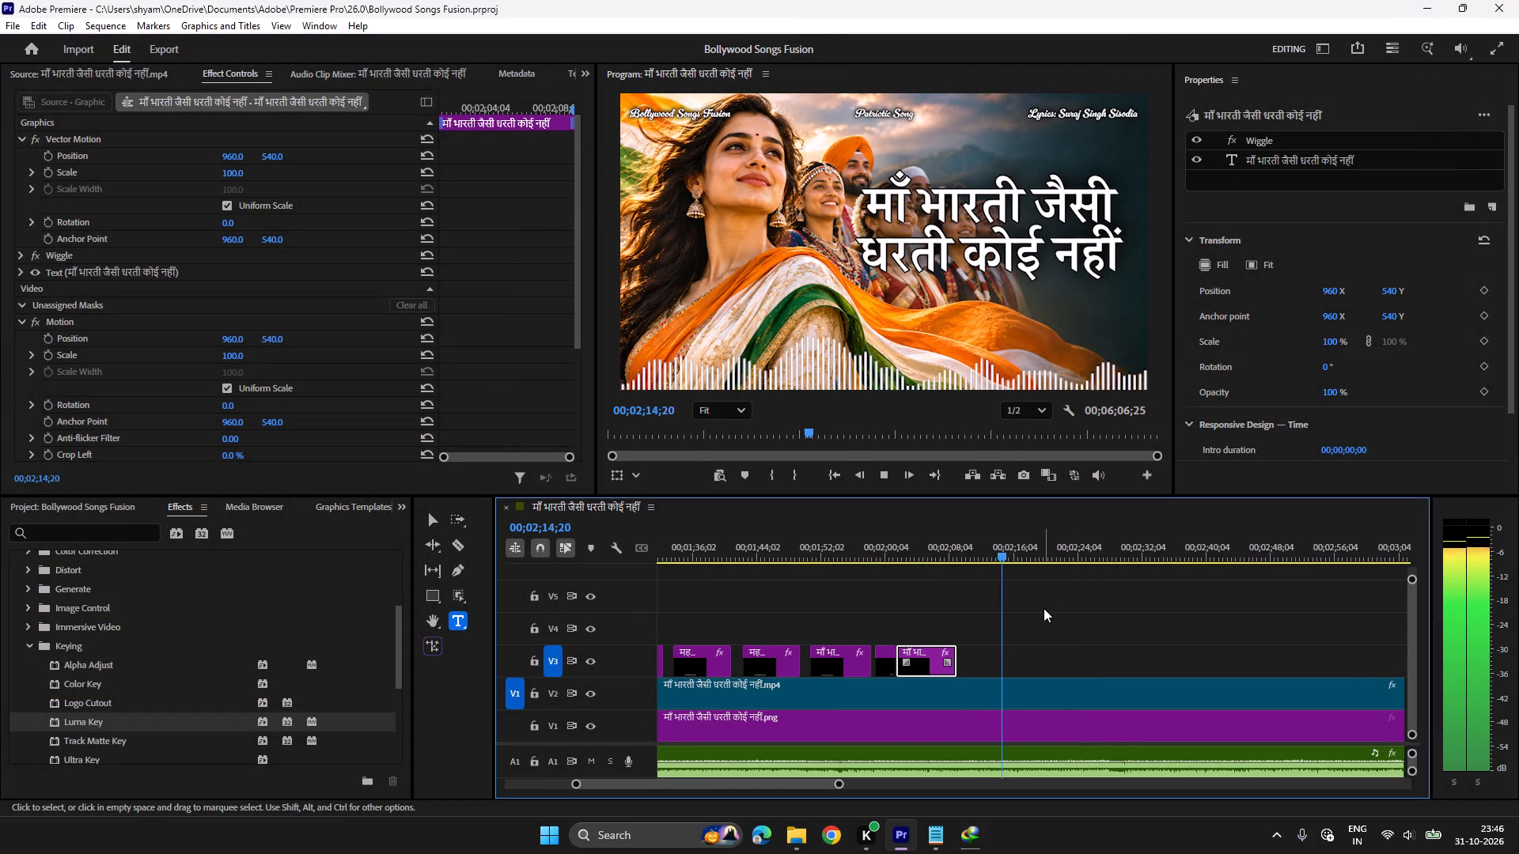
pyautogui.hotkey('ctrl', 'c')
pyautogui.scroll(-4, 1044, 608)
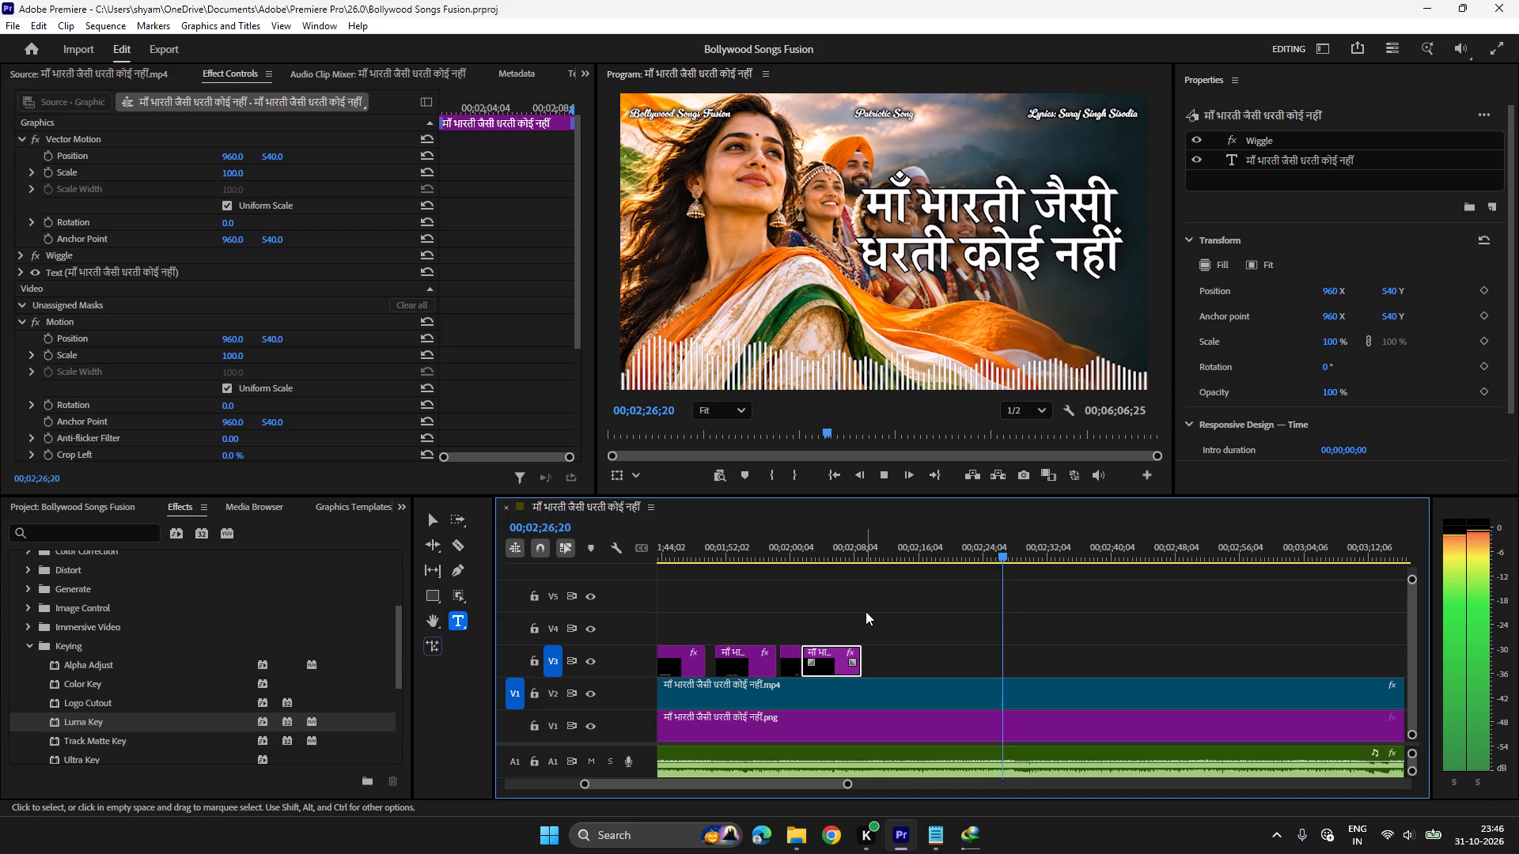
pyautogui.press('space')
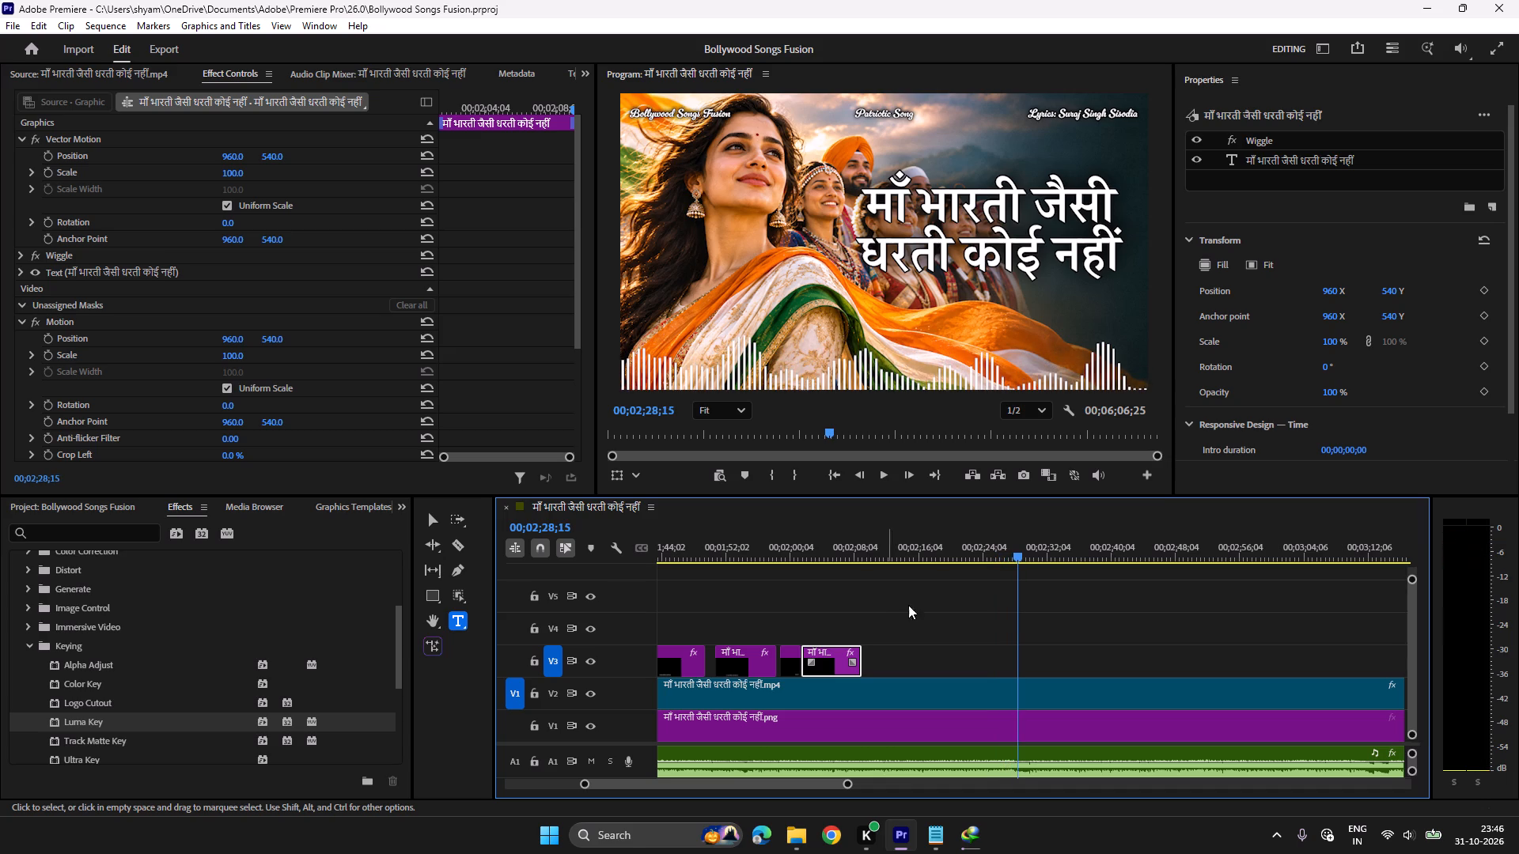
pyautogui.click(1008, 550)
pyautogui.press('space')
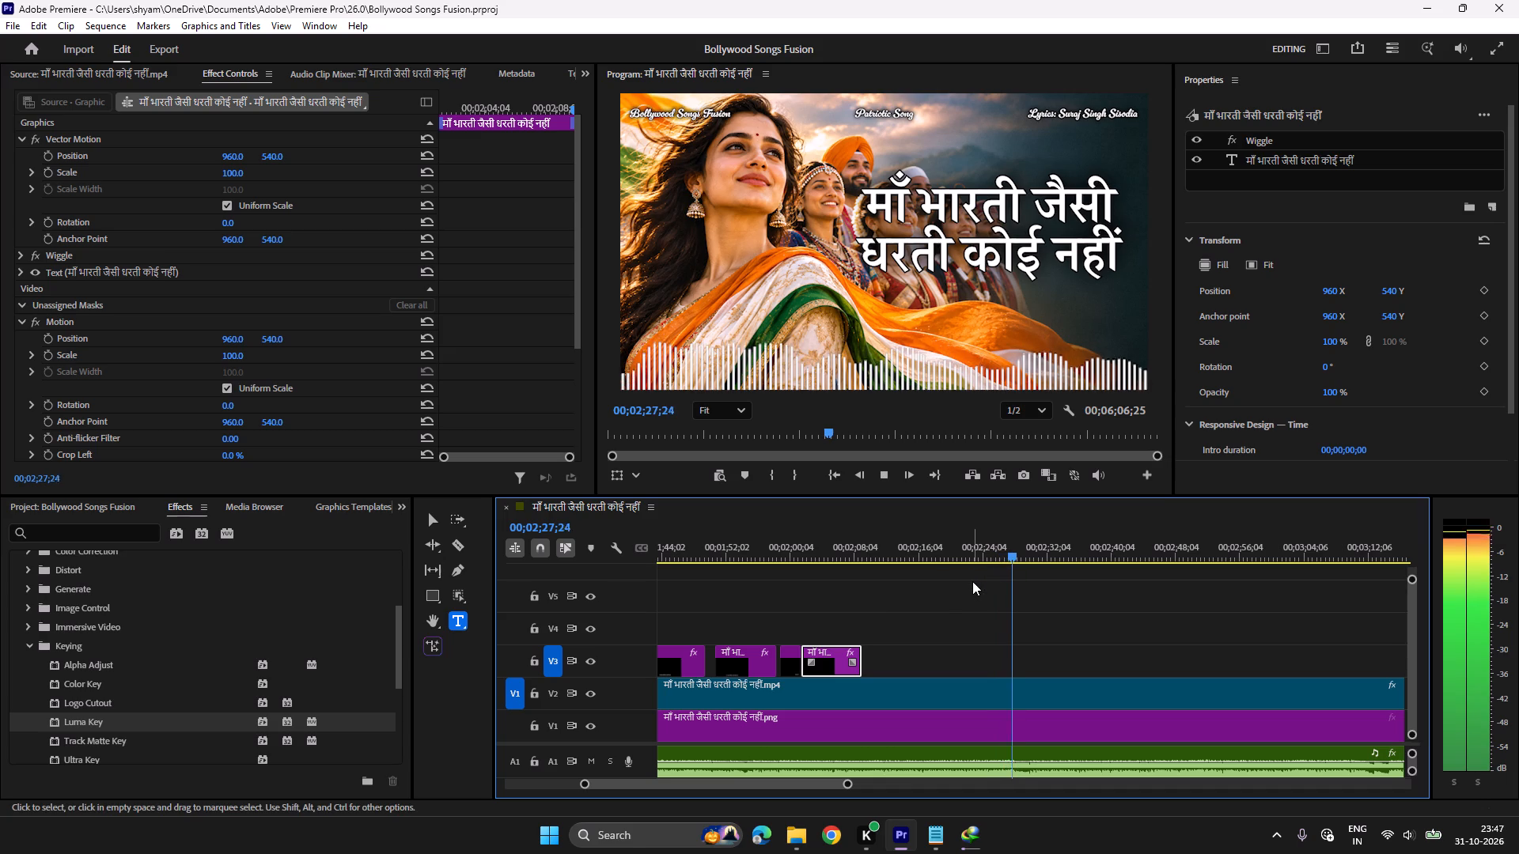
pyautogui.press('space')
pyautogui.press('space')
pyautogui.press('space')
pyautogui.press('space')
pyautogui.press('space')
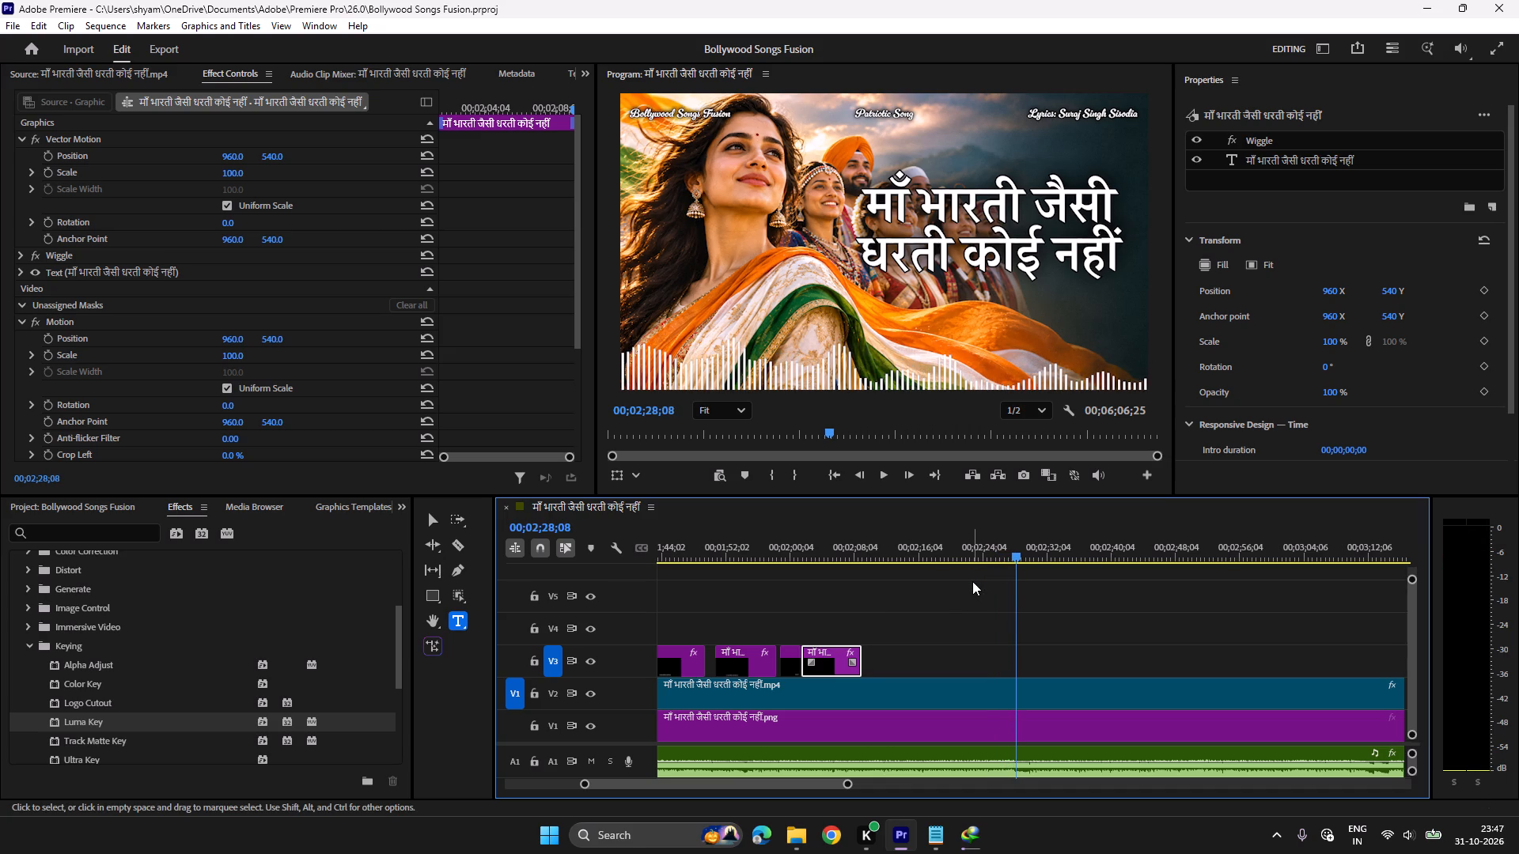
pyautogui.hotkey('ctrl', 'v')
# Replace the pasted clip's text with the verse 1 line "ऊंचे हिमालय की चोटियाँ" from the Notepad lyrics.
pyautogui.click(934, 834)
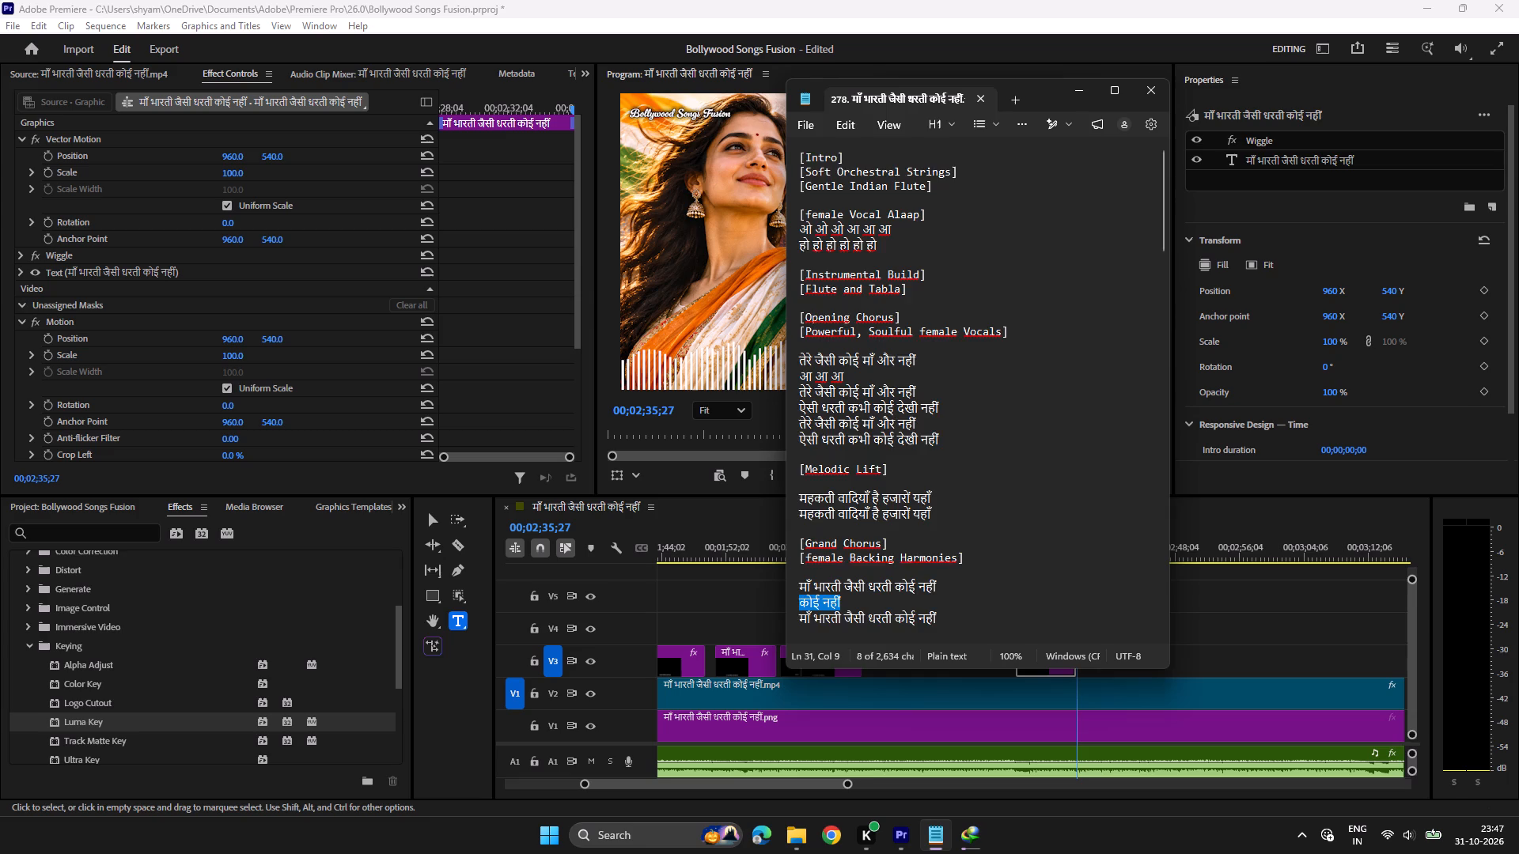
pyautogui.scroll(-5, 862, 472)
pyautogui.moveTo(916, 435); pyautogui.dragTo(889, 435)
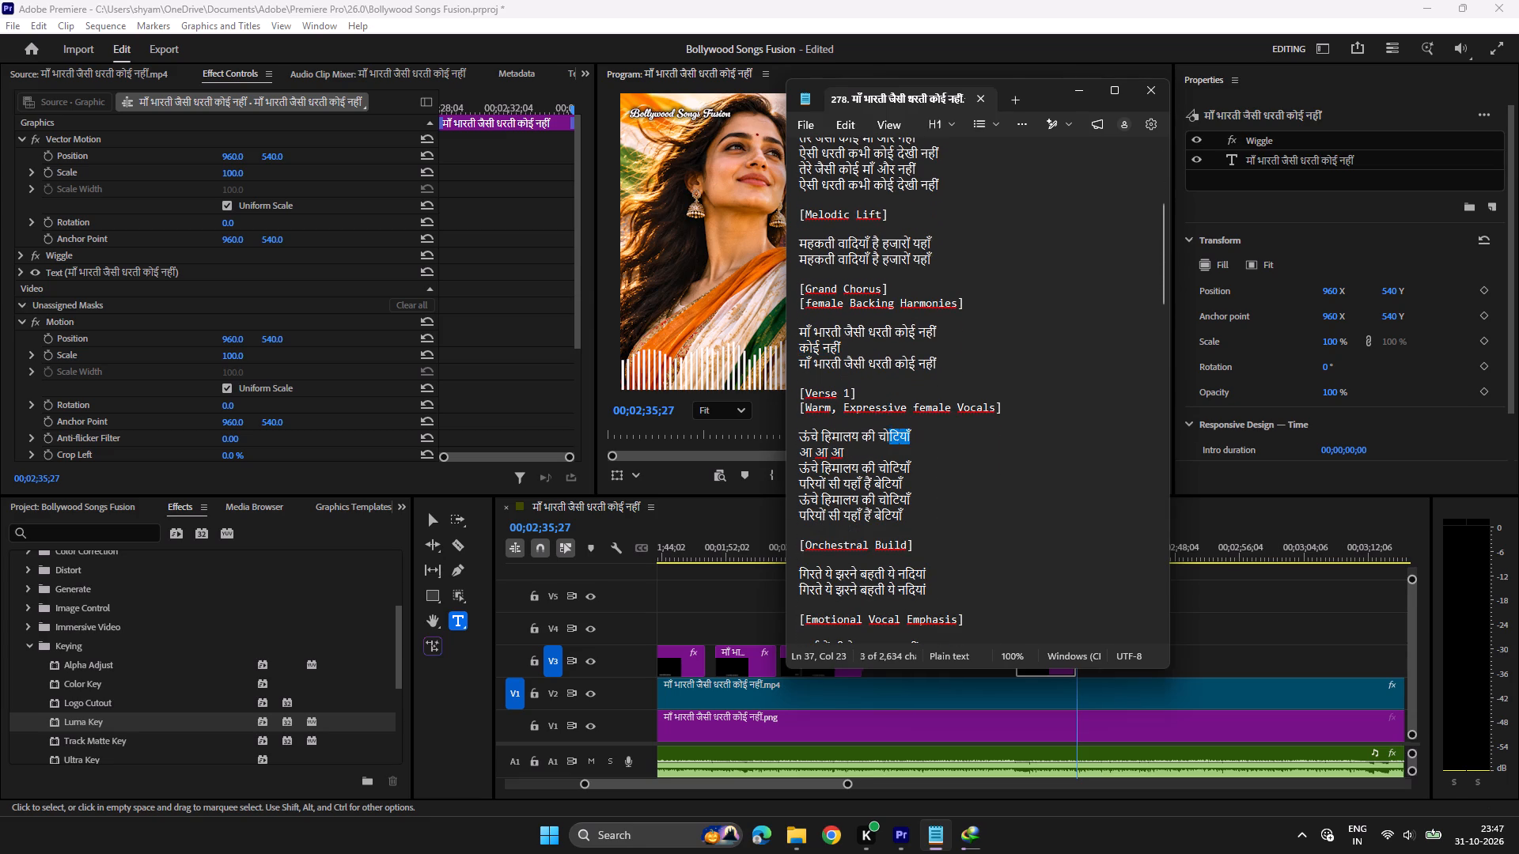
pyautogui.moveTo(889, 435); pyautogui.dragTo(771, 435)
pyautogui.hotkey('ctrl', 'c')
pyautogui.click(902, 833)
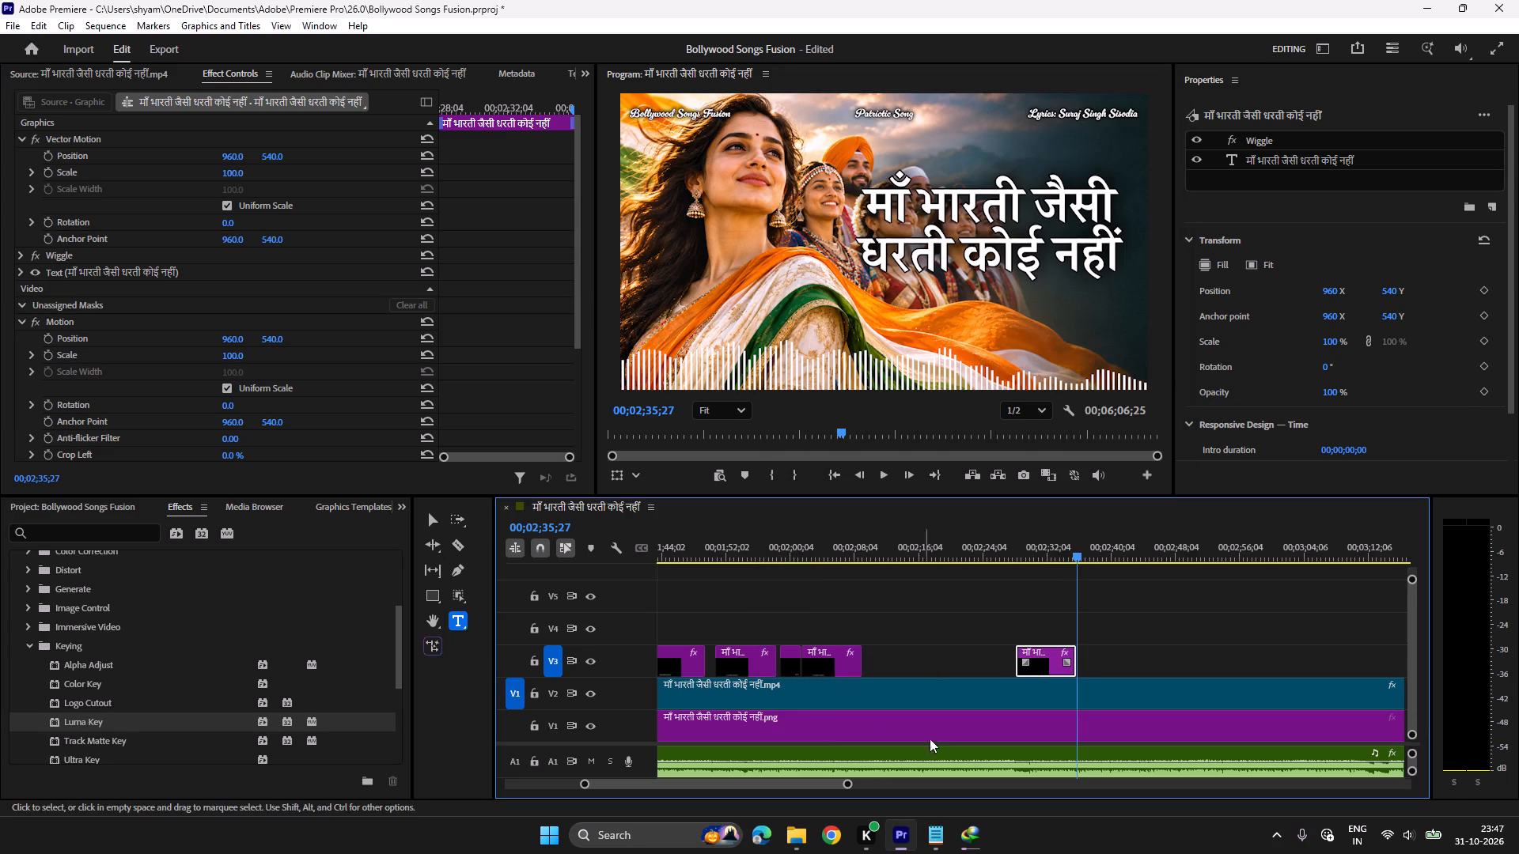
pyautogui.click(1040, 554)
pyautogui.click(907, 365)
pyautogui.hotkey('ctrl', 'a')
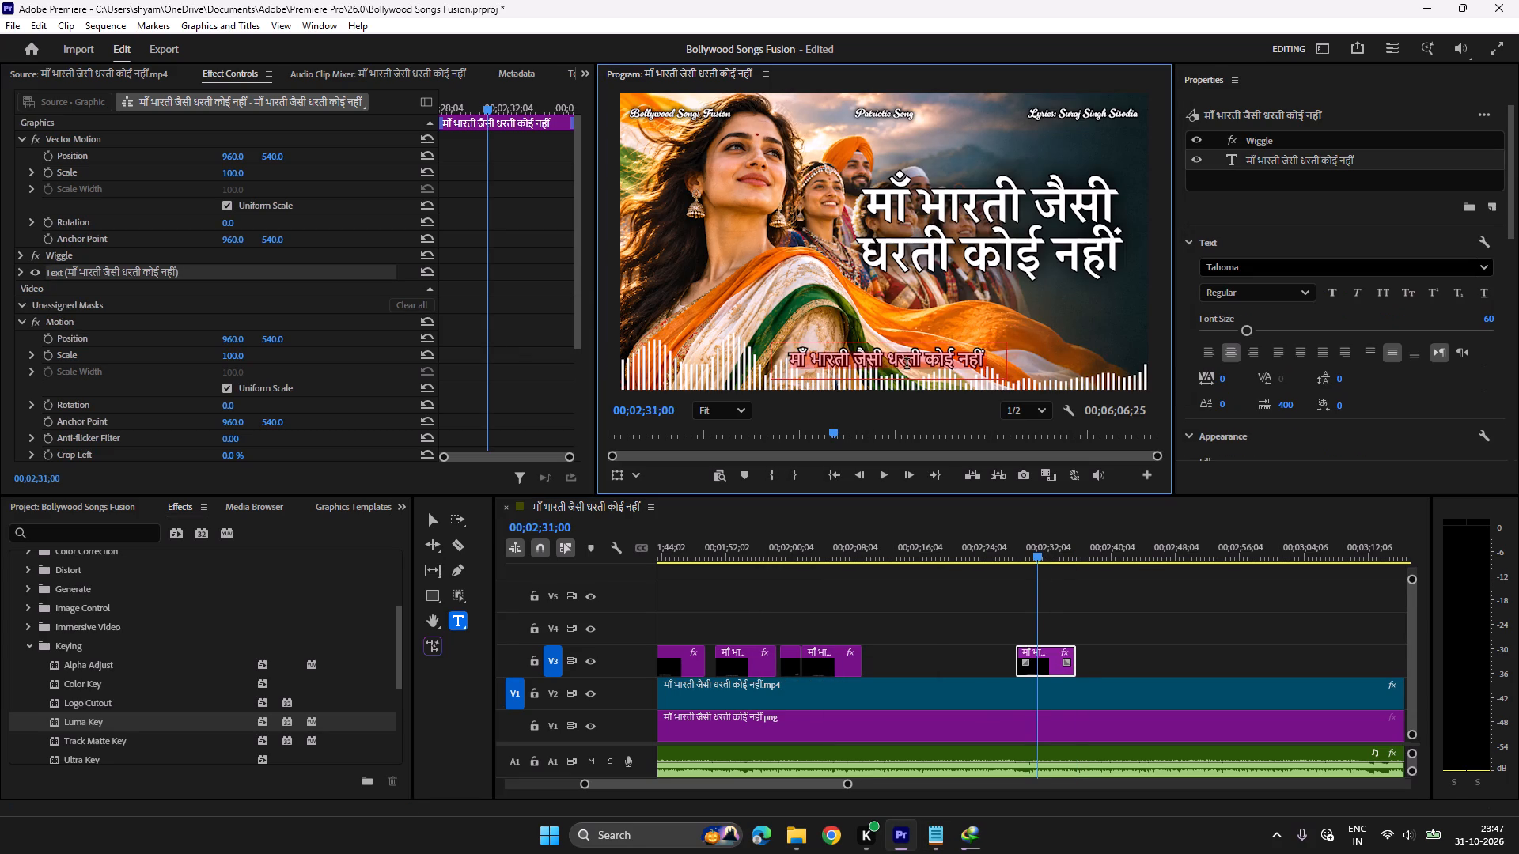
pyautogui.hotkey('ctrl', 'v')
# Replay the start of verse 1 and shift the "ऊंचे हिमालय की चोटियाँ" clip slightly earlier to match the vocal.
pyautogui.click(1013, 557)
pyautogui.press('space')
pyautogui.scroll(-5, 964, 577)
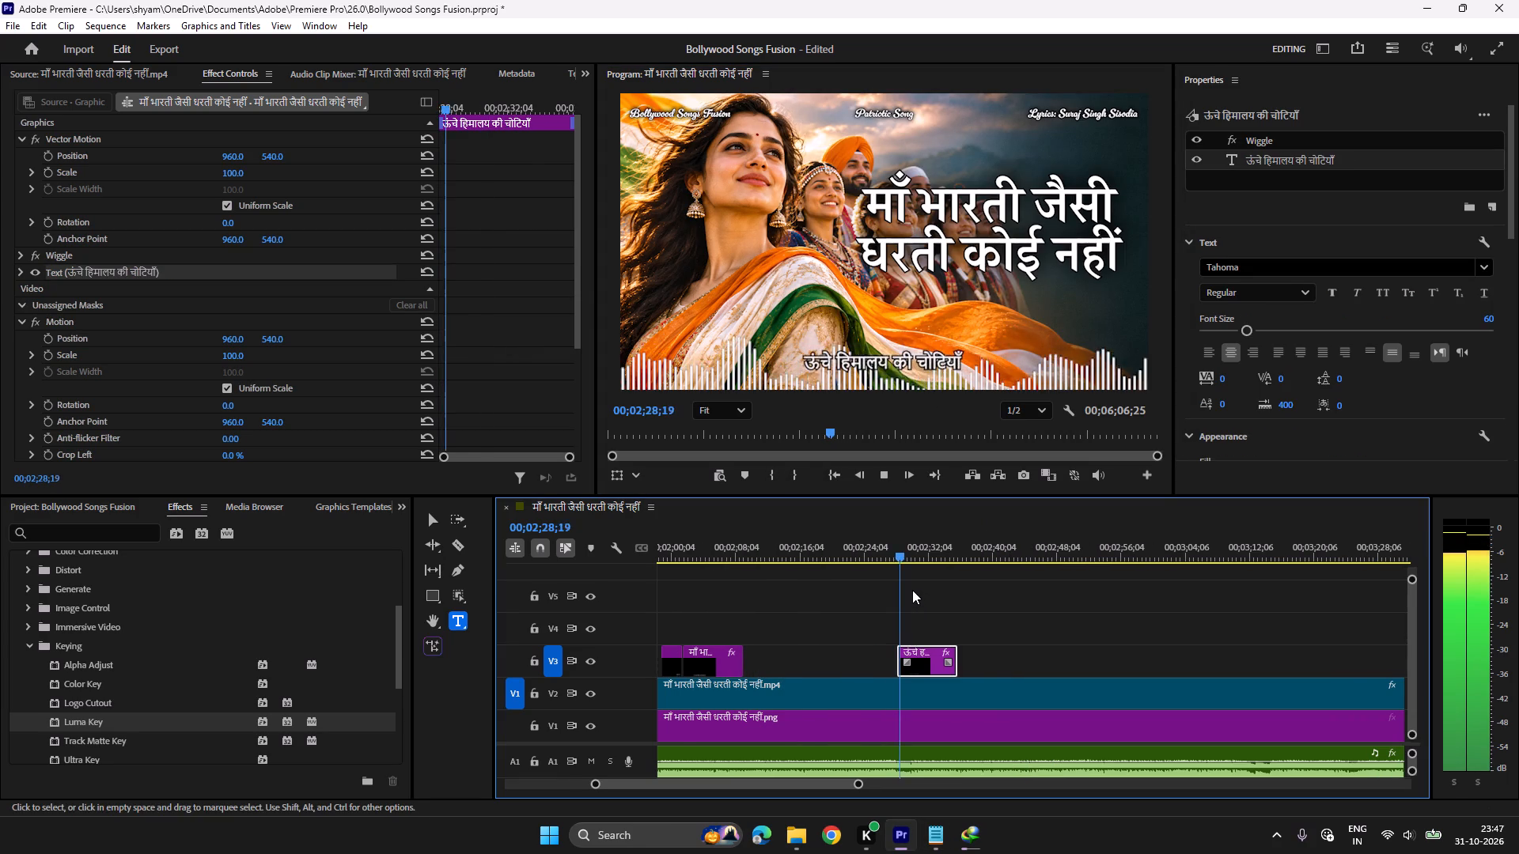
pyautogui.click(888, 542)
pyautogui.press('space')
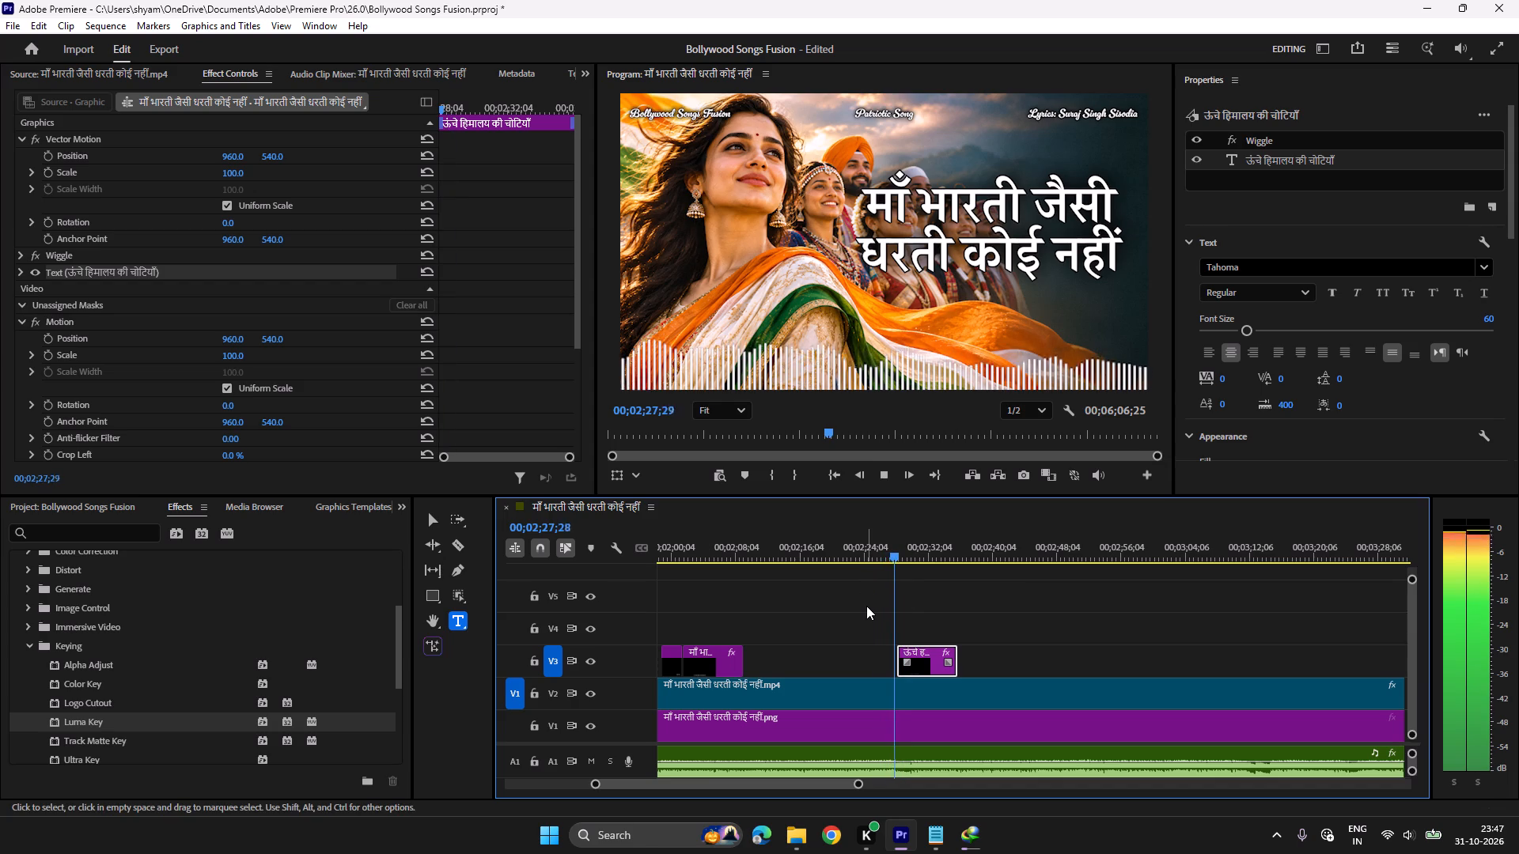
pyautogui.press('space')
pyautogui.click(890, 554)
pyautogui.press('space')
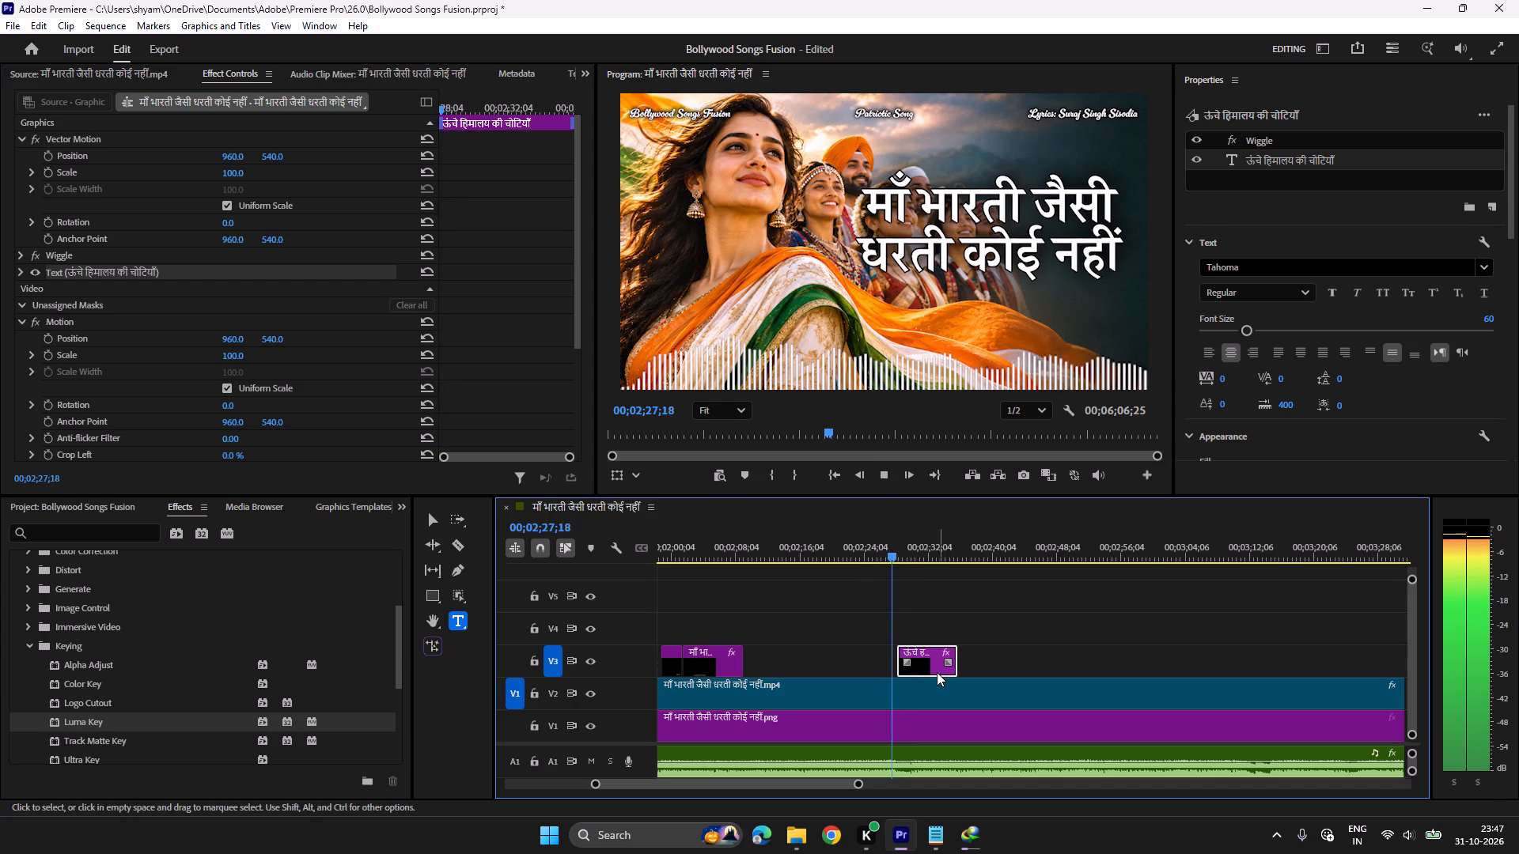
pyautogui.press('space')
pyautogui.click(930, 659)
# Play the "ऊंचे हिमालय की चोटियाँ" line and trim the clip's end to about 00;02;32, where the vocal ends.
pyautogui.press('space')
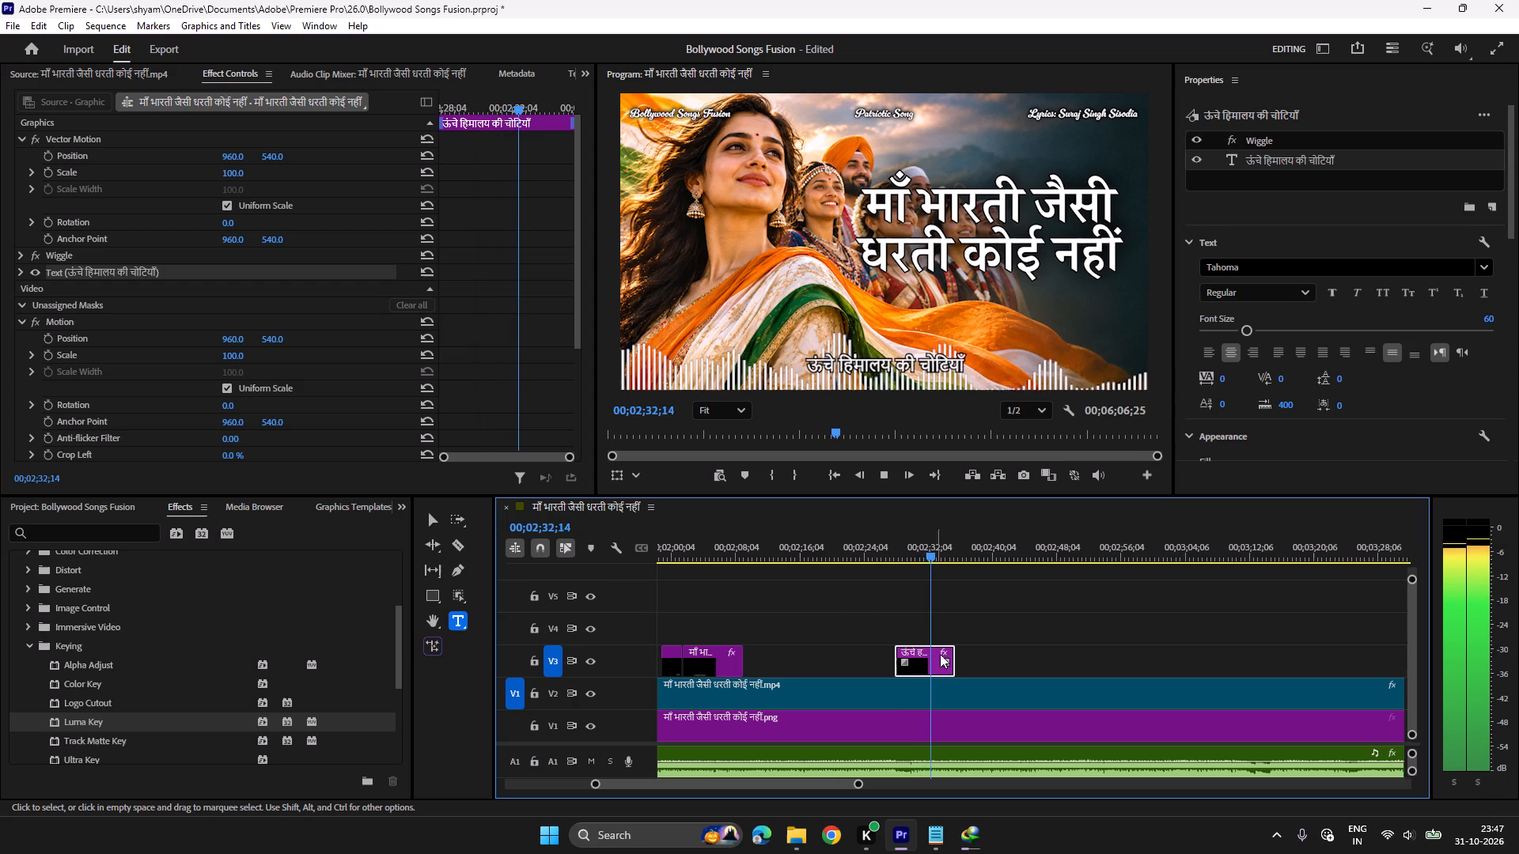
pyautogui.press('space')
pyautogui.moveTo(953, 652); pyautogui.dragTo(935, 655)
# Play on to the line's repetition and place a copy of the "ऊंचे हिमालय की चोटियाँ" clip on V3 at 00;02;36;18.
pyautogui.press('space')
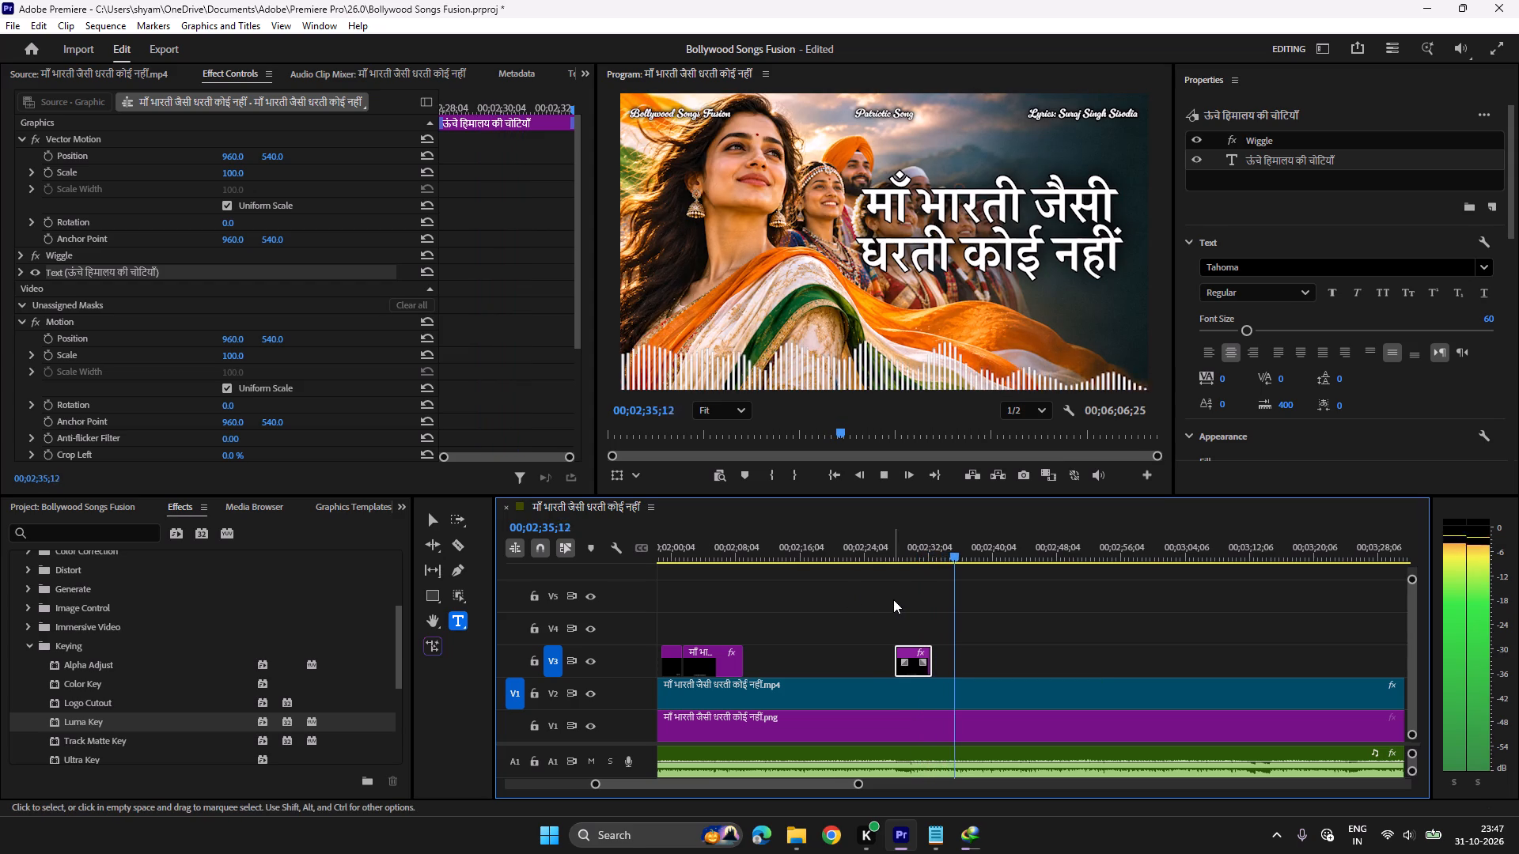
pyautogui.press('space')
pyautogui.hotkey('ctrl', 'c')
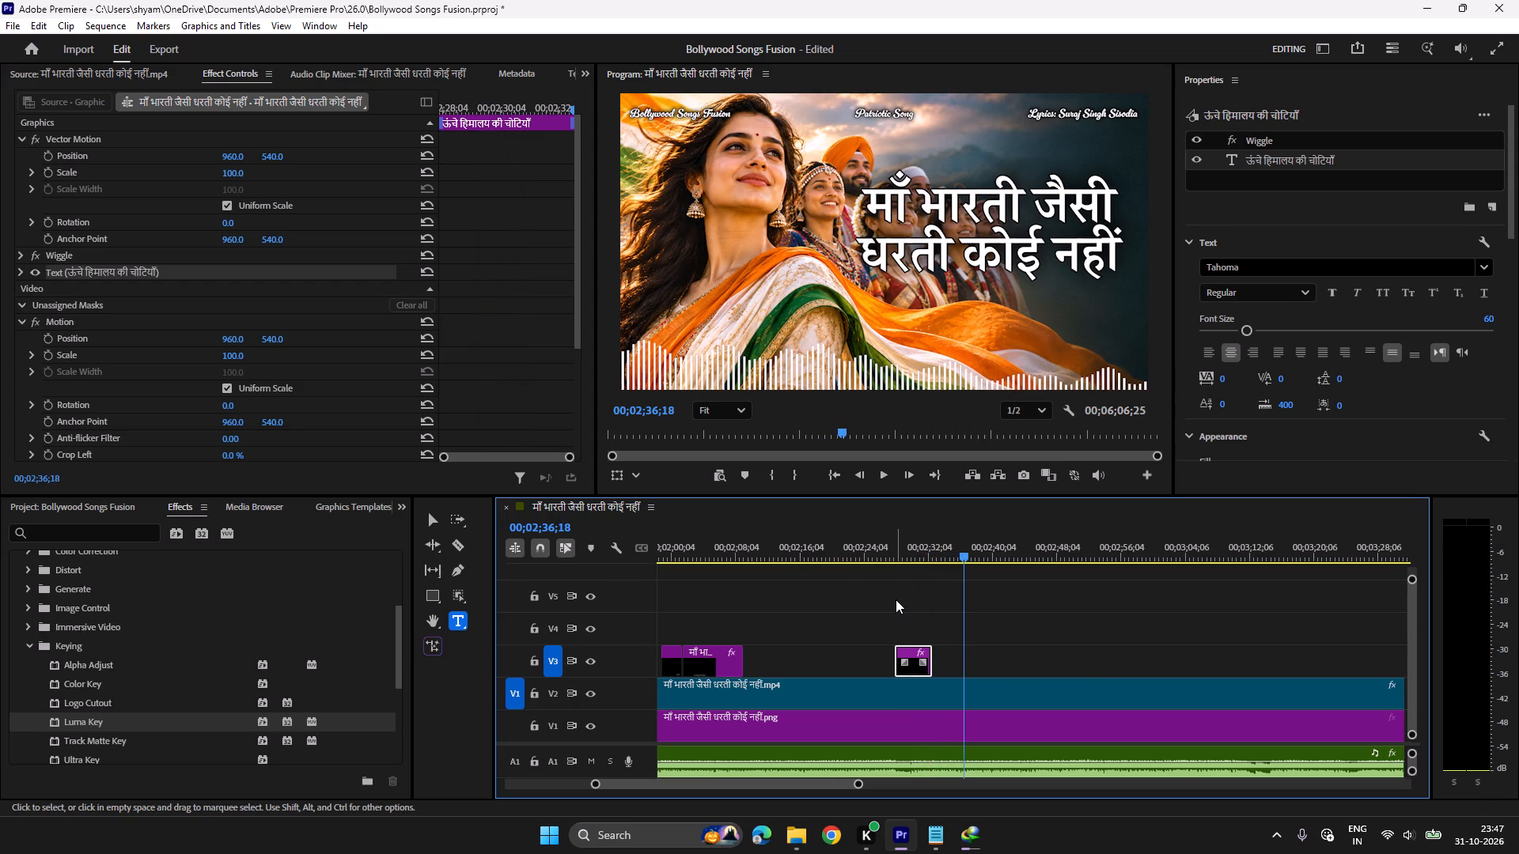
pyautogui.hotkey('ctrl', 'v')
# Play the repeated line through and place another copy of its lyric clip at 00;02;40;10, where the next line starts.
pyautogui.click(963, 557)
pyautogui.press('space')
pyautogui.scroll(-4, 921, 576)
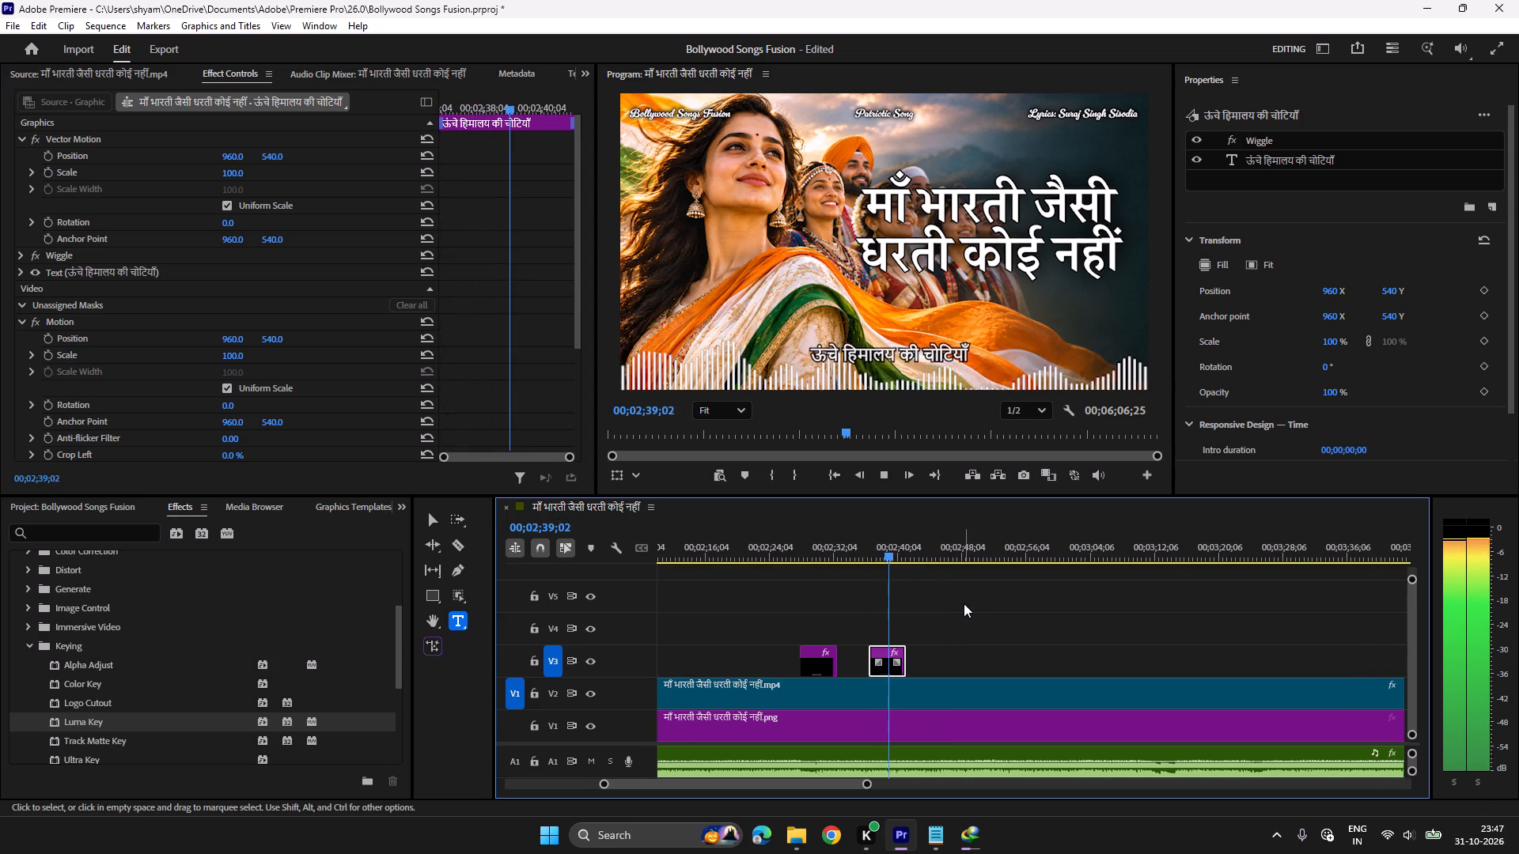
pyautogui.press('space')
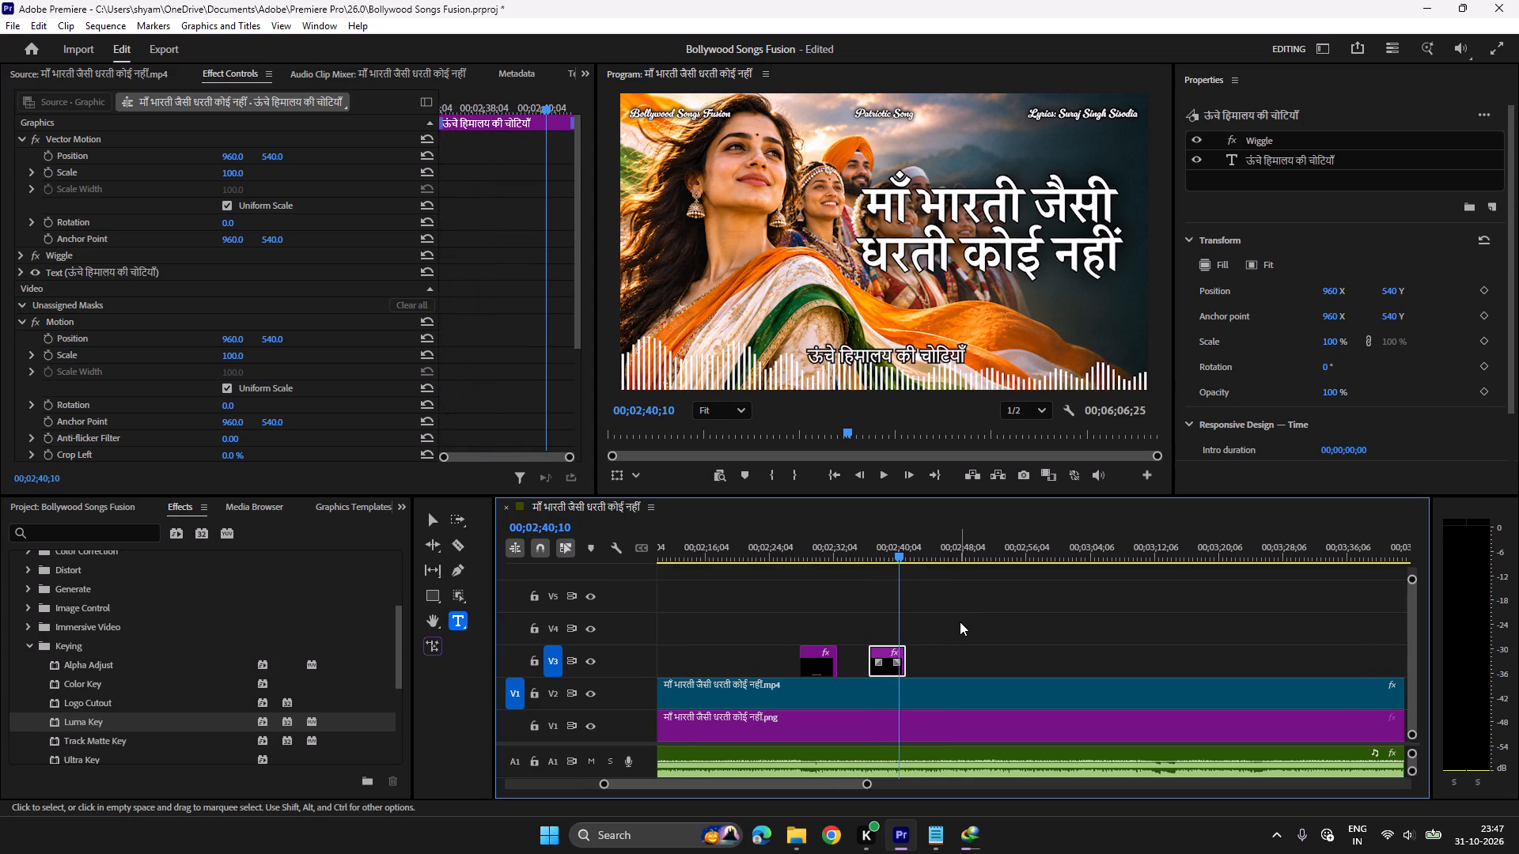
pyautogui.hotkey('ctrl', 'c')
pyautogui.hotkey('ctrl', 'v')
# Replace the newest clip's text with the line "परियों सी यहाँ हैं बेटियाँ" from the Notepad lyrics.
pyautogui.click(930, 829)
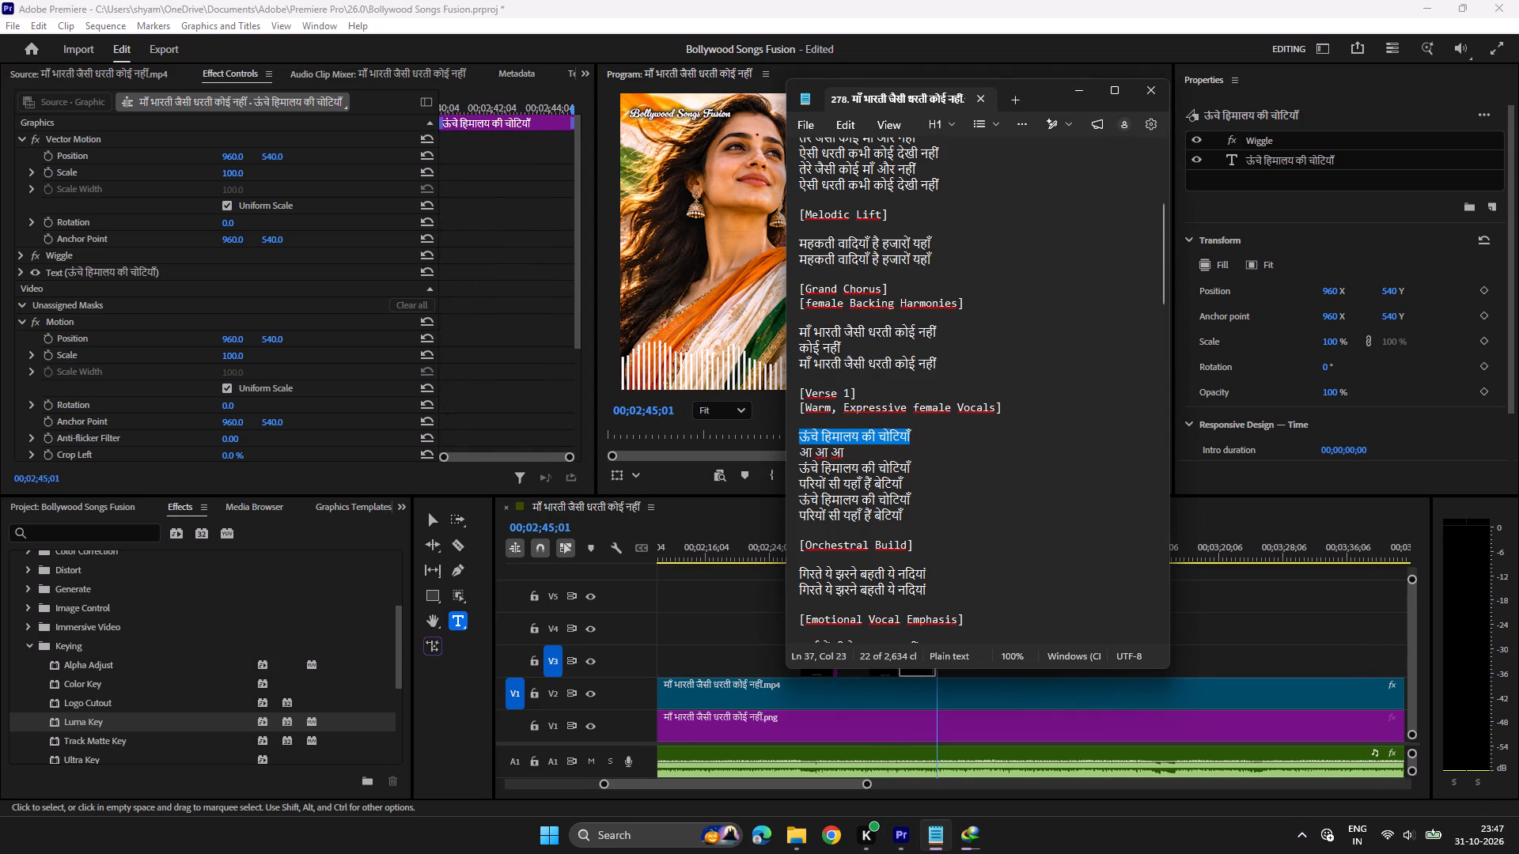
pyautogui.moveTo(909, 483); pyautogui.dragTo(771, 493)
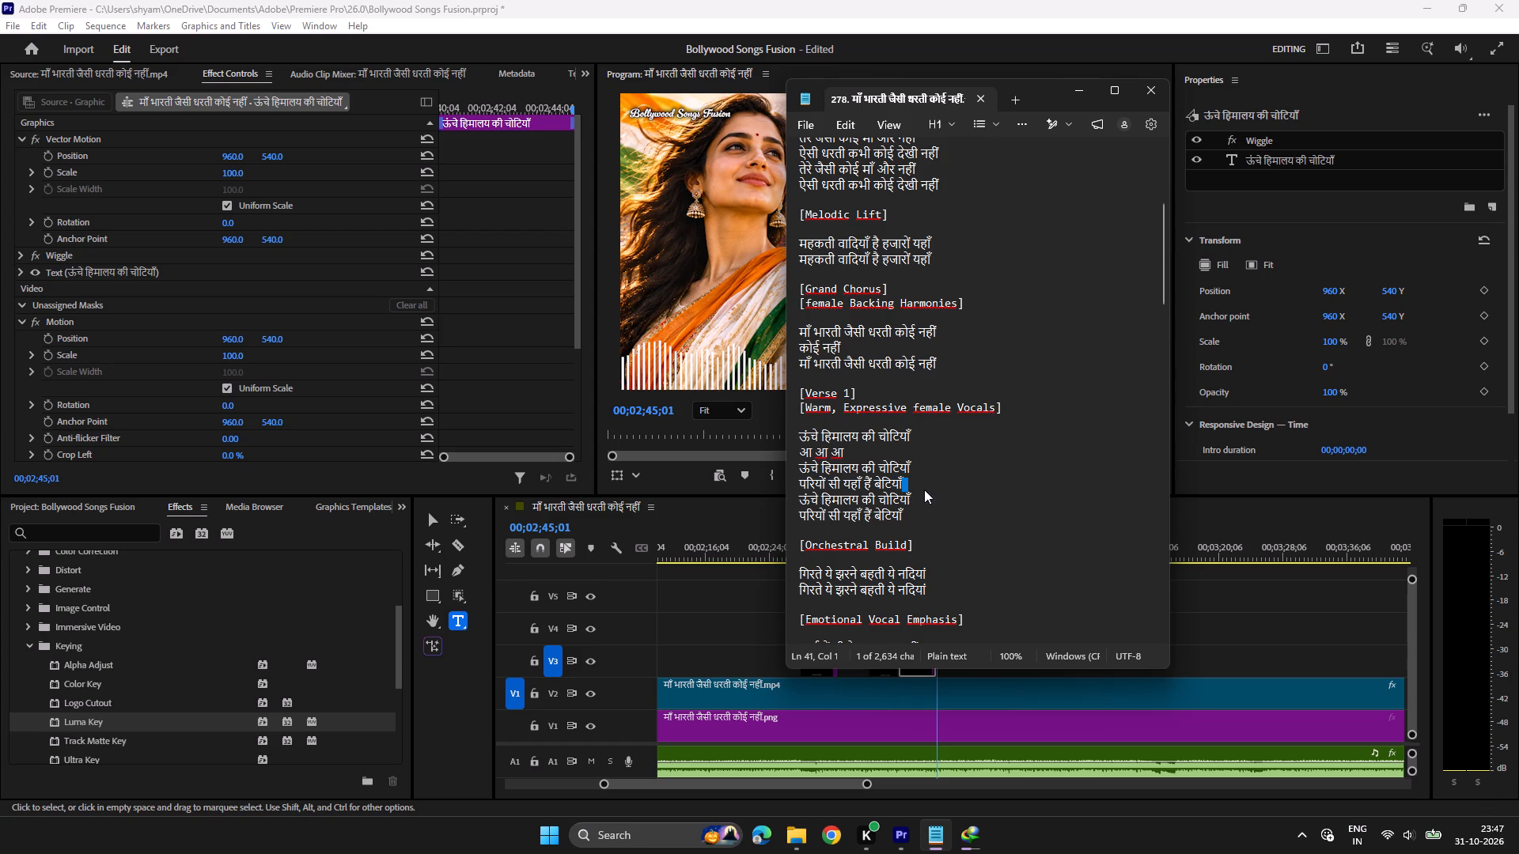
pyautogui.click(924, 489)
pyautogui.moveTo(903, 484); pyautogui.dragTo(787, 489)
pyautogui.hotkey('ctrl', 'c')
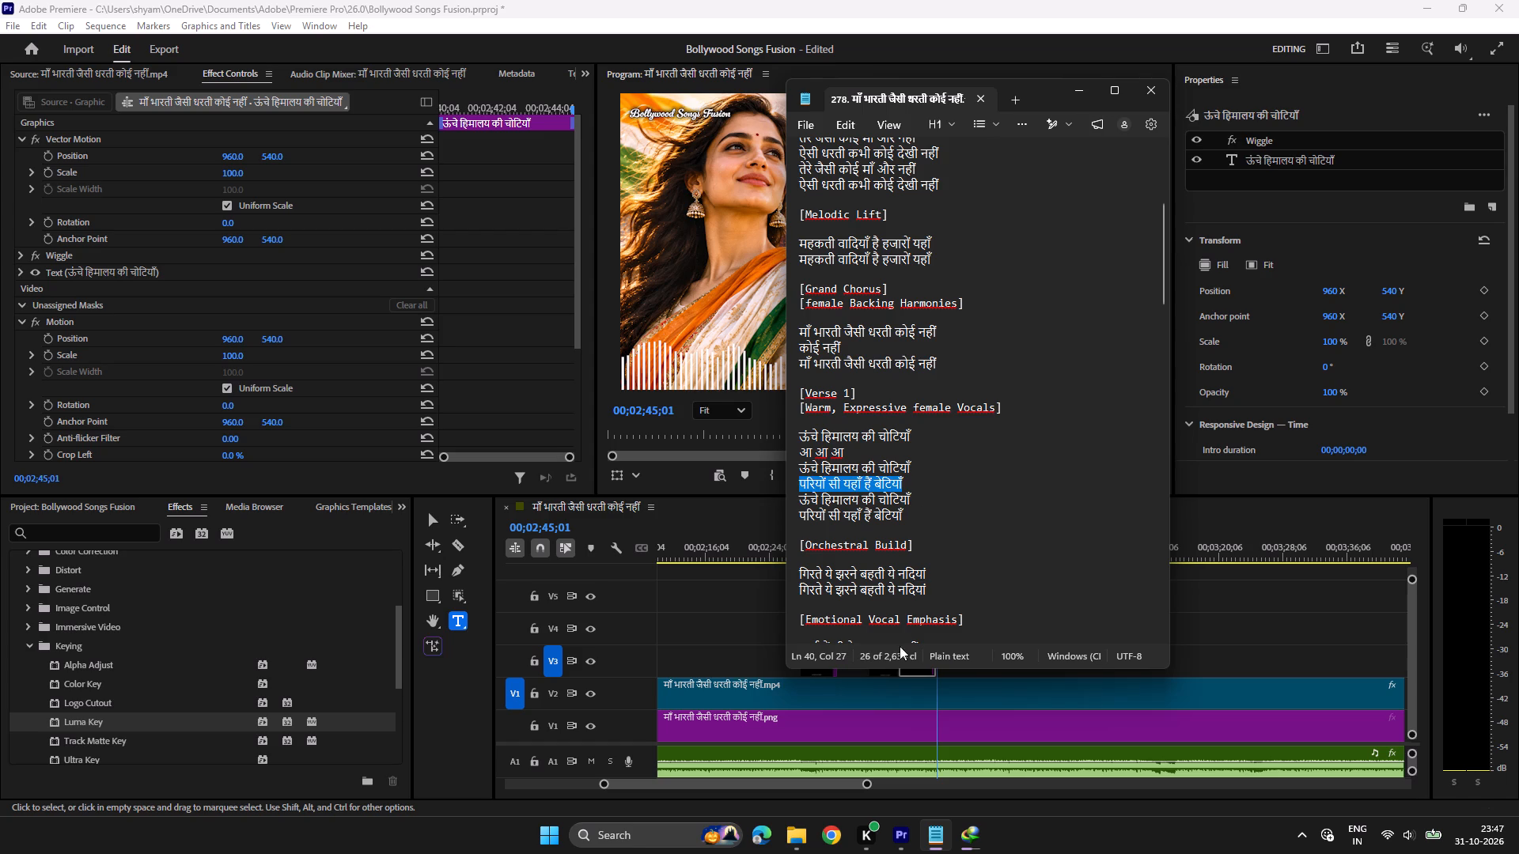
pyautogui.click(914, 837)
pyautogui.click(922, 547)
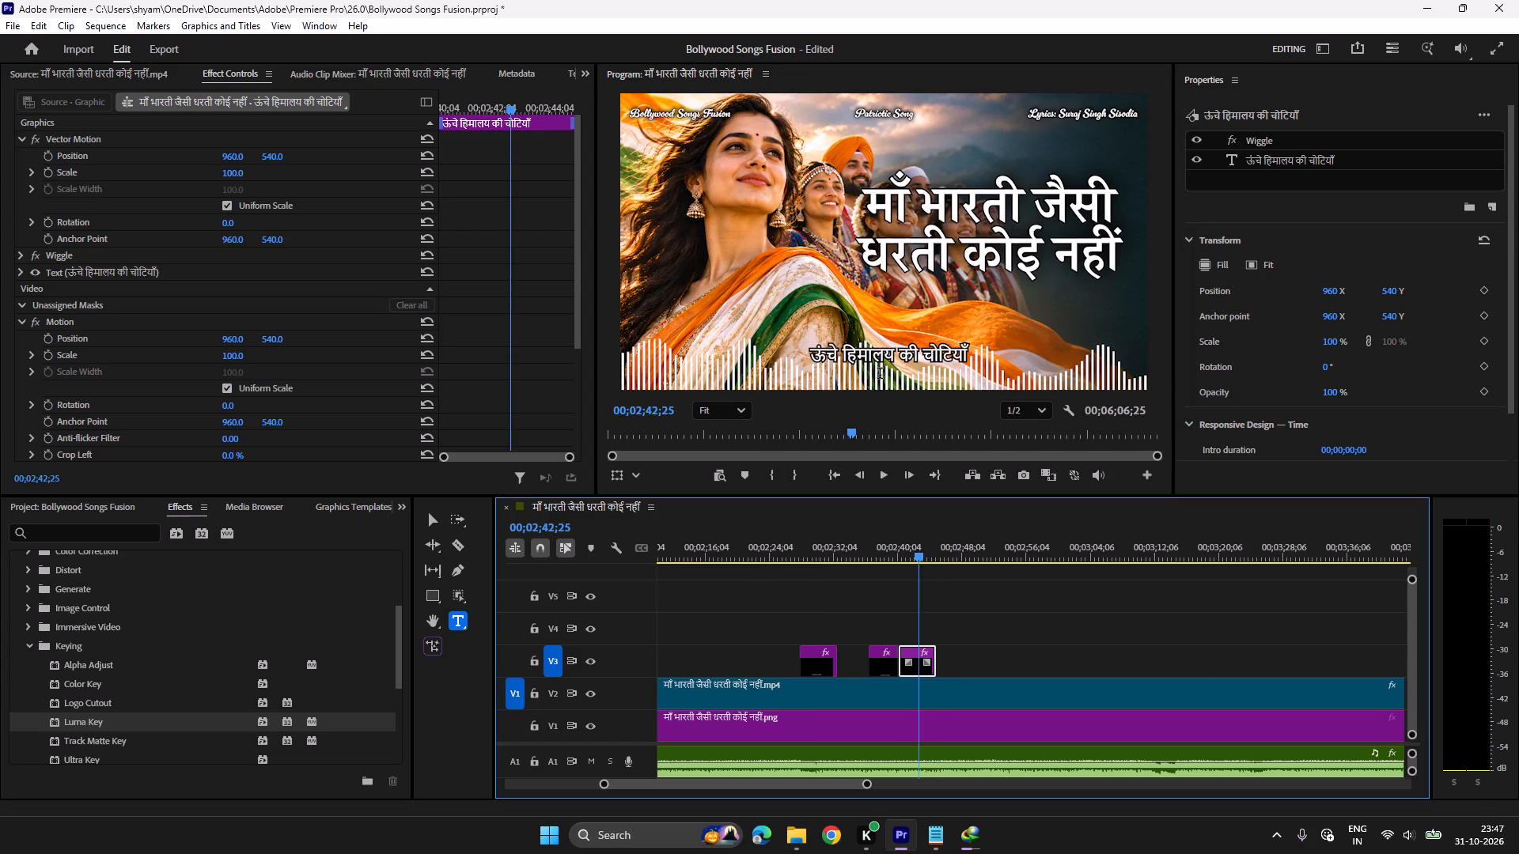
pyautogui.click(880, 361)
pyautogui.hotkey('ctrl', 'a')
pyautogui.hotkey('ctrl', 'v')
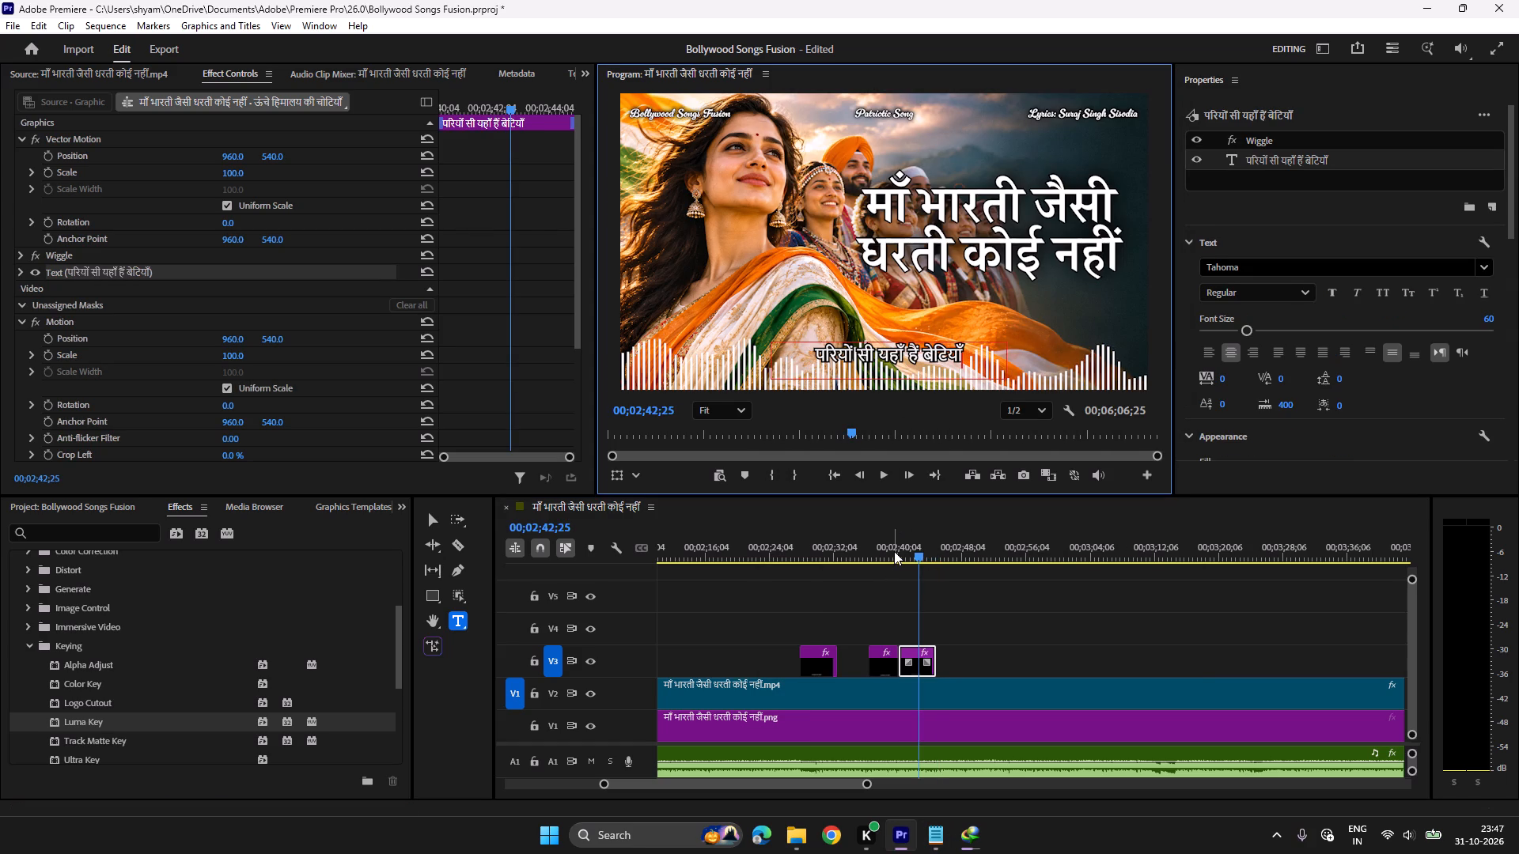
# Play the "परियों सी यहाँ हैं बेटियाँ" line through and place copies of the last two lyric clips on V3 at 00;02;45;08.
pyautogui.click(894, 551)
pyautogui.press('space')
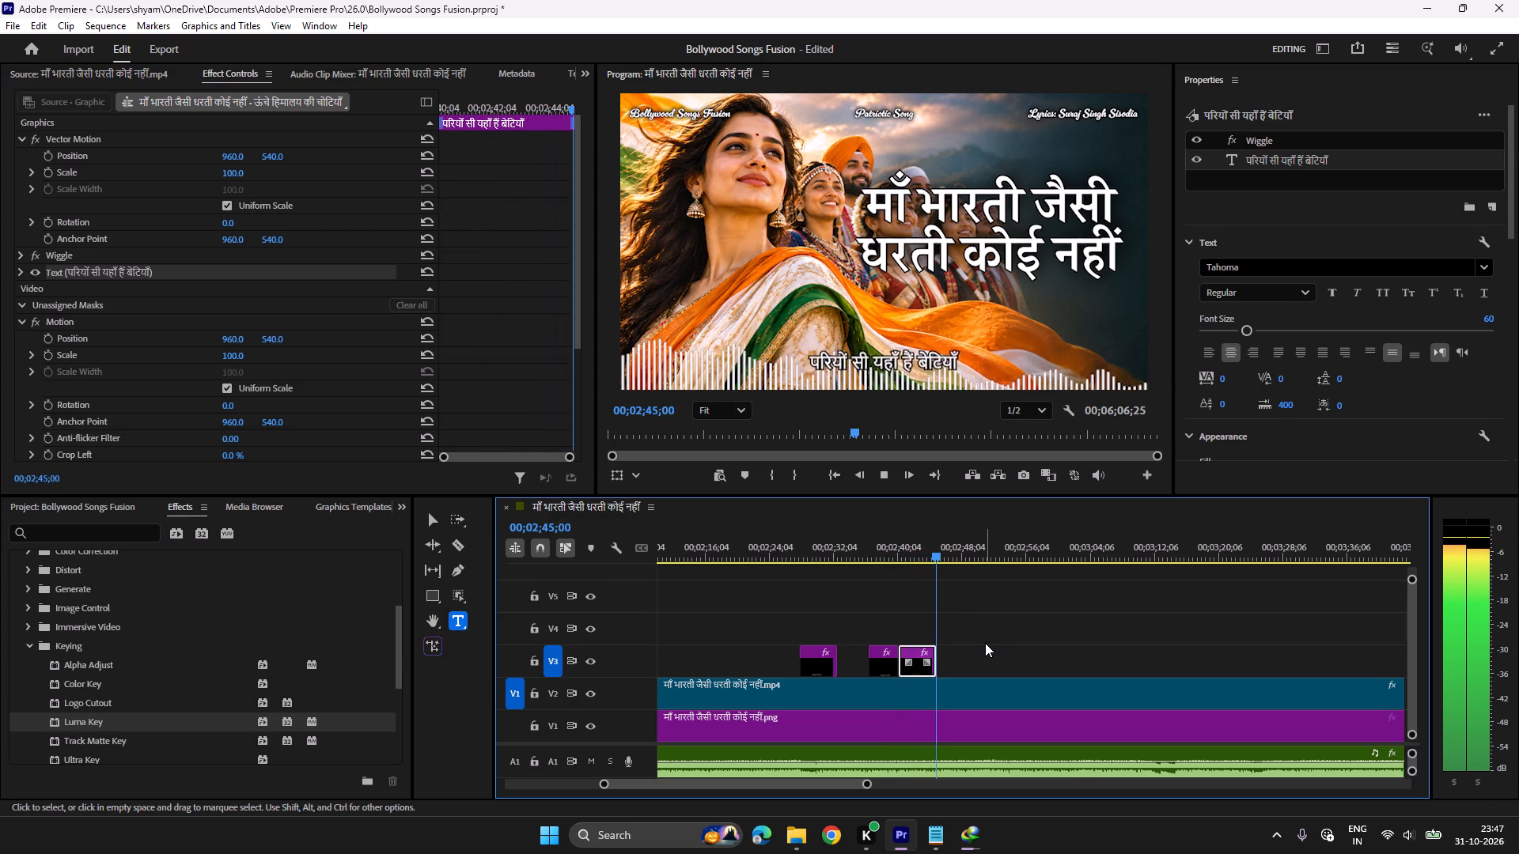
pyautogui.click(930, 542)
pyautogui.press('space')
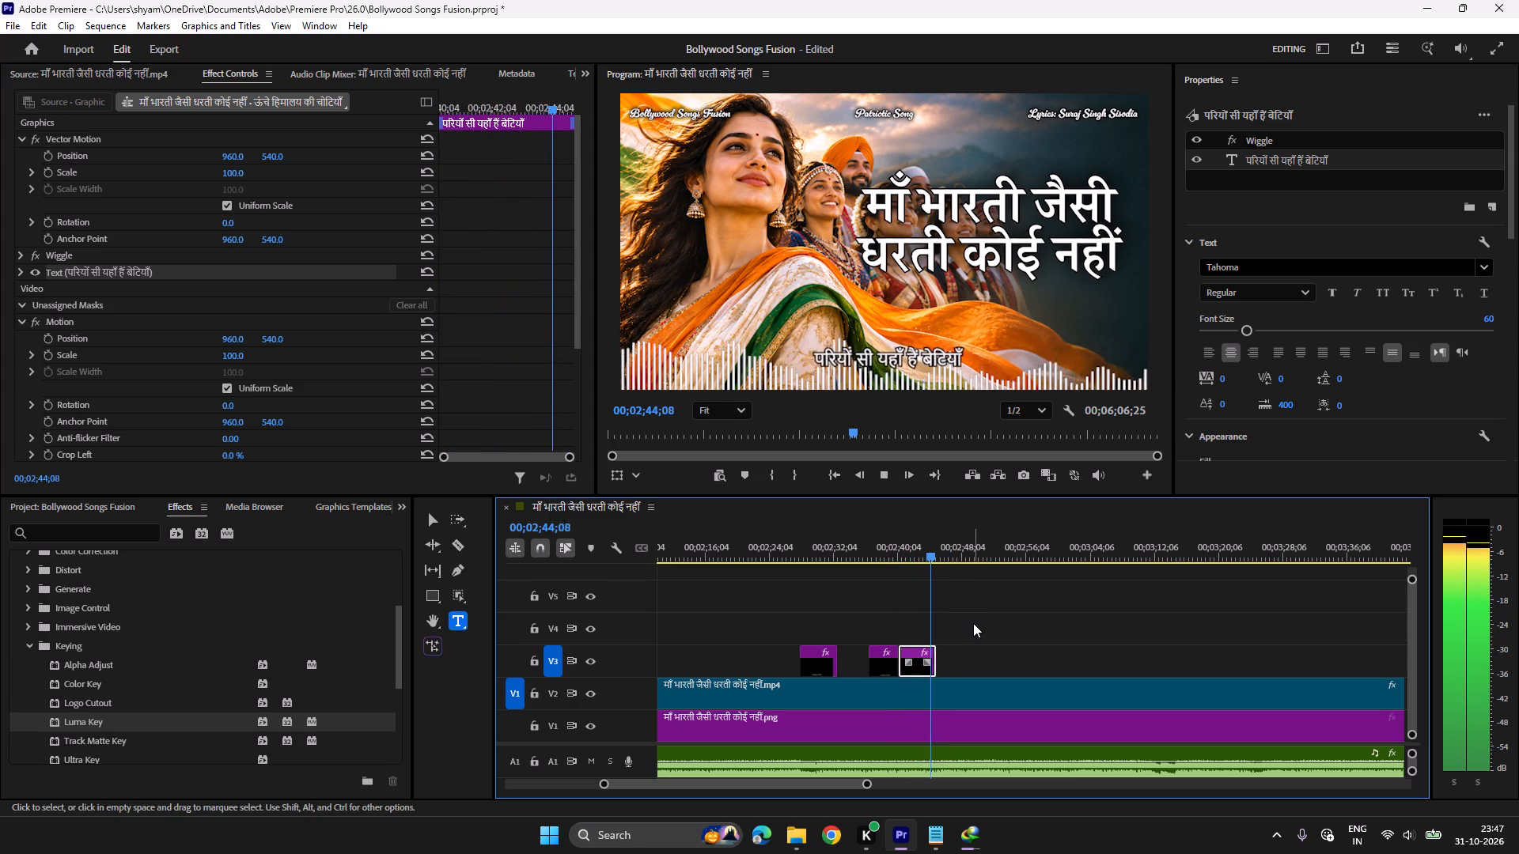
pyautogui.press('space')
pyautogui.press('space')
pyautogui.press('space')
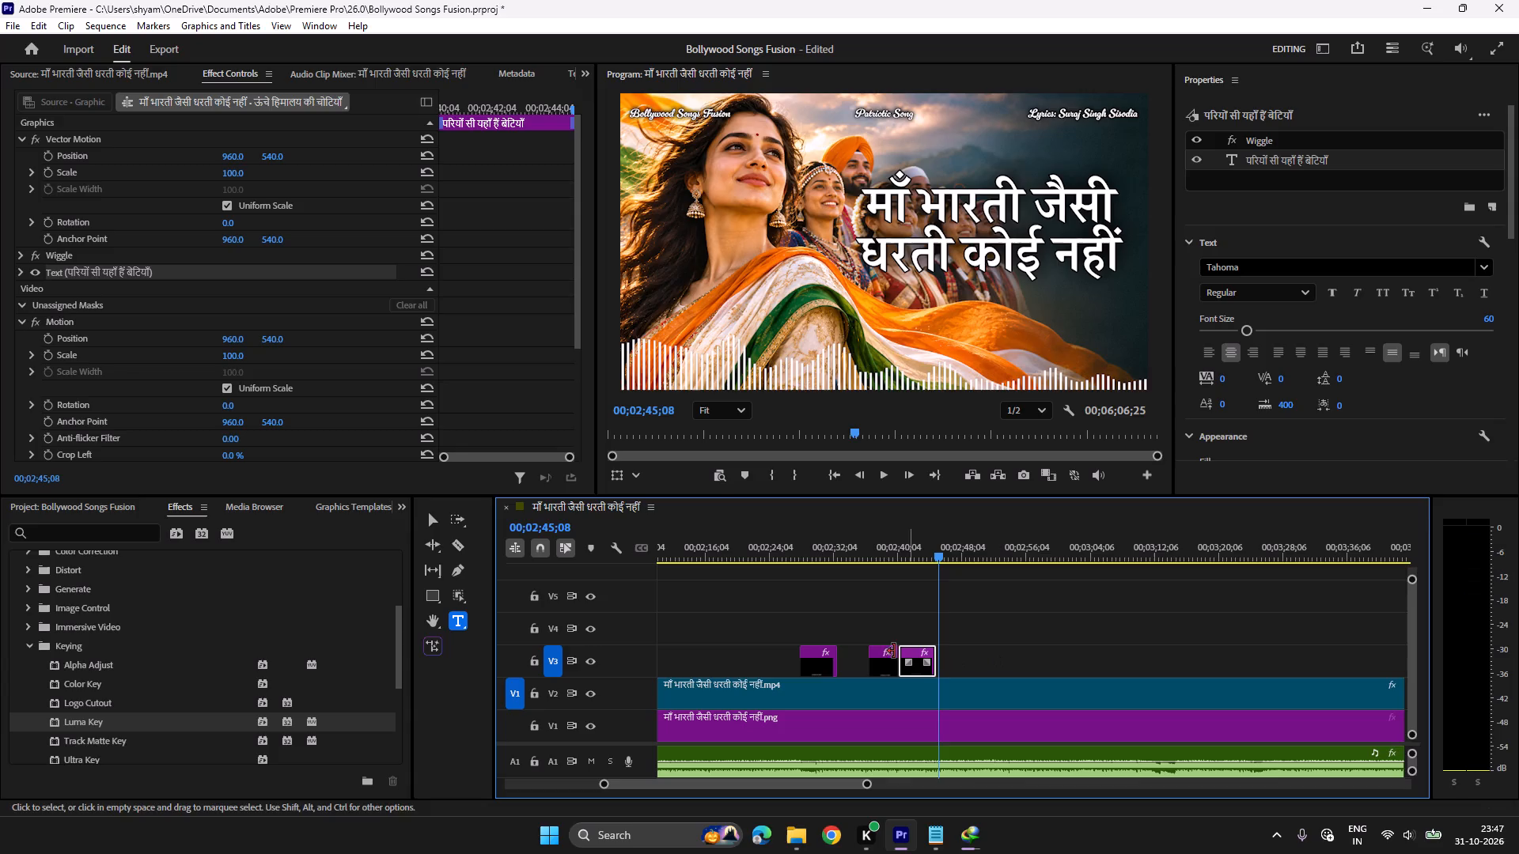
pyautogui.moveTo(887, 628); pyautogui.dragTo(914, 653)
pyautogui.hotkey('ctrl', 'c')
pyautogui.hotkey('ctrl', 'v')
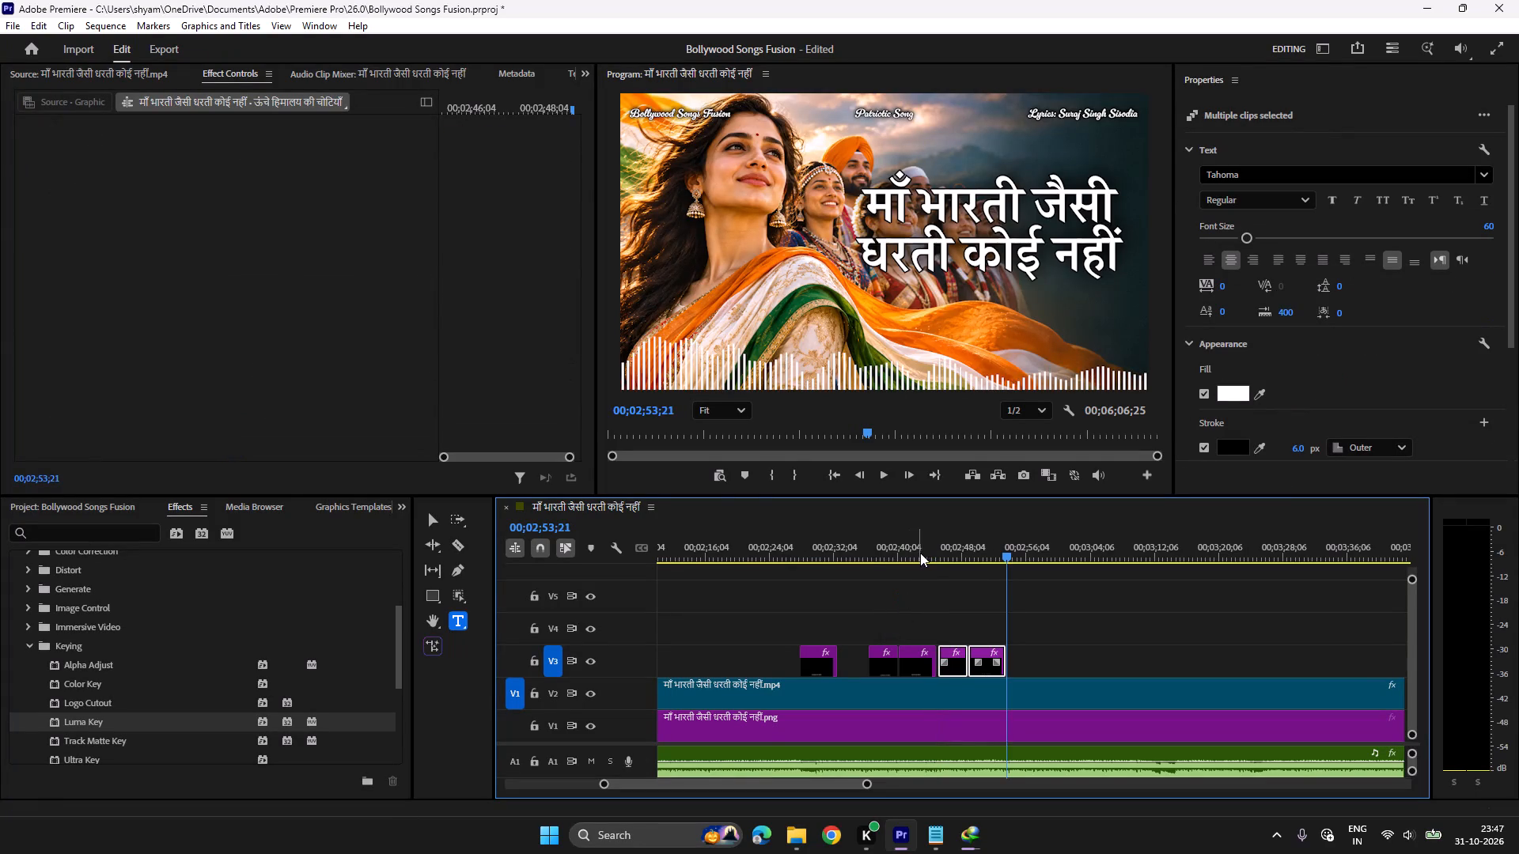
# Play the repeated pair of lyric lines through to about 00;02;53;25, listening for where the next line starts.
pyautogui.click(926, 552)
pyautogui.press('space')
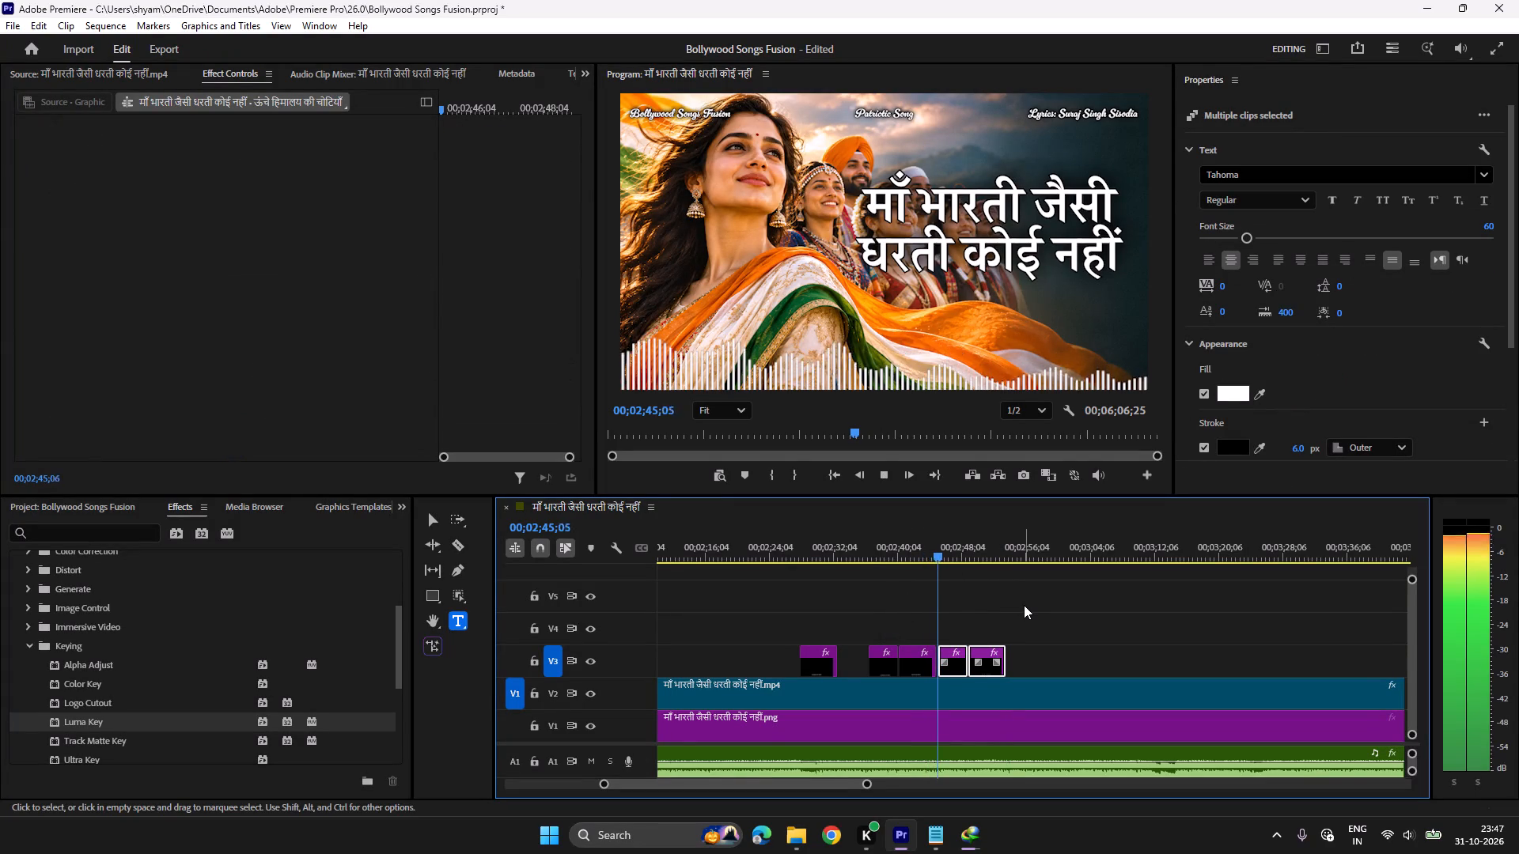
pyautogui.scroll(-3, 1024, 605)
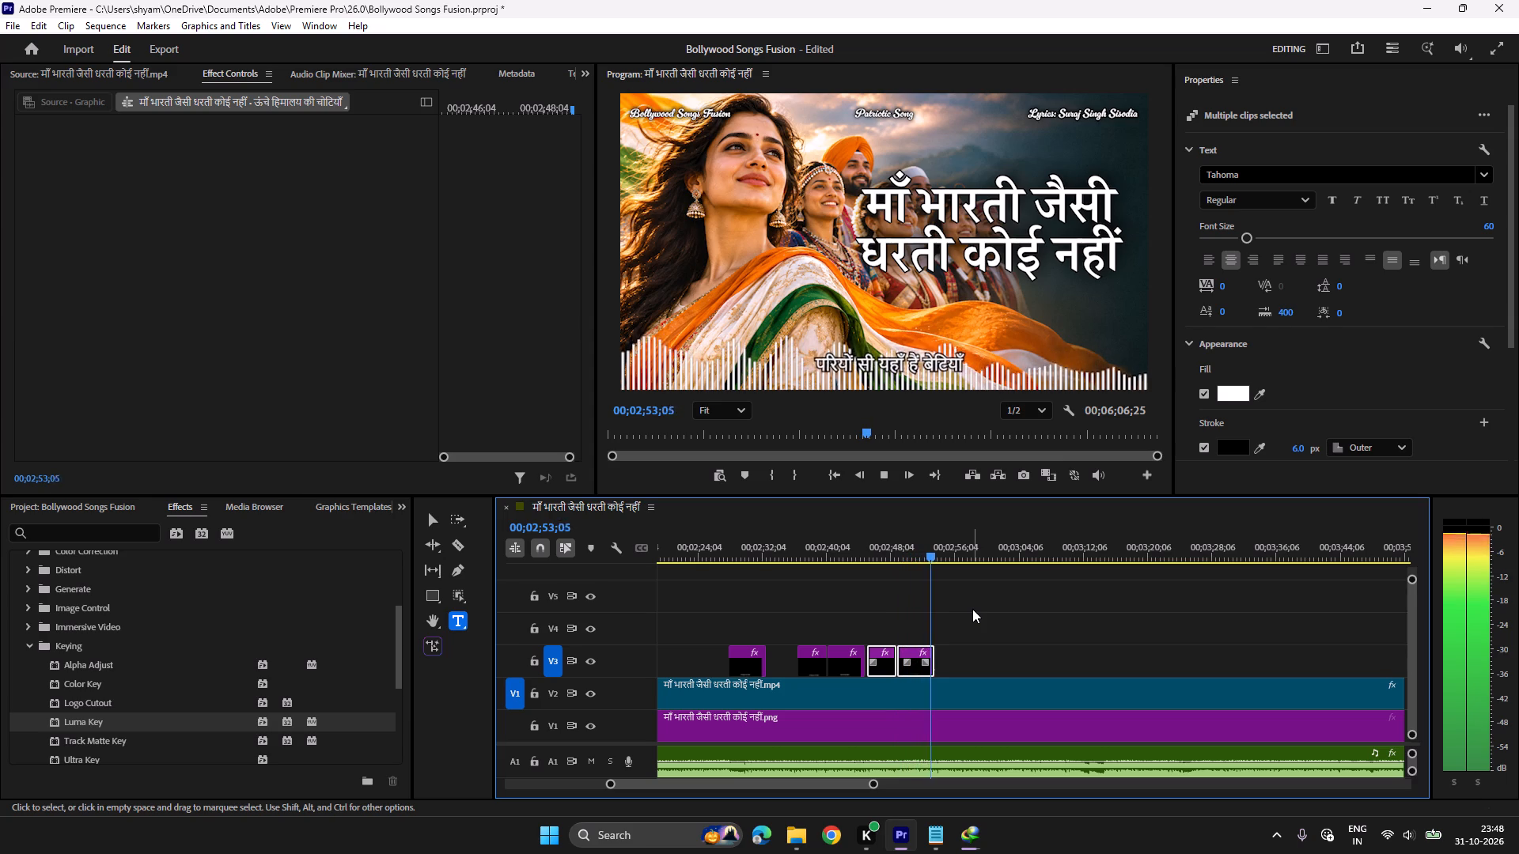
pyautogui.press('space')
pyautogui.click(929, 542)
pyautogui.press('space')
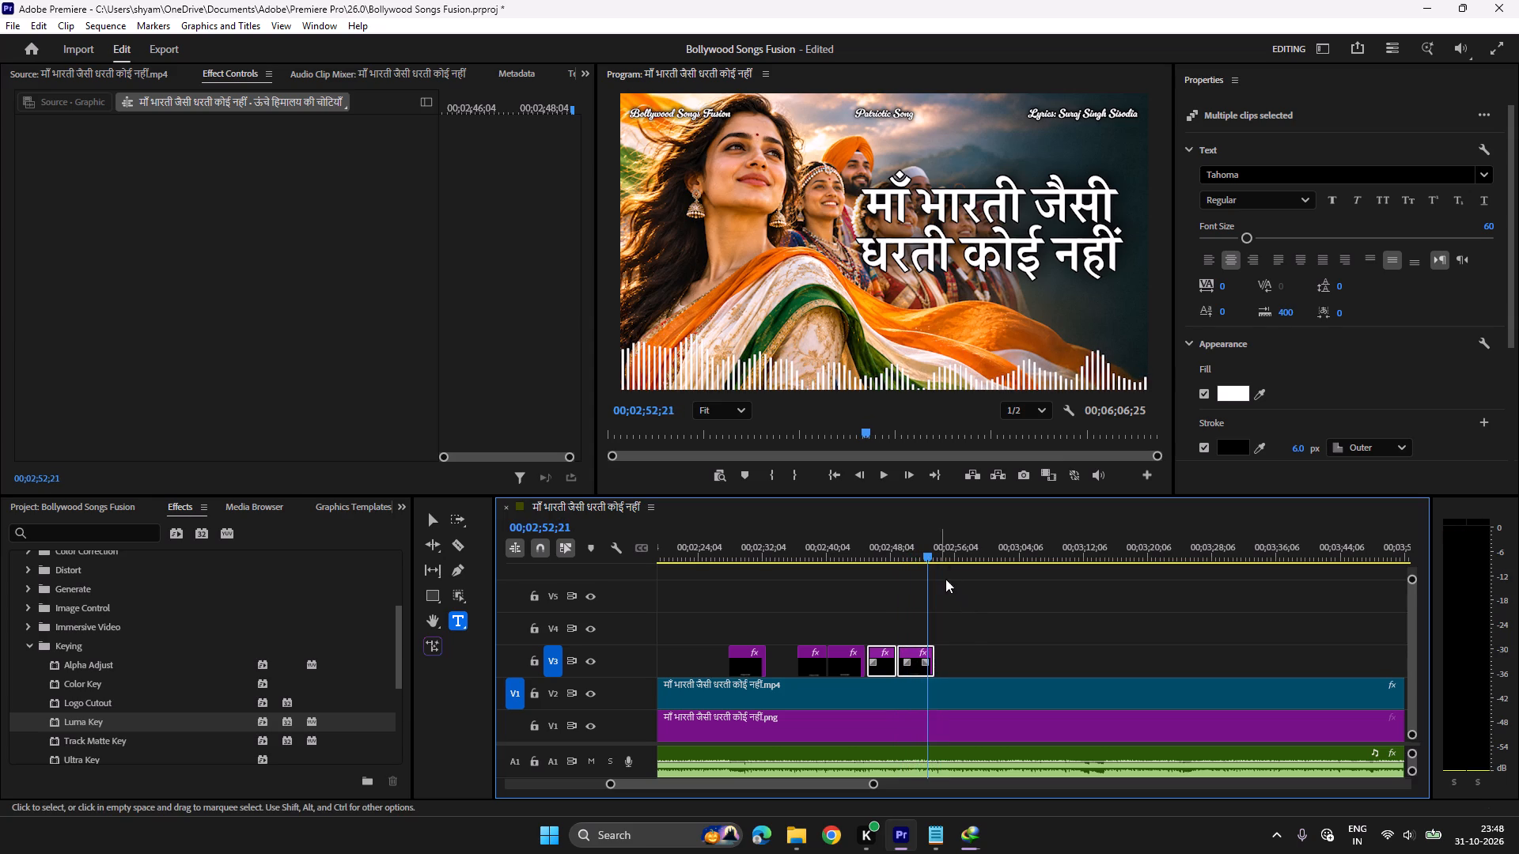
pyautogui.press('space')
pyautogui.press('space')
pyautogui.press('space')
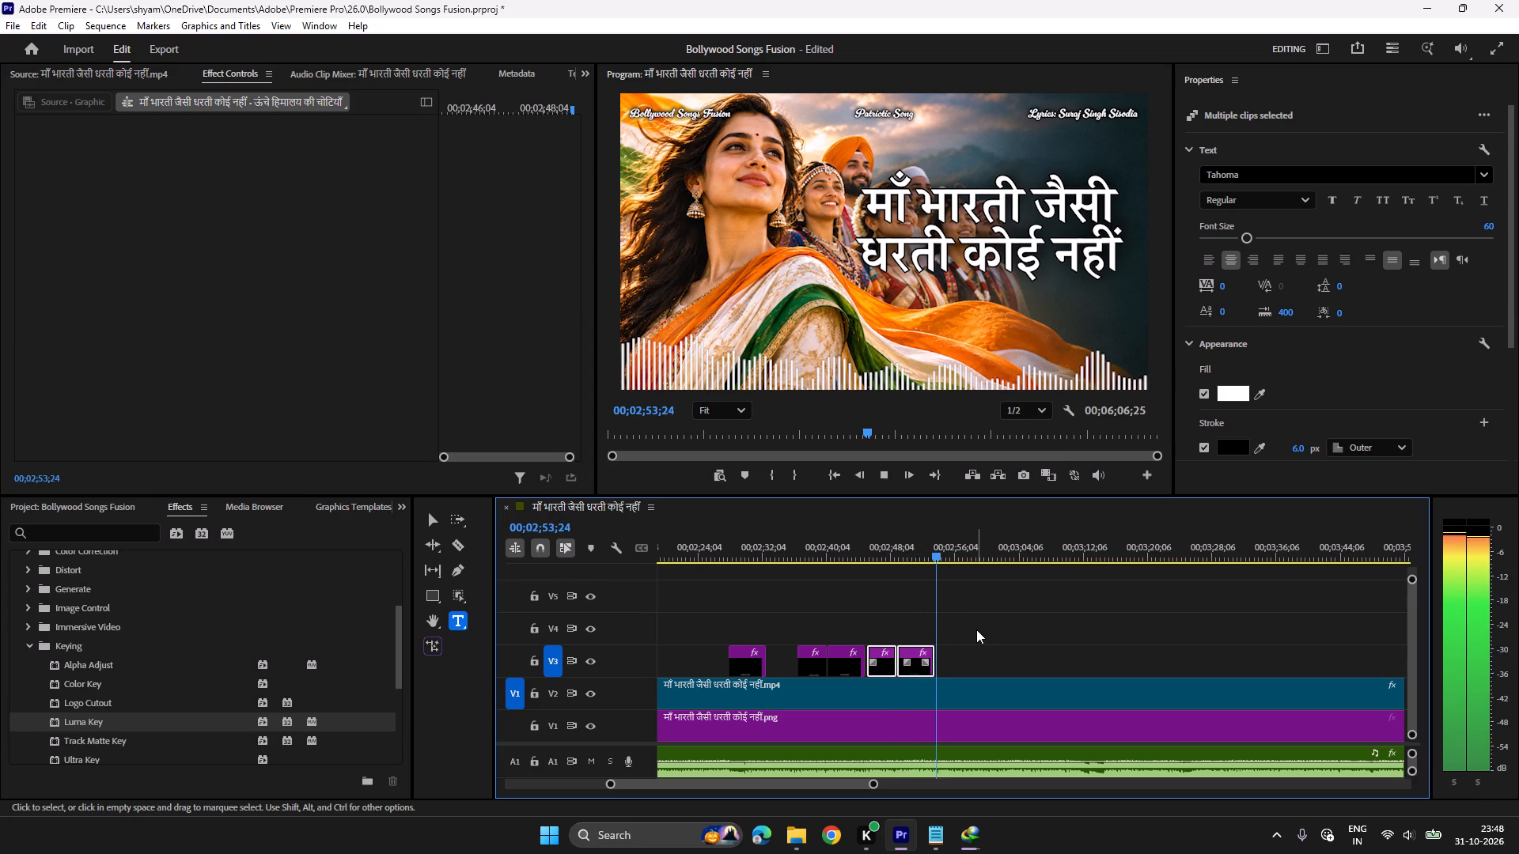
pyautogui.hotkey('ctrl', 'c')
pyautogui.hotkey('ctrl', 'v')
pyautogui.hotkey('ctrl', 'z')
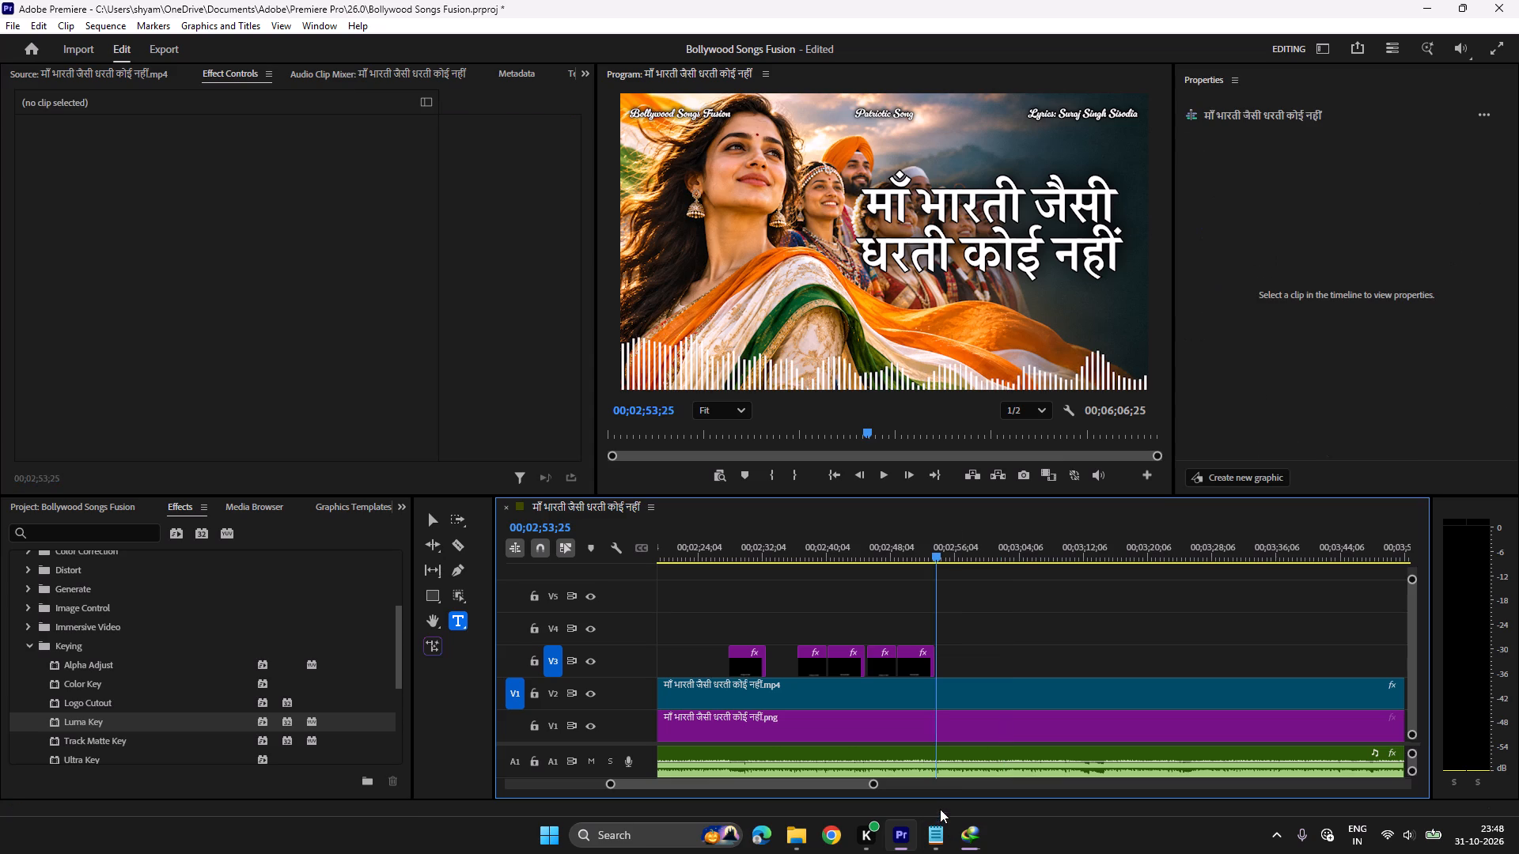
# Place a copy of only the last "परियों सी यहाँ हैं बेटियाँ" clip on V3 at 00;02;53;25.
pyautogui.click(919, 668)
pyautogui.hotkey('ctrl', 'c')
pyautogui.hotkey('ctrl', 'v')
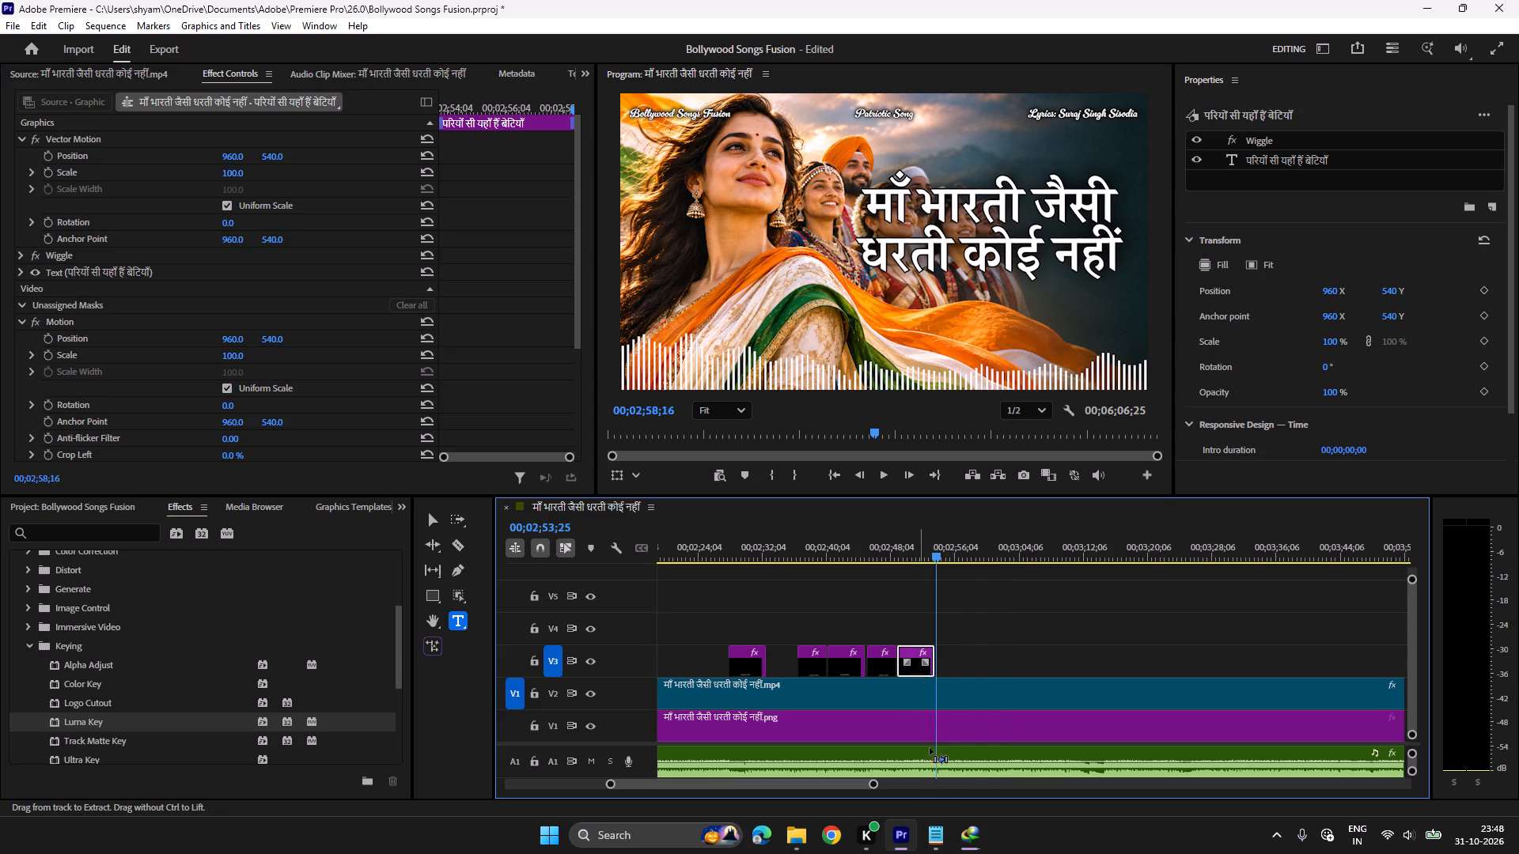
# Replace the newest clip's text with the line "गिरते ये झरने बहती ये नदियां" from the Notepad lyrics.
pyautogui.click(930, 845)
pyautogui.scroll(-2, 992, 528)
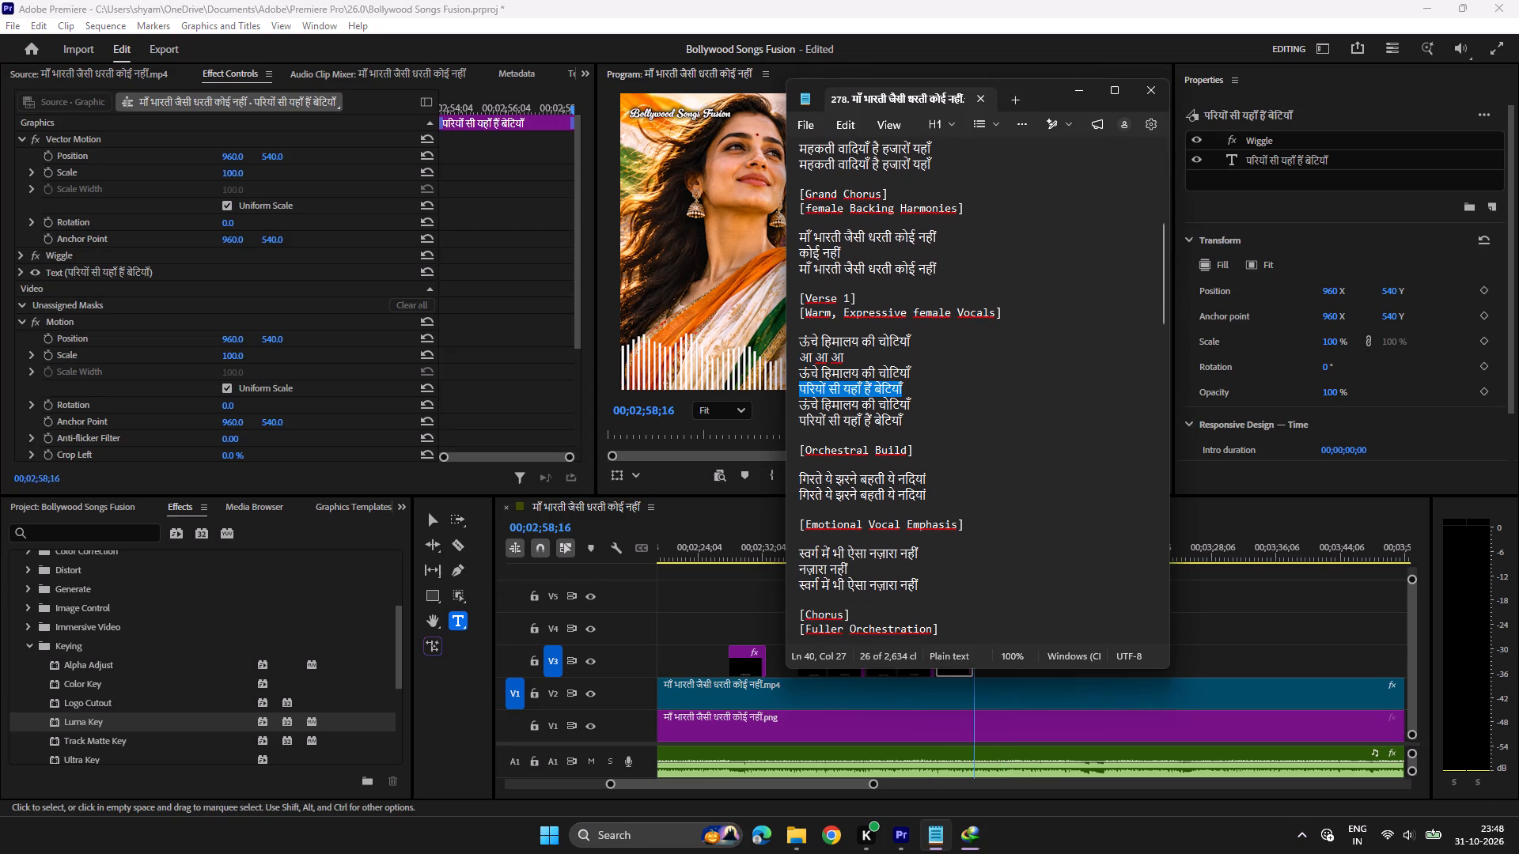
pyautogui.moveTo(929, 478); pyautogui.dragTo(781, 478)
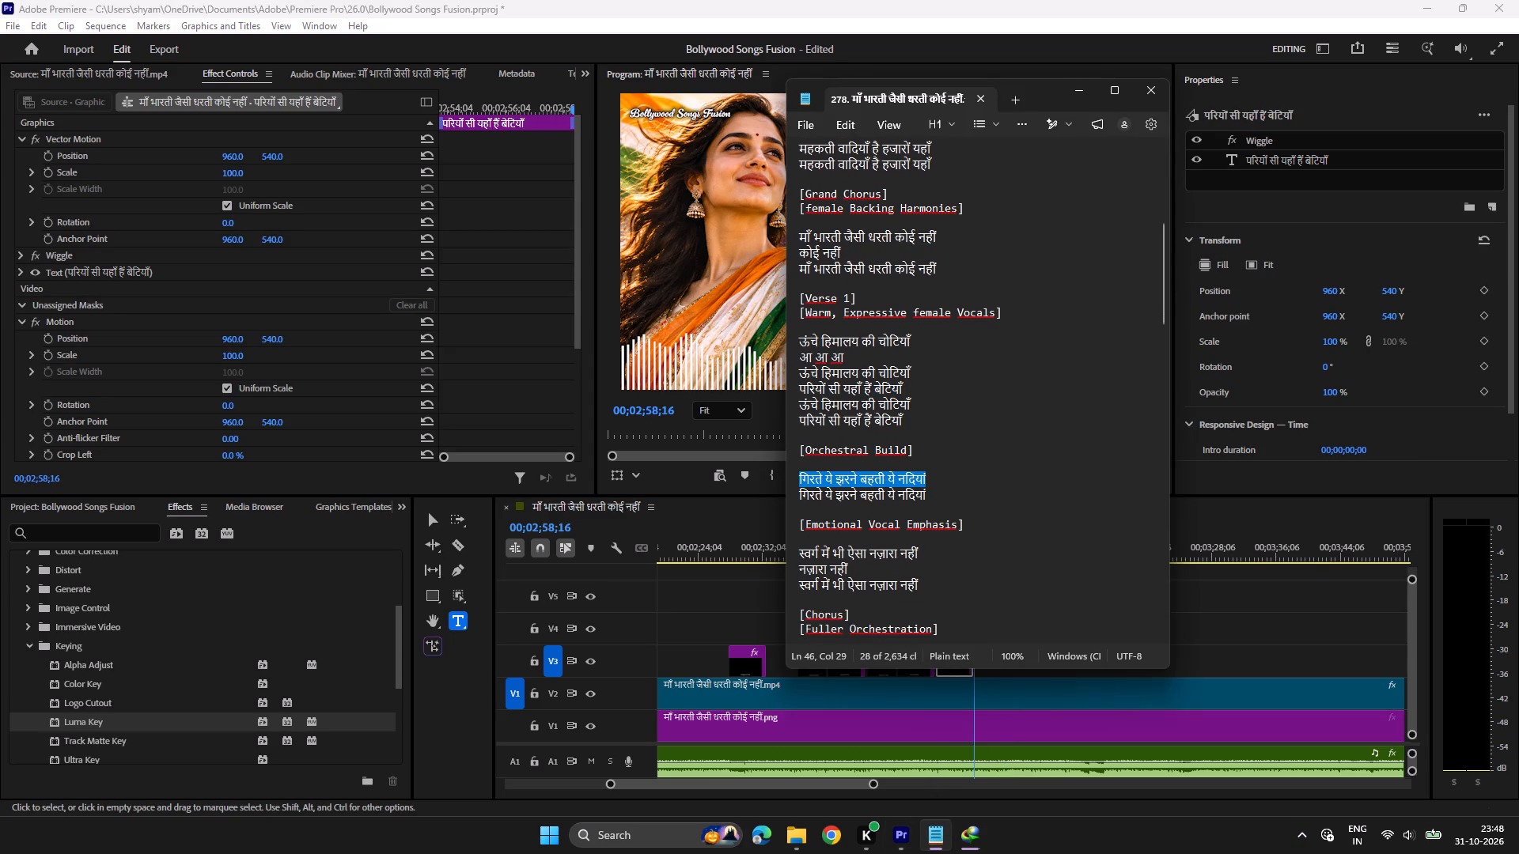
pyautogui.hotkey('ctrl', 'c')
pyautogui.click(908, 831)
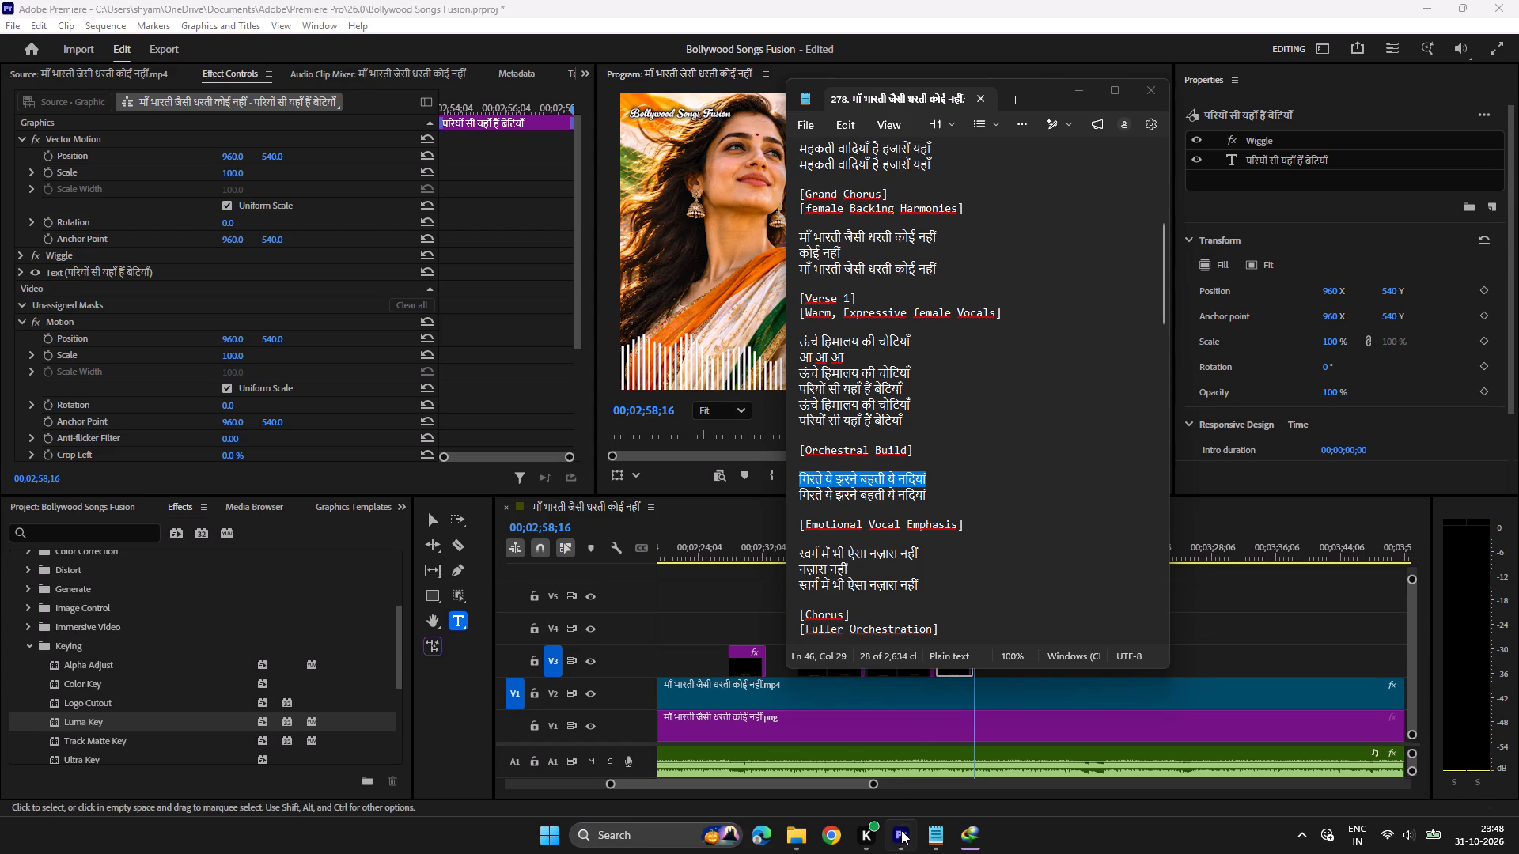
pyautogui.click(902, 831)
pyautogui.click(960, 545)
pyautogui.click(856, 359)
pyautogui.hotkey('ctrl', 'a')
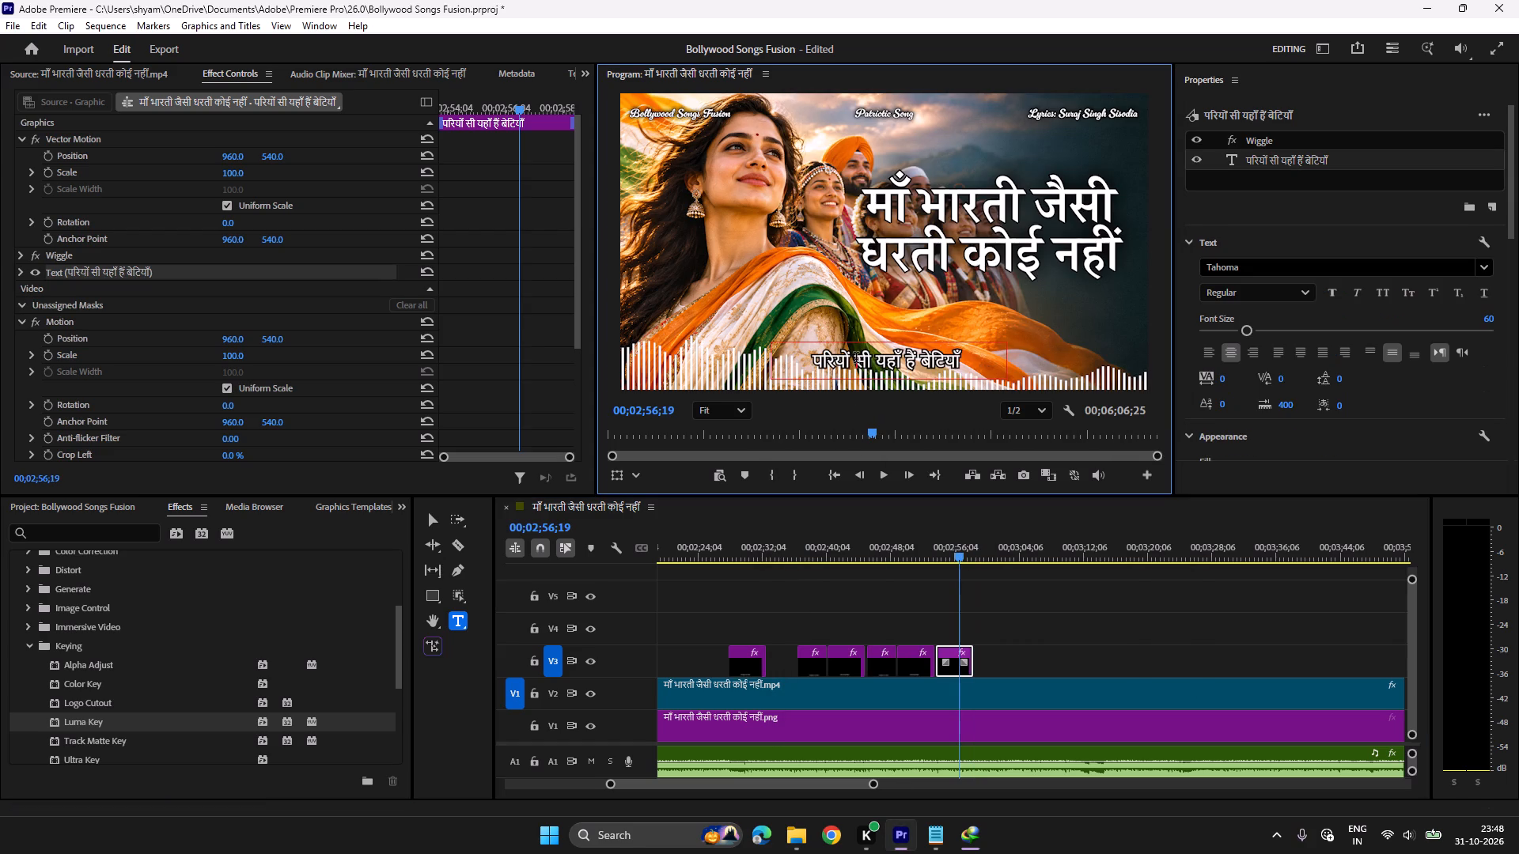
pyautogui.hotkey('ctrl', 'v')
# Play the new line from the start of its clip to about 00;02;58;07 to check its timing.
pyautogui.click(934, 547)
pyautogui.press('space')
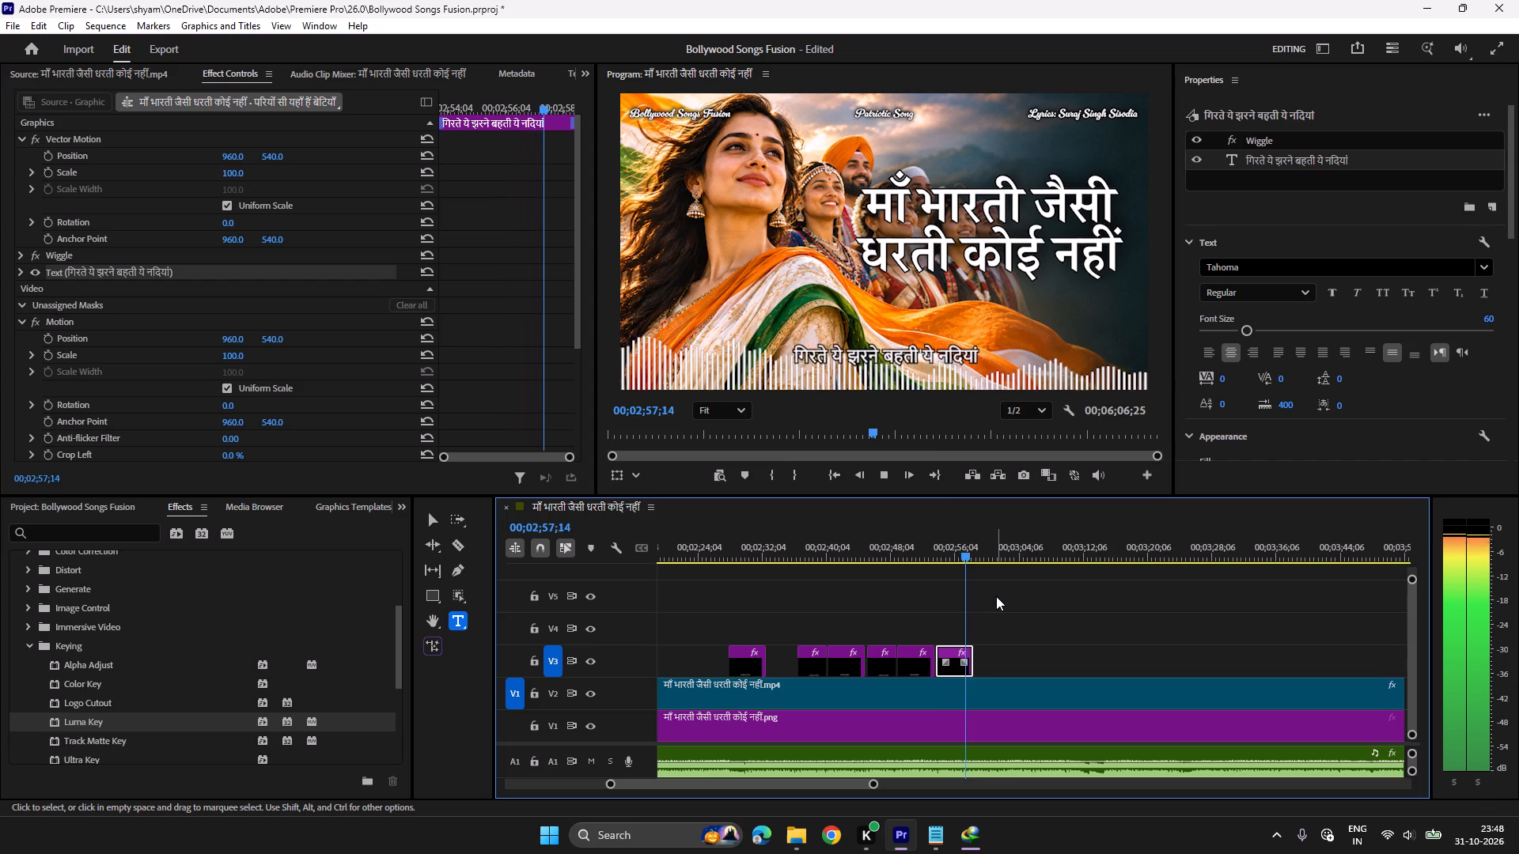
pyautogui.press('space')
# Dismiss the download notice and import the Golden Dust Particles Animation video from the Downloads Video folder into the project.
pyautogui.click(900, 466)
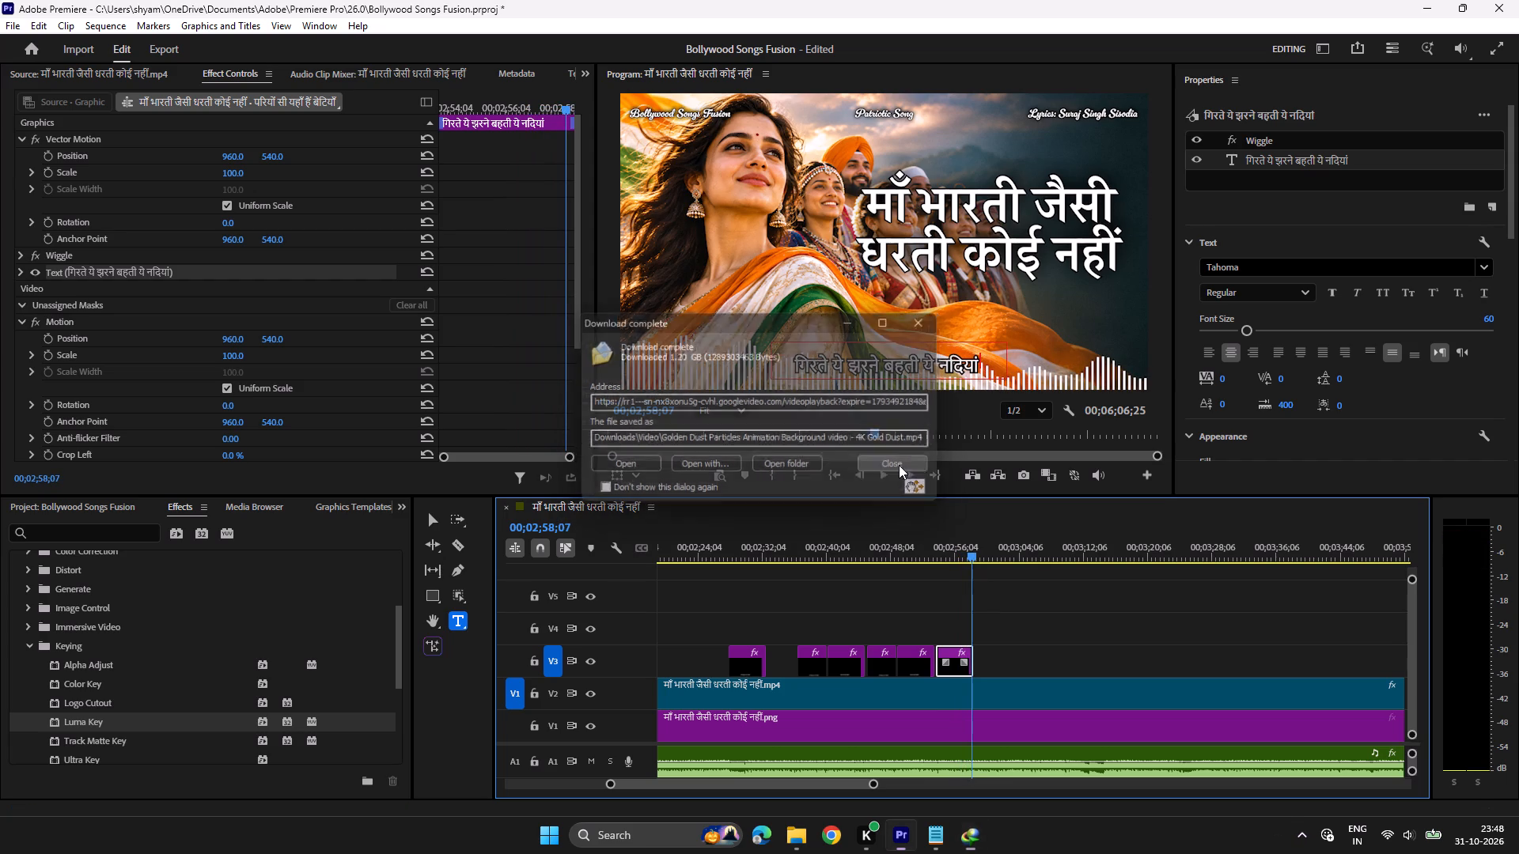
pyautogui.click(63, 503)
pyautogui.doubleClick(199, 690)
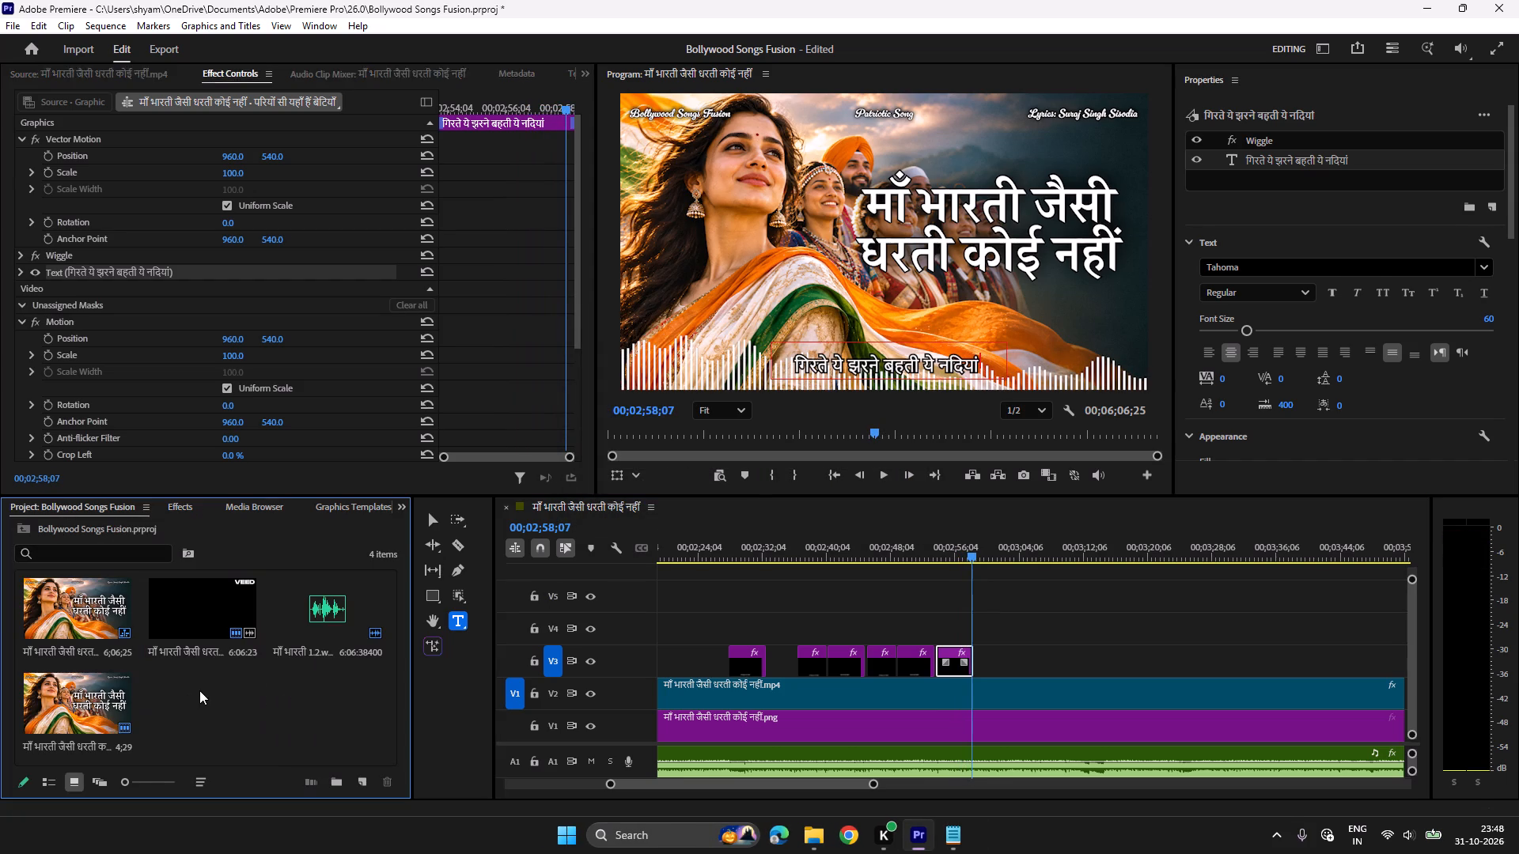
pyautogui.doubleClick(481, 278)
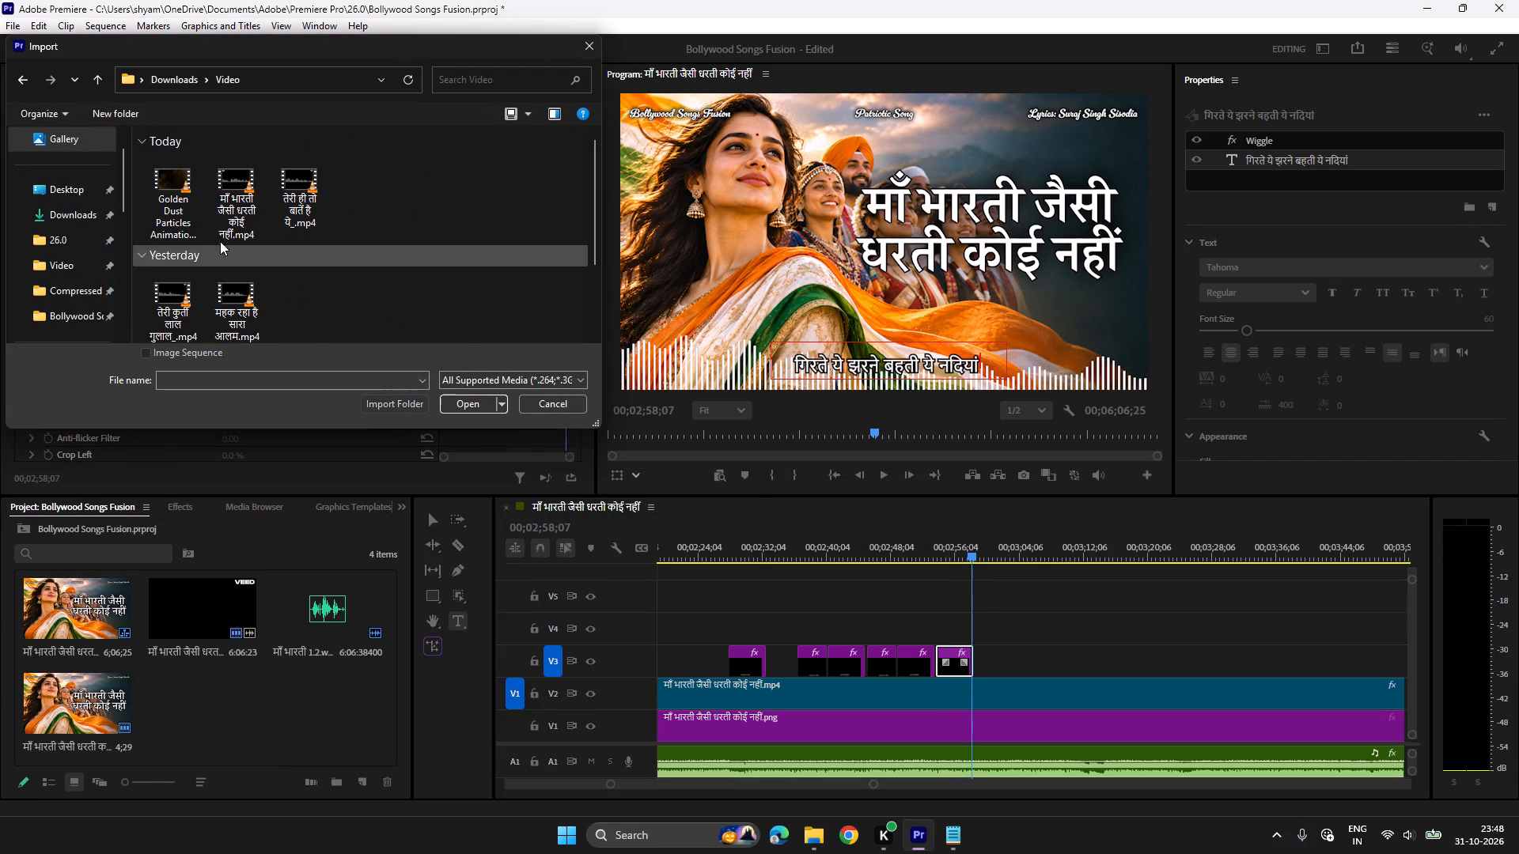
pyautogui.click(181, 200)
pyautogui.click(465, 404)
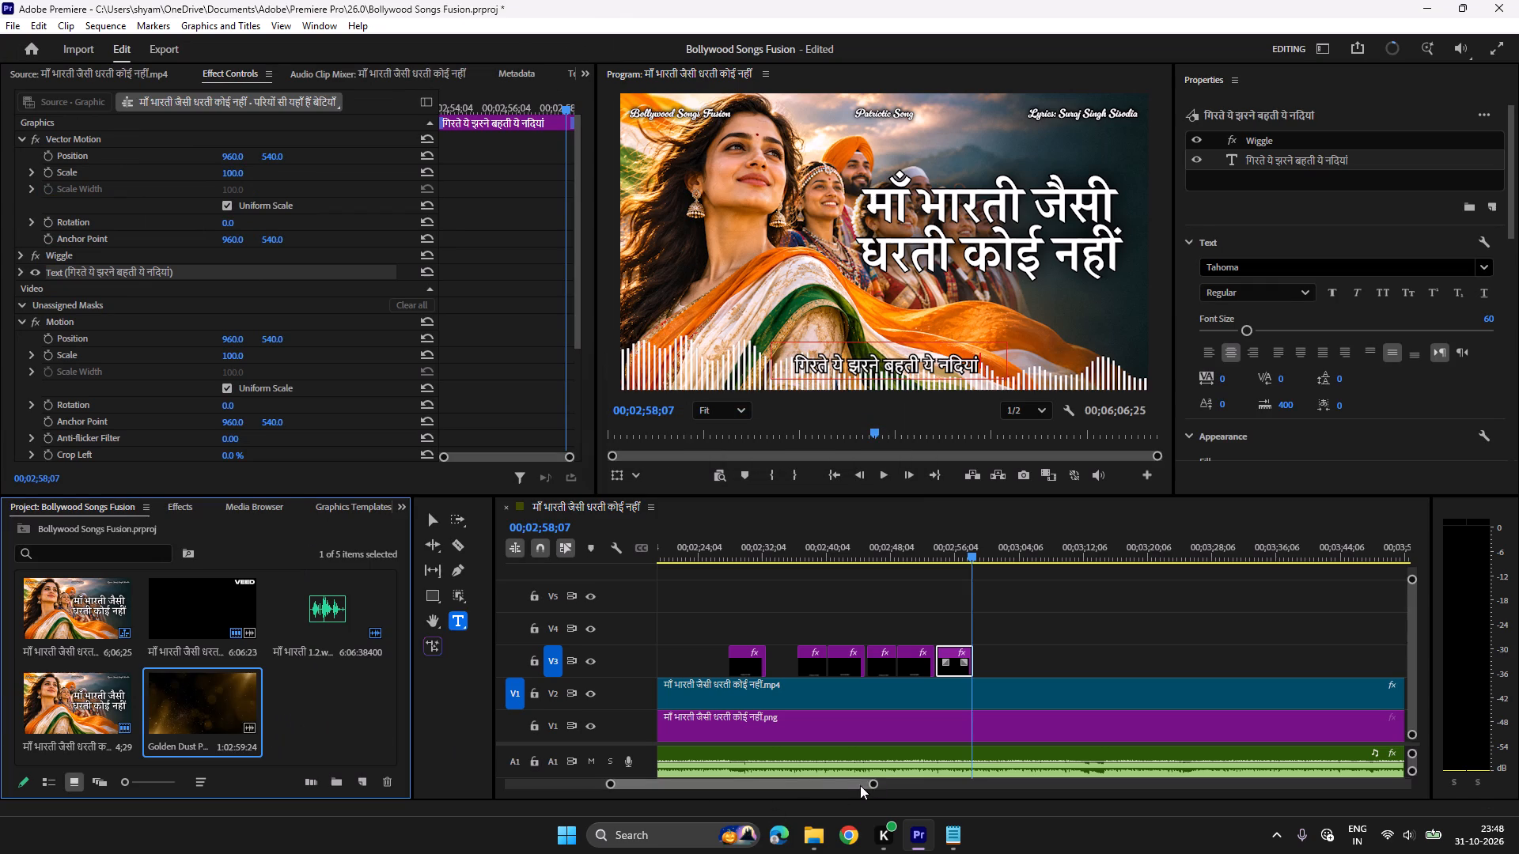
# Place the Golden Dust Particles video on V4 at the very start of the sequence.
pyautogui.moveTo(881, 784); pyautogui.dragTo(899, 788)
pyautogui.moveTo(887, 777); pyautogui.dragTo(712, 782)
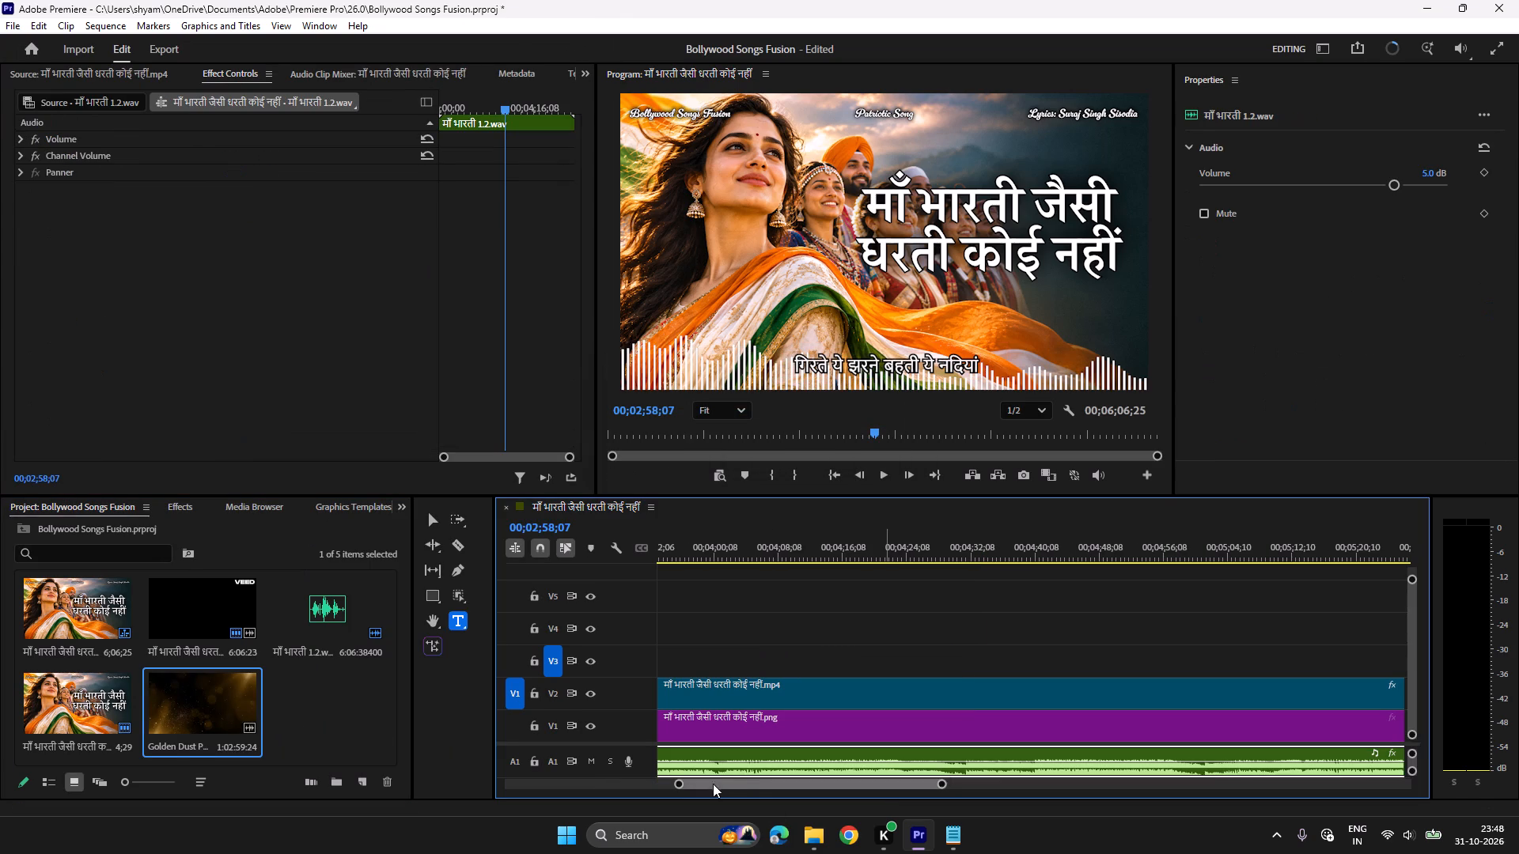
pyautogui.moveTo(759, 784); pyautogui.dragTo(556, 785)
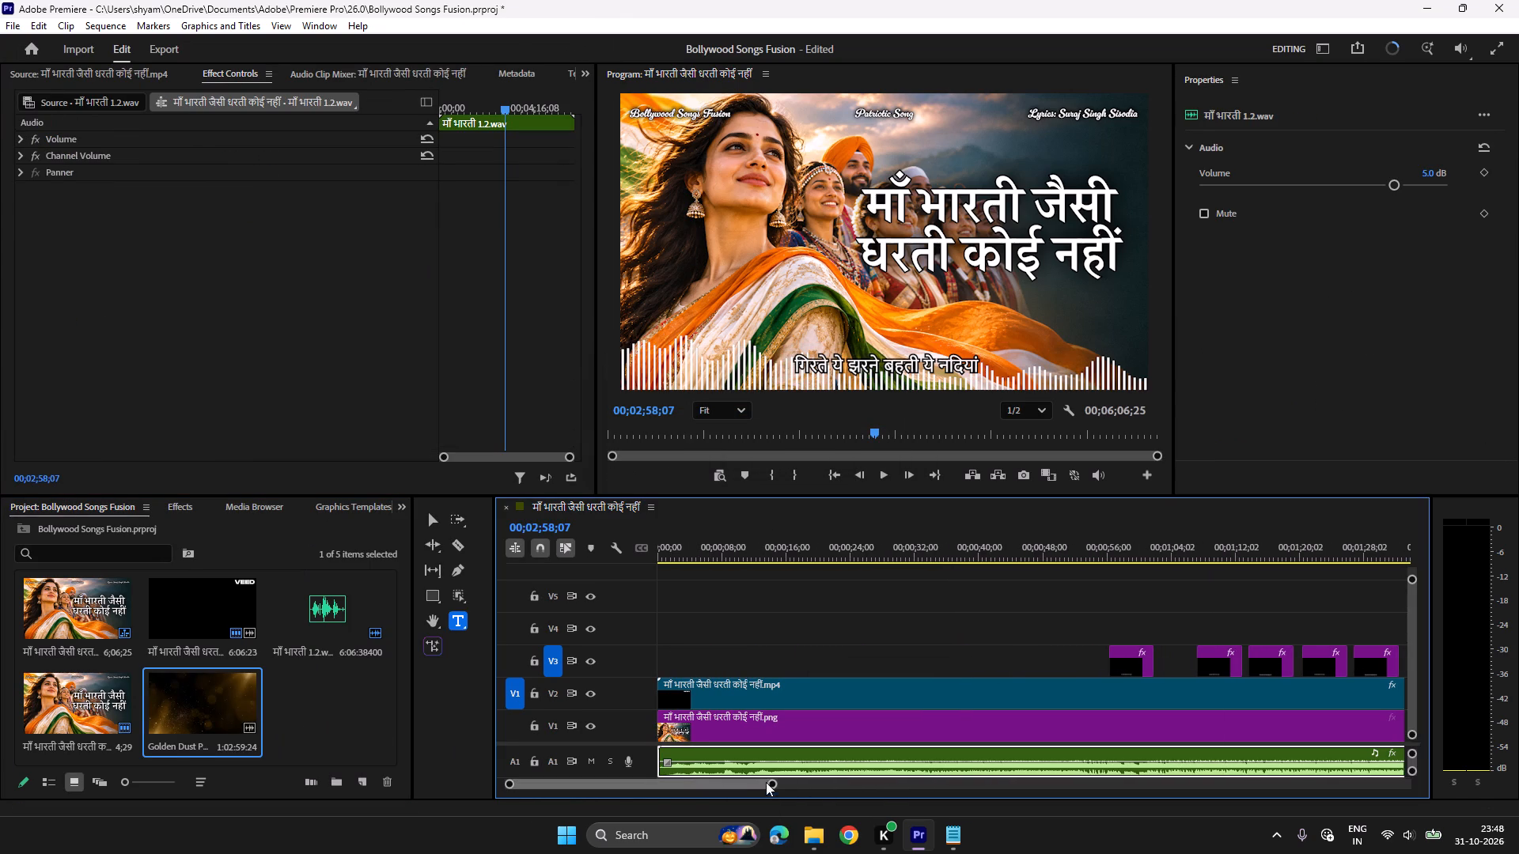
pyautogui.moveTo(776, 784); pyautogui.dragTo(1176, 816)
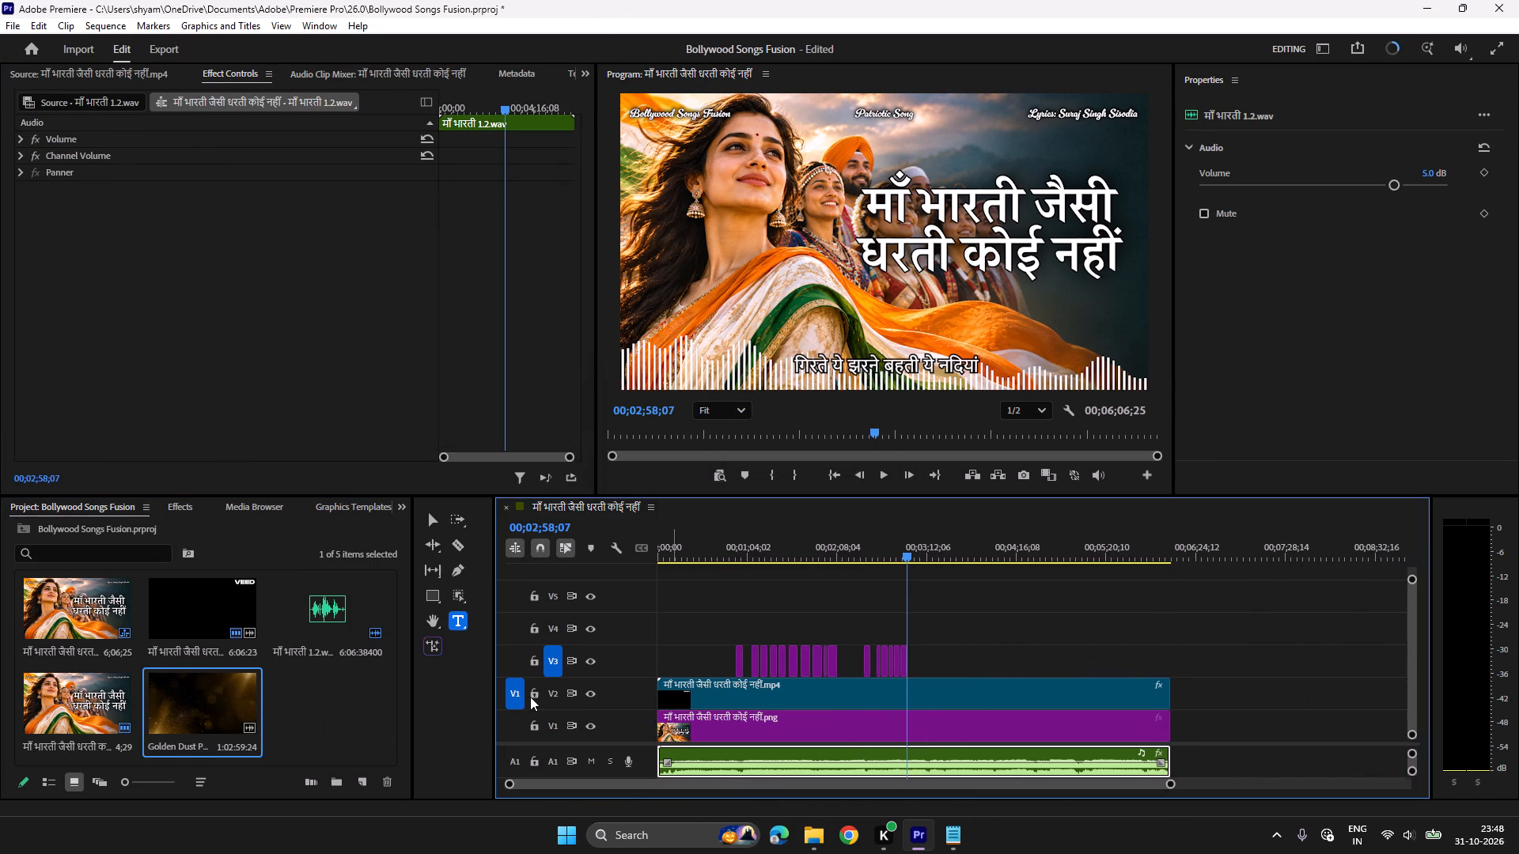
pyautogui.moveTo(204, 696); pyautogui.dragTo(681, 615)
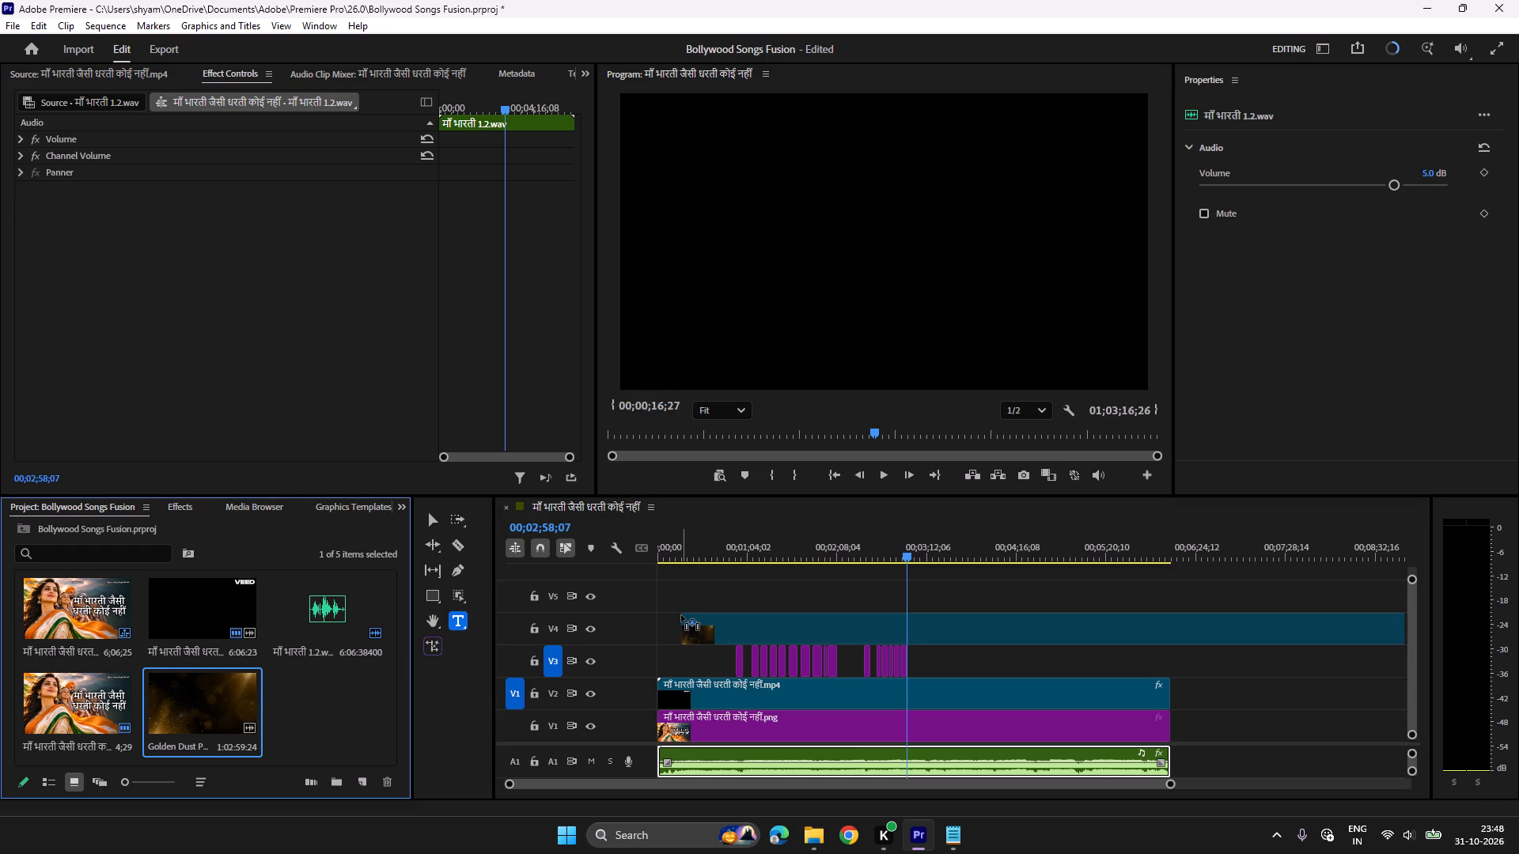
pyautogui.moveTo(681, 615); pyautogui.dragTo(651, 615)
# Play the golden dust footage from the start and scrub through it to about 00;05;19 to examine the particles.
pyautogui.moveTo(666, 548); pyautogui.dragTo(629, 551)
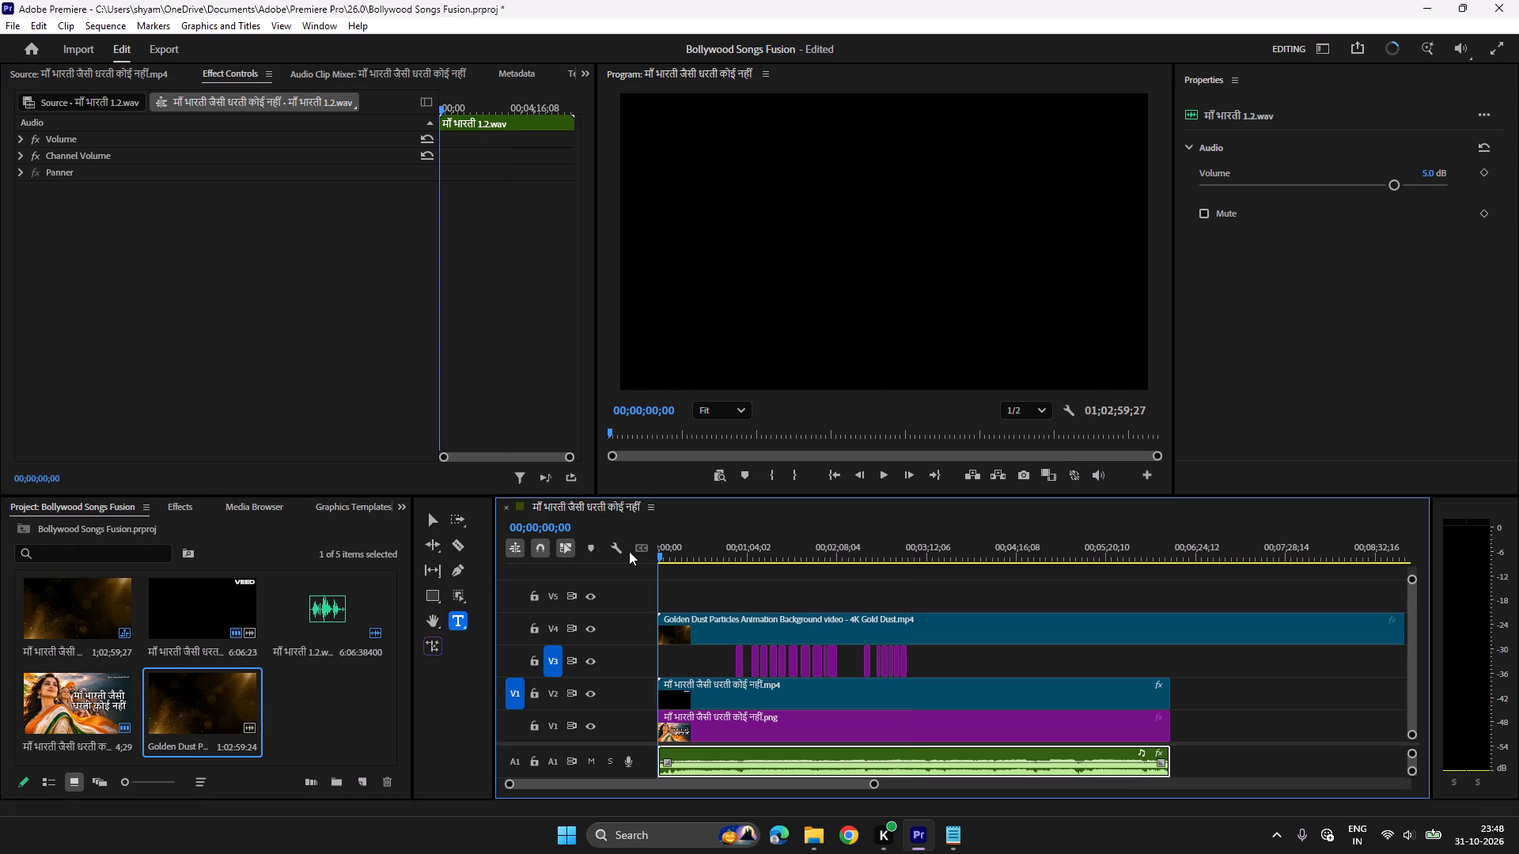
pyautogui.press('space')
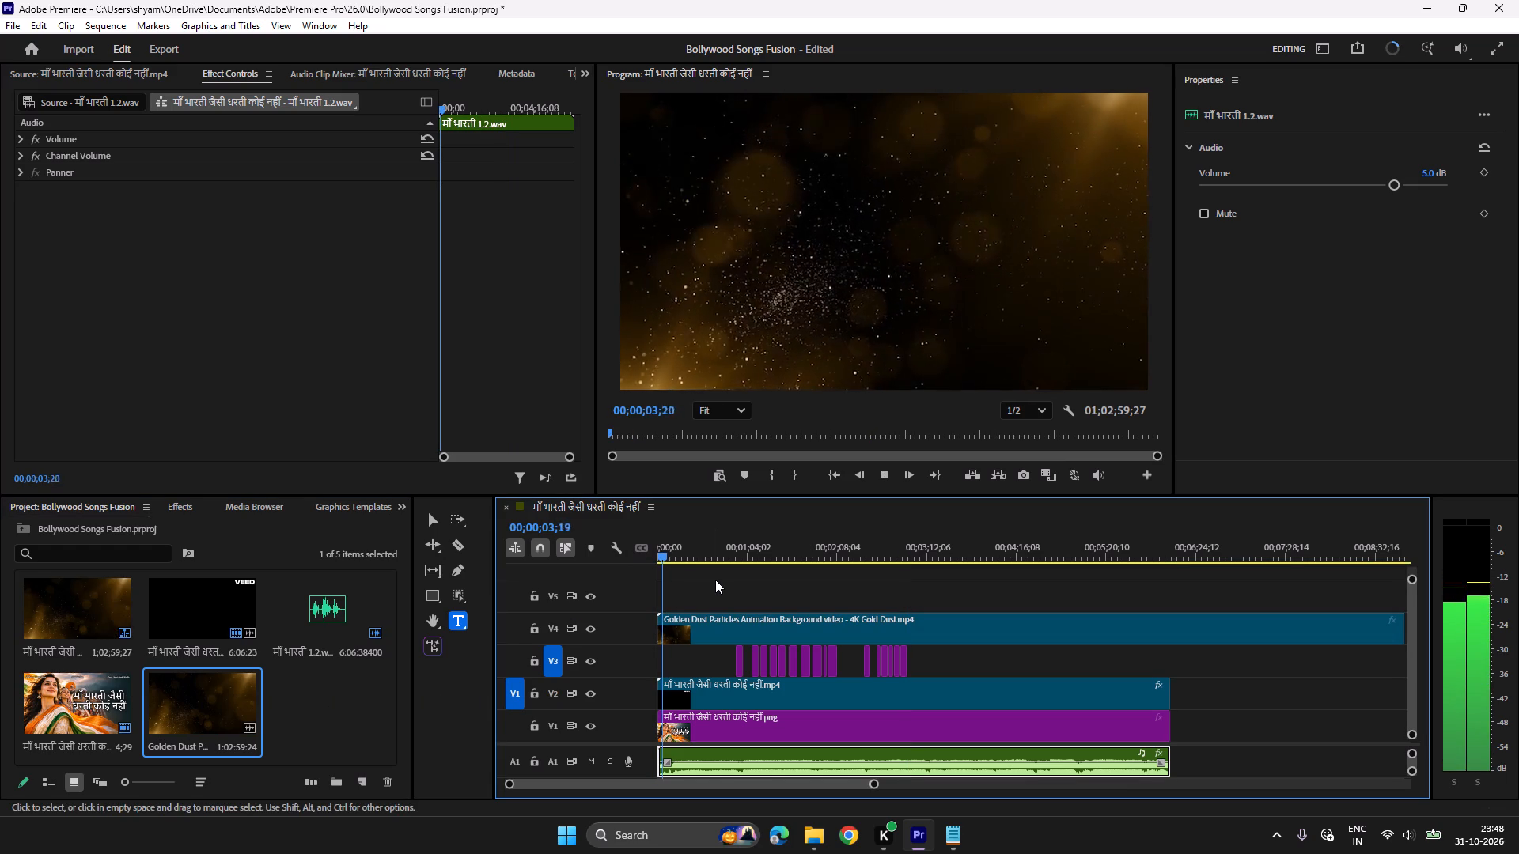
pyautogui.press('space')
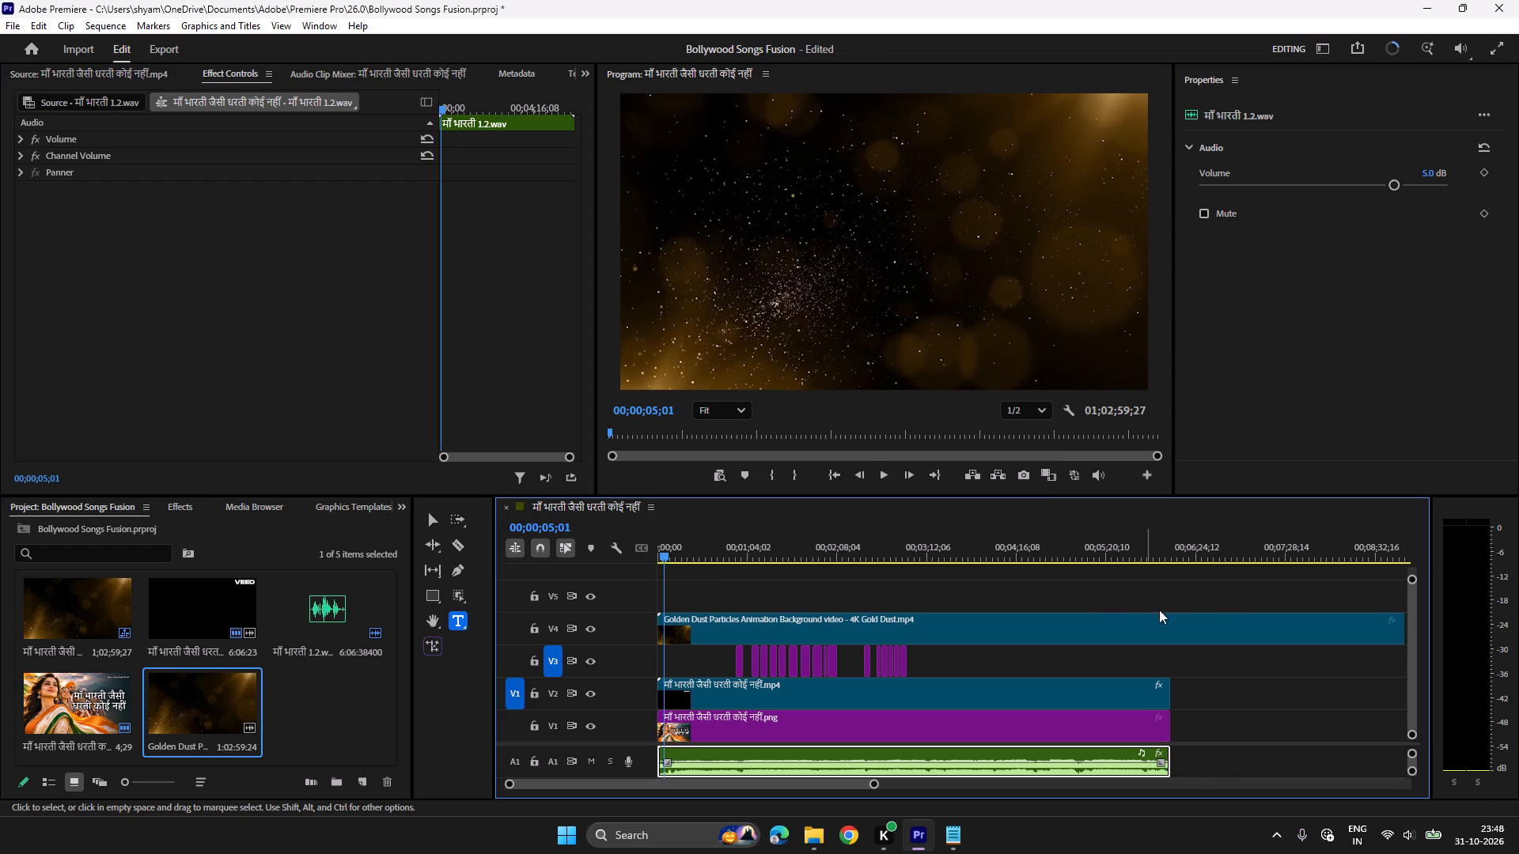
pyautogui.press('c')
pyautogui.moveTo(664, 554); pyautogui.dragTo(714, 557)
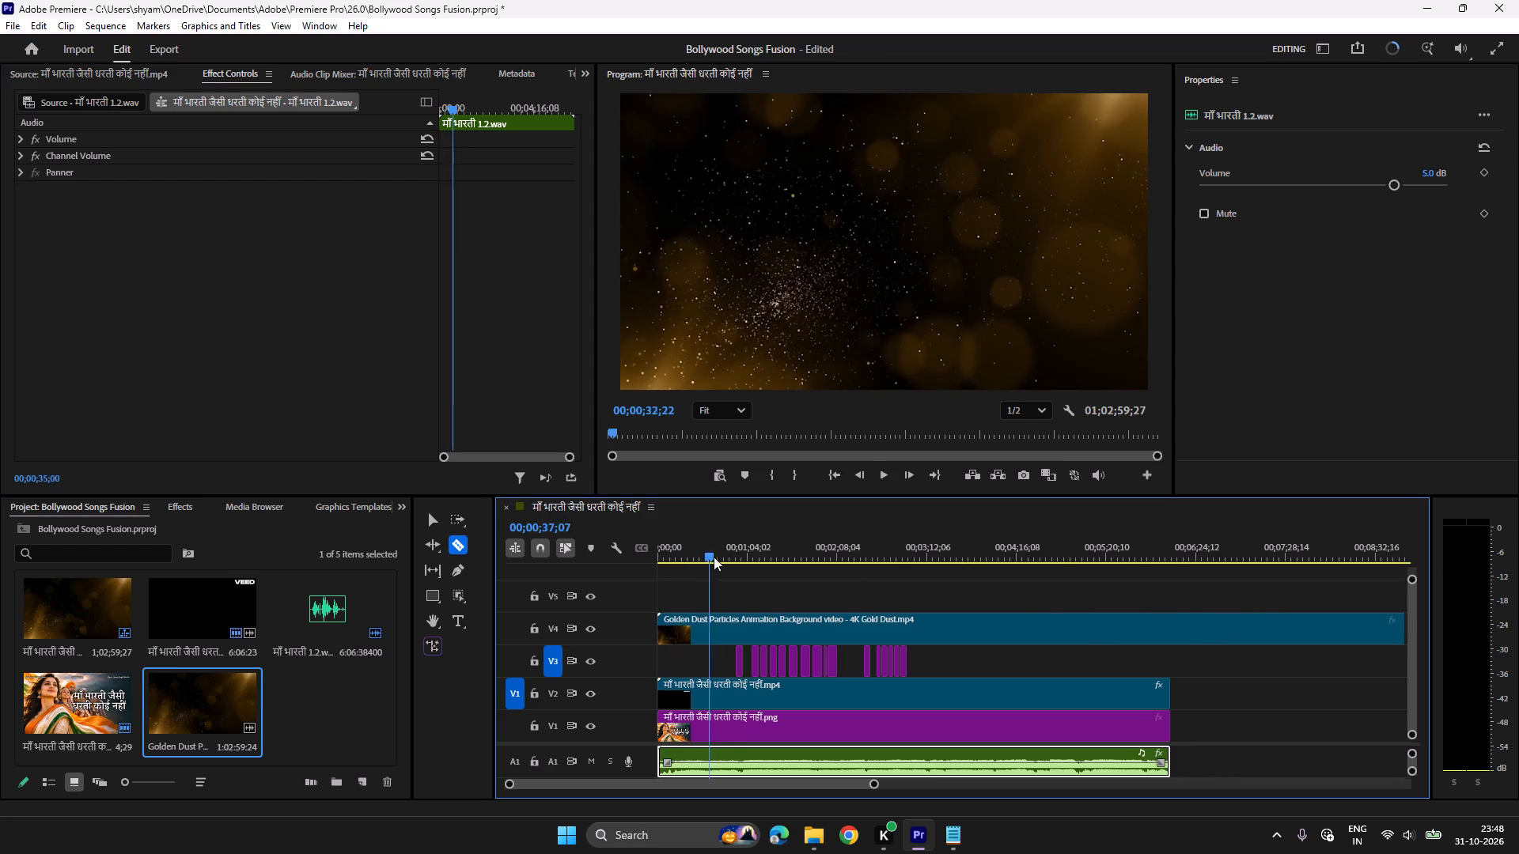
pyautogui.moveTo(714, 557); pyautogui.dragTo(733, 557)
pyautogui.moveTo(732, 556); pyautogui.dragTo(828, 555)
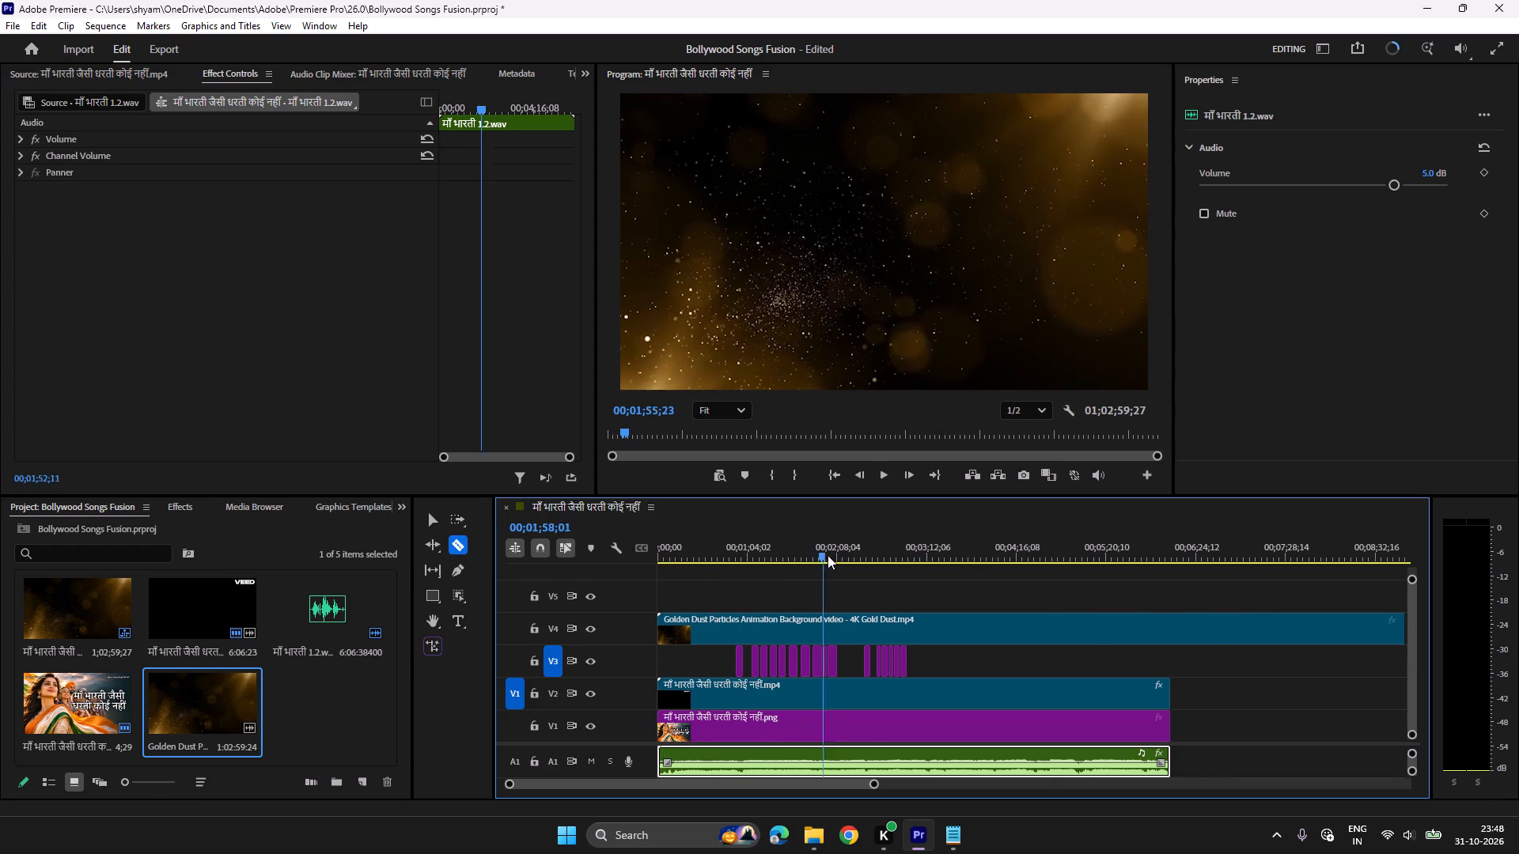
pyautogui.moveTo(828, 555); pyautogui.dragTo(1053, 564)
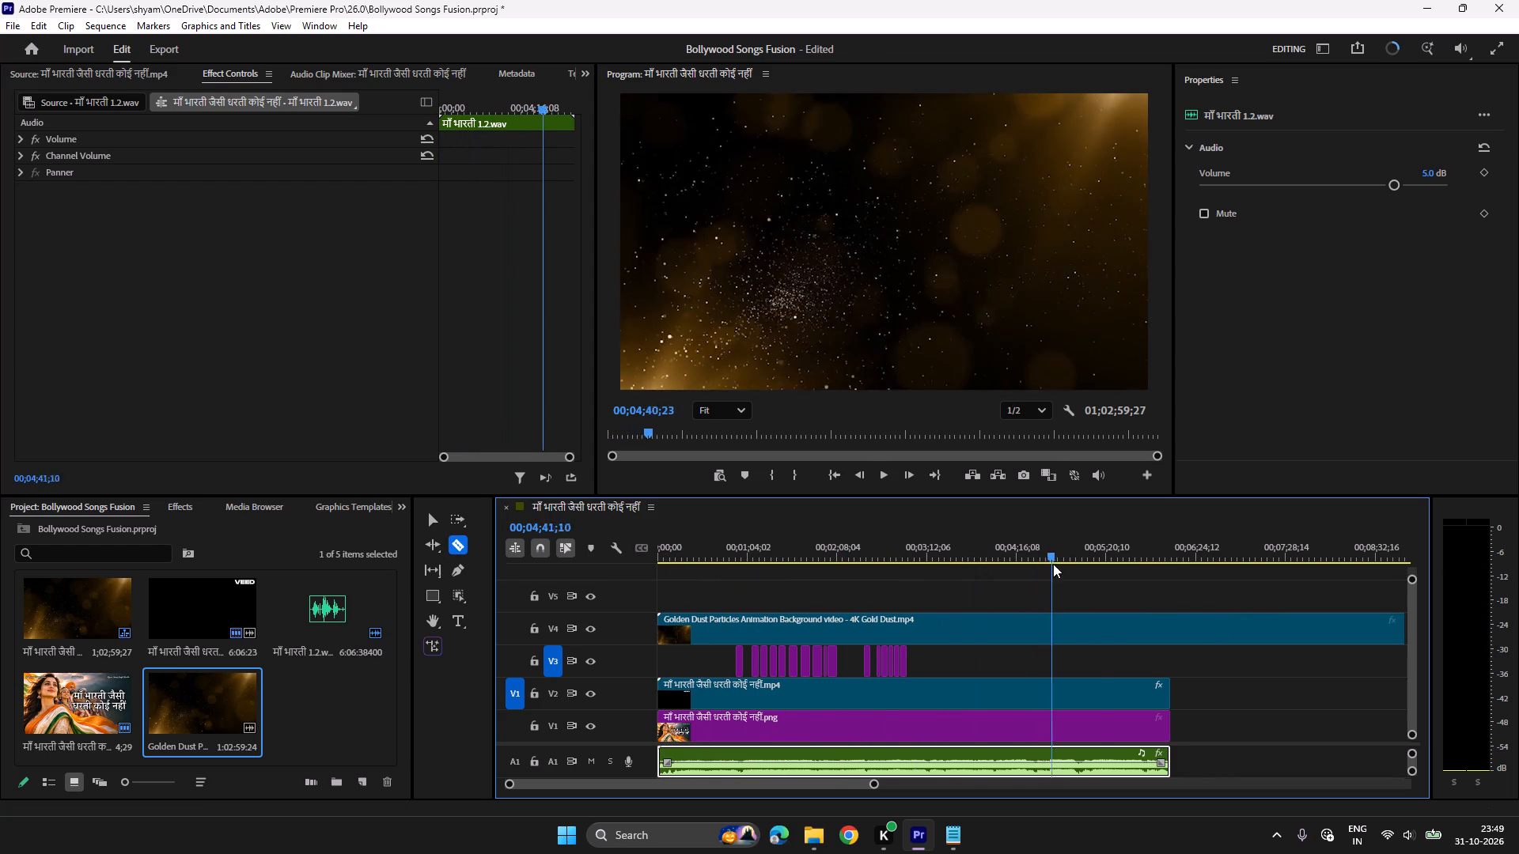
pyautogui.moveTo(1053, 564); pyautogui.dragTo(1104, 565)
# Cut the golden dust clip on V4 where the song ends and delete the excess after the cut.
pyautogui.press('c')
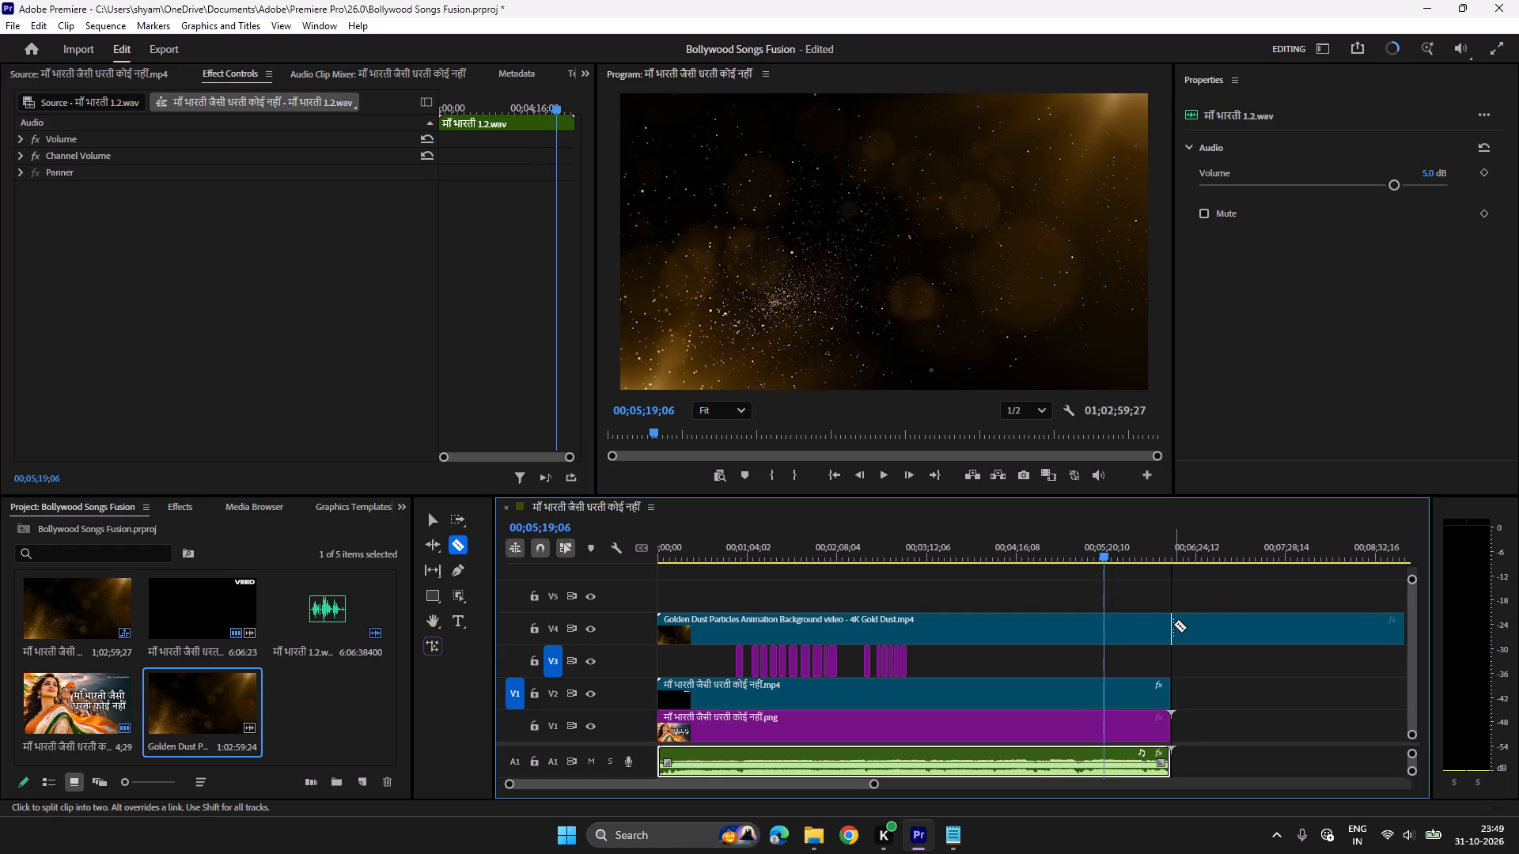
pyautogui.click(1173, 624)
pyautogui.press('v')
pyautogui.click(1247, 628)
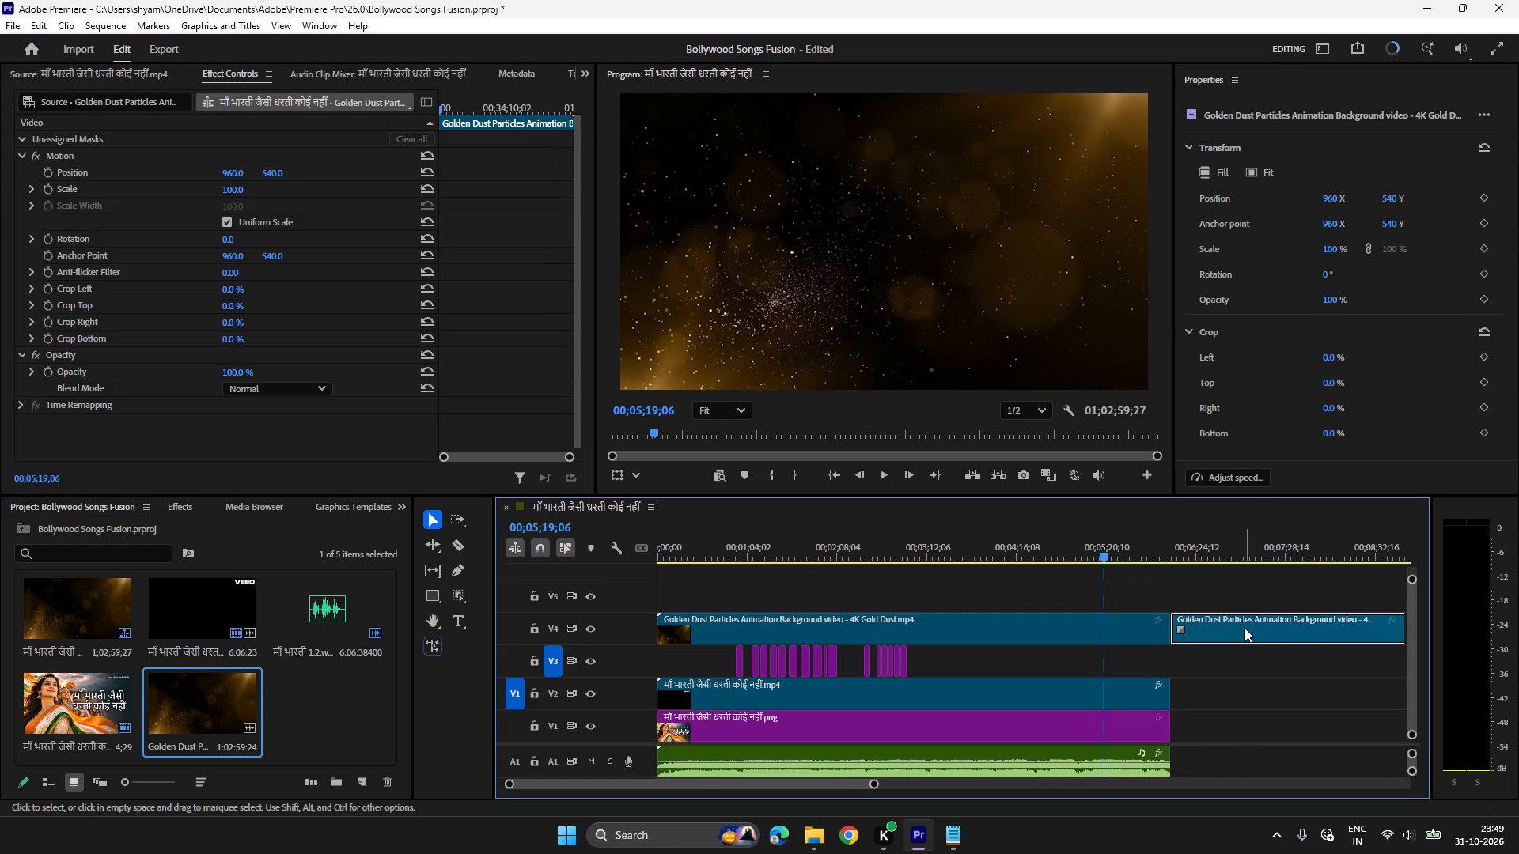
pyautogui.press('Delete')
# Apply the Luma Key effect to the golden dust clip on V4.
pyautogui.click(1014, 625)
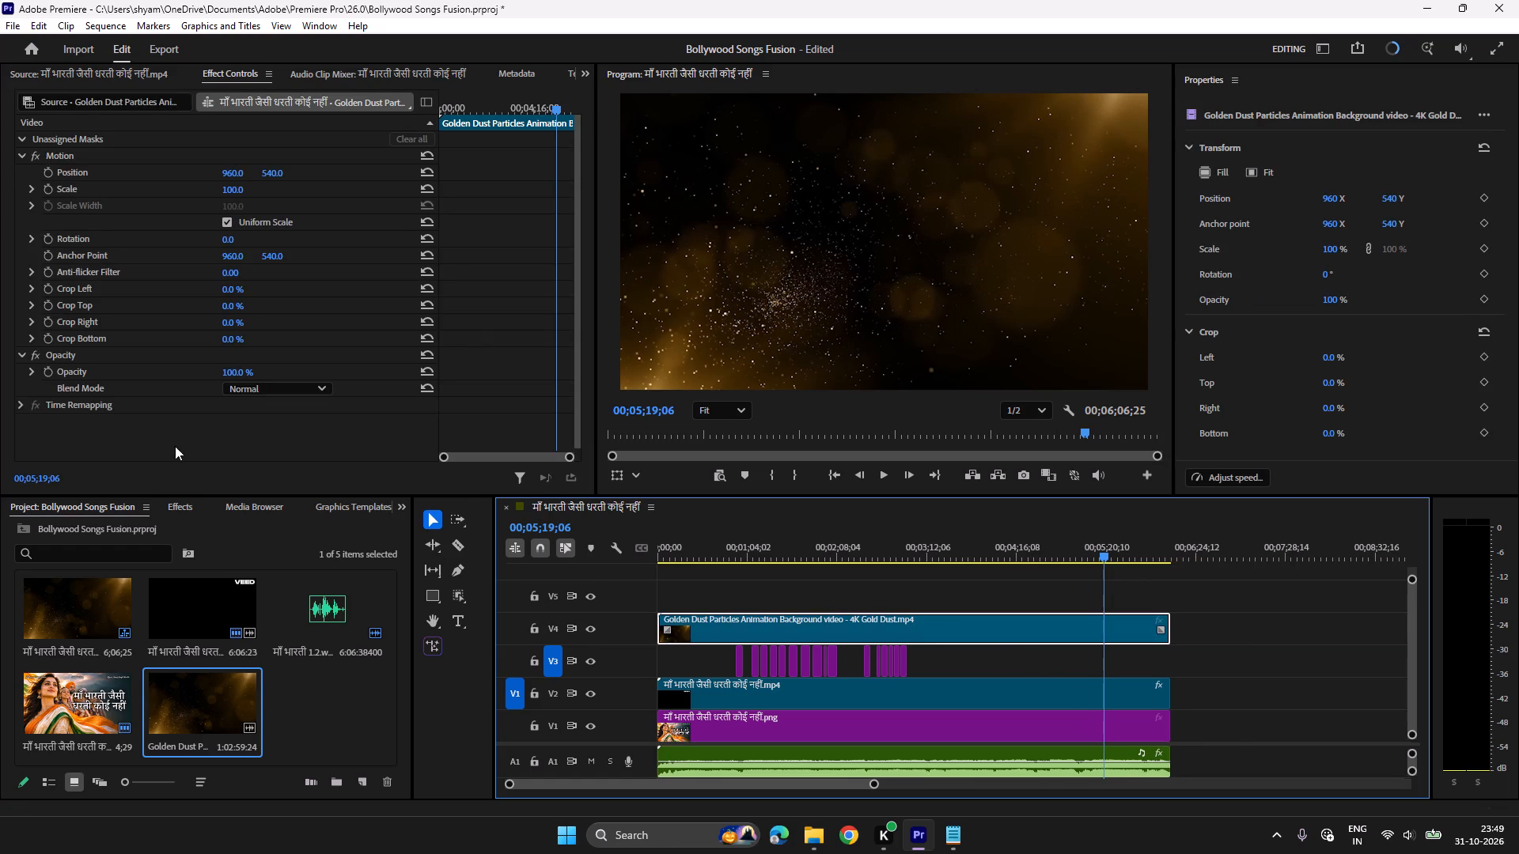
pyautogui.click(172, 499)
pyautogui.doubleClick(91, 722)
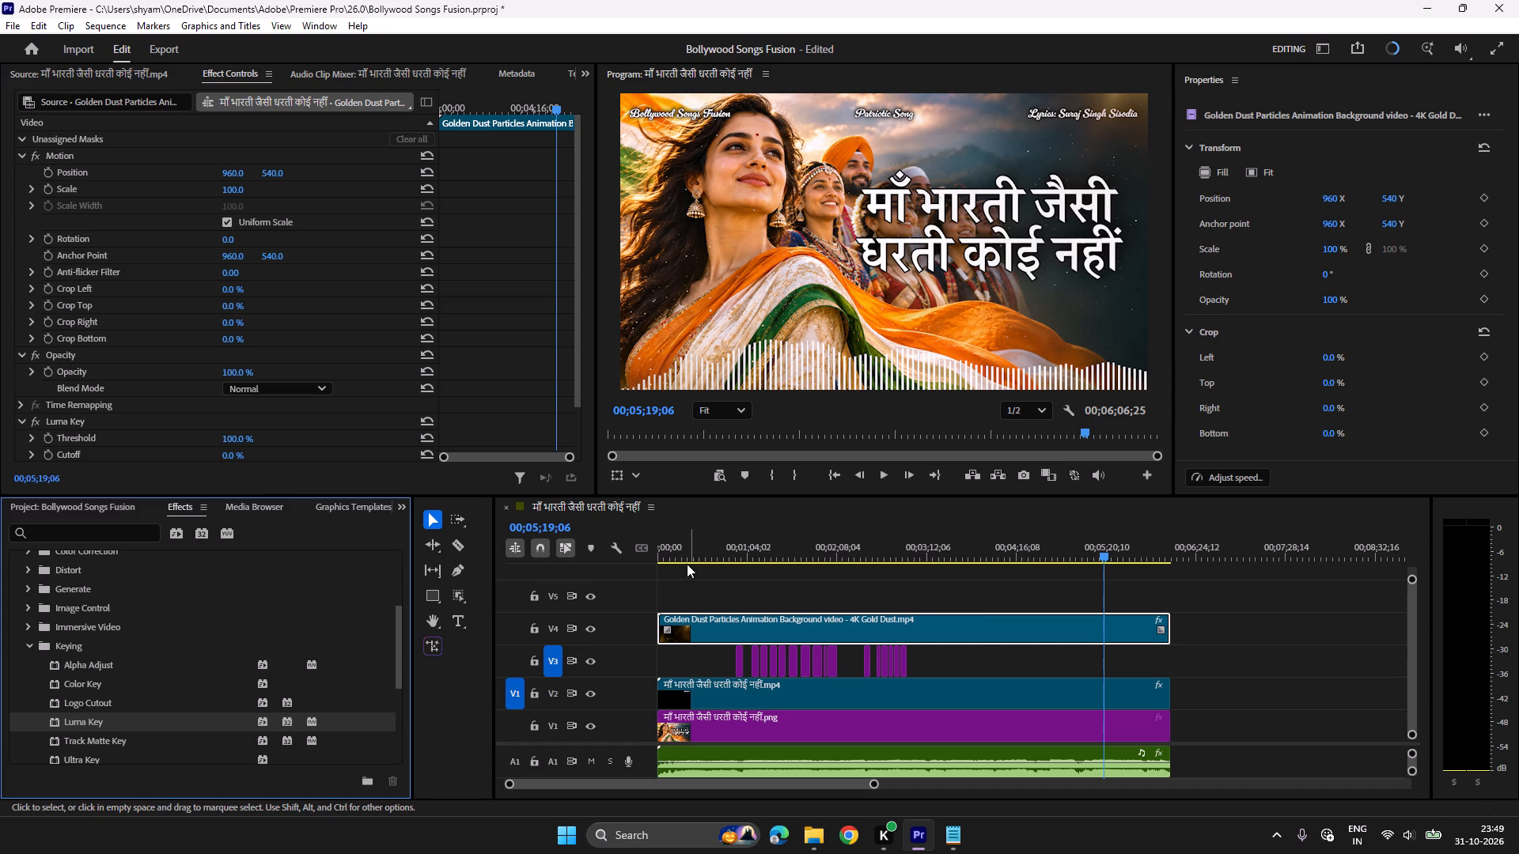
# Play the first ten seconds or so of the sequence to check the keyed golden particles over the artwork.
pyautogui.moveTo(672, 550); pyautogui.dragTo(646, 550)
pyautogui.press('space')
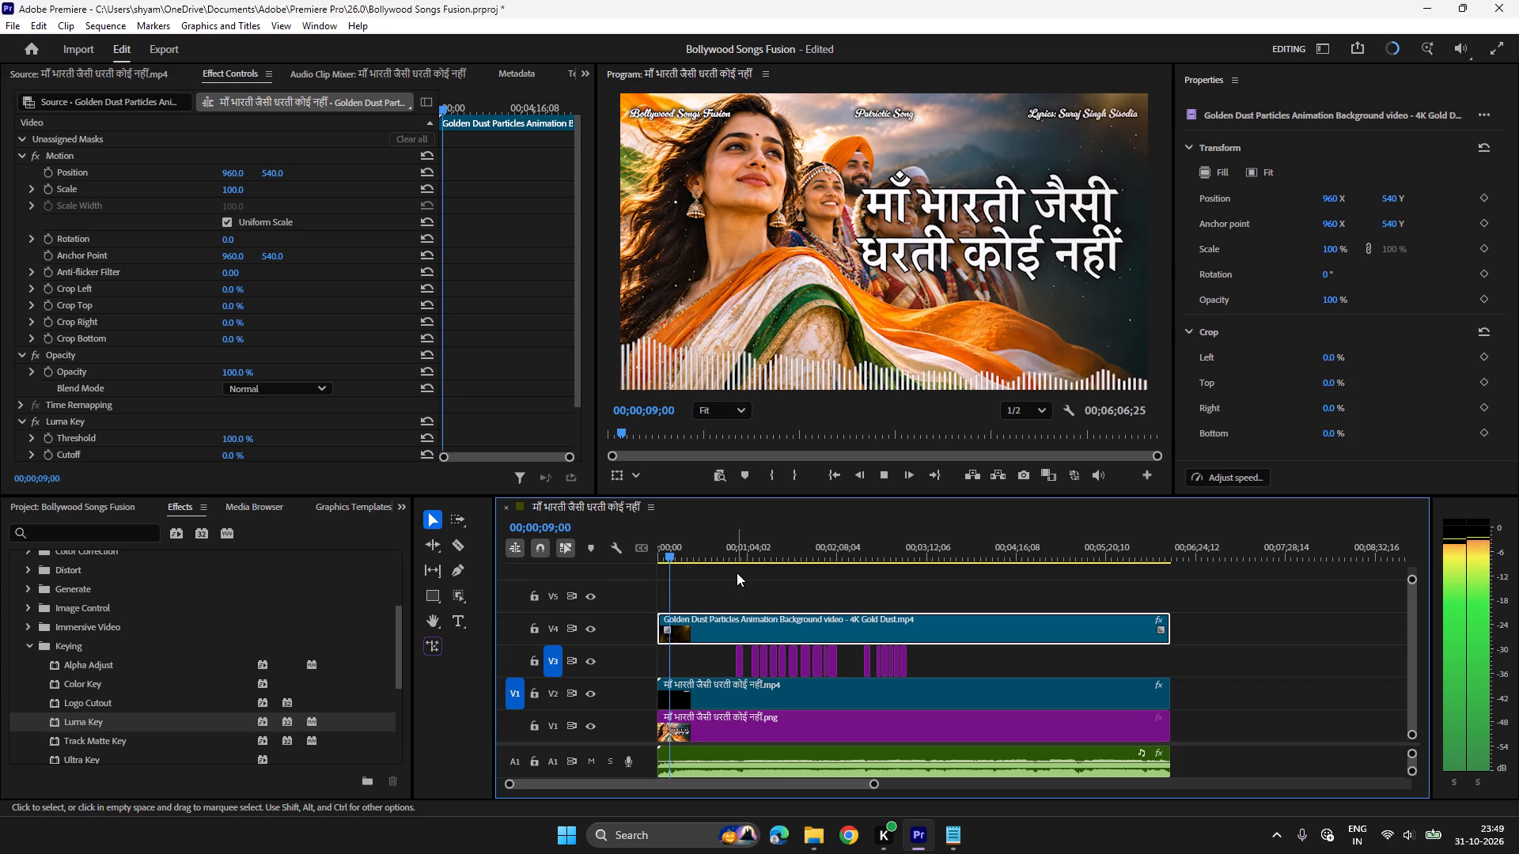
pyautogui.press('space')
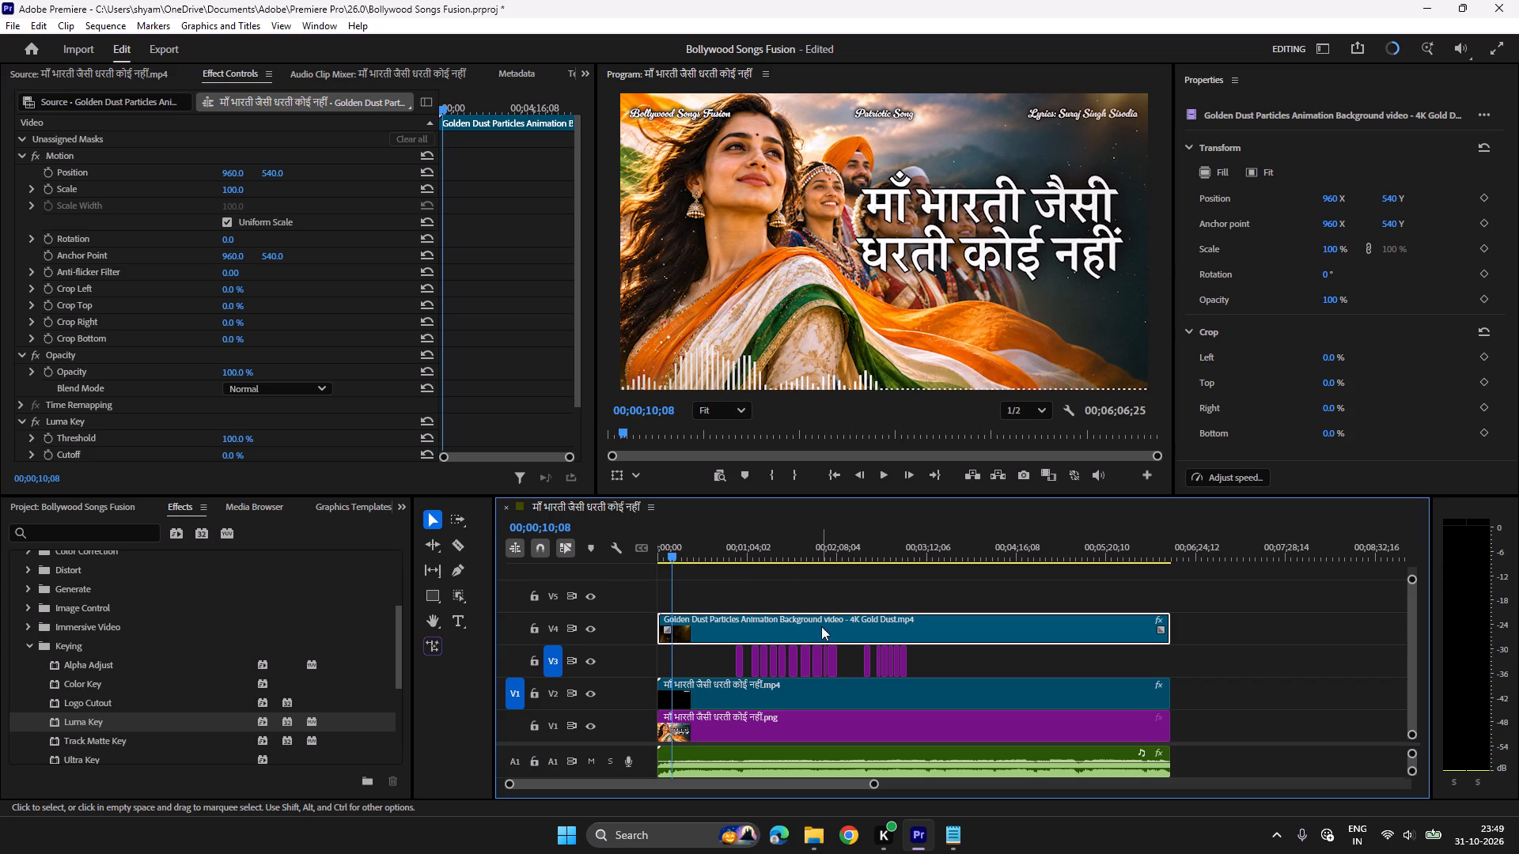
# Apply the Brightness & Contrast effect to the golden dust clip on V4 and place it above Luma Key.
pyautogui.scroll(-3, 336, 417)
pyautogui.scroll(5, 85, 674)
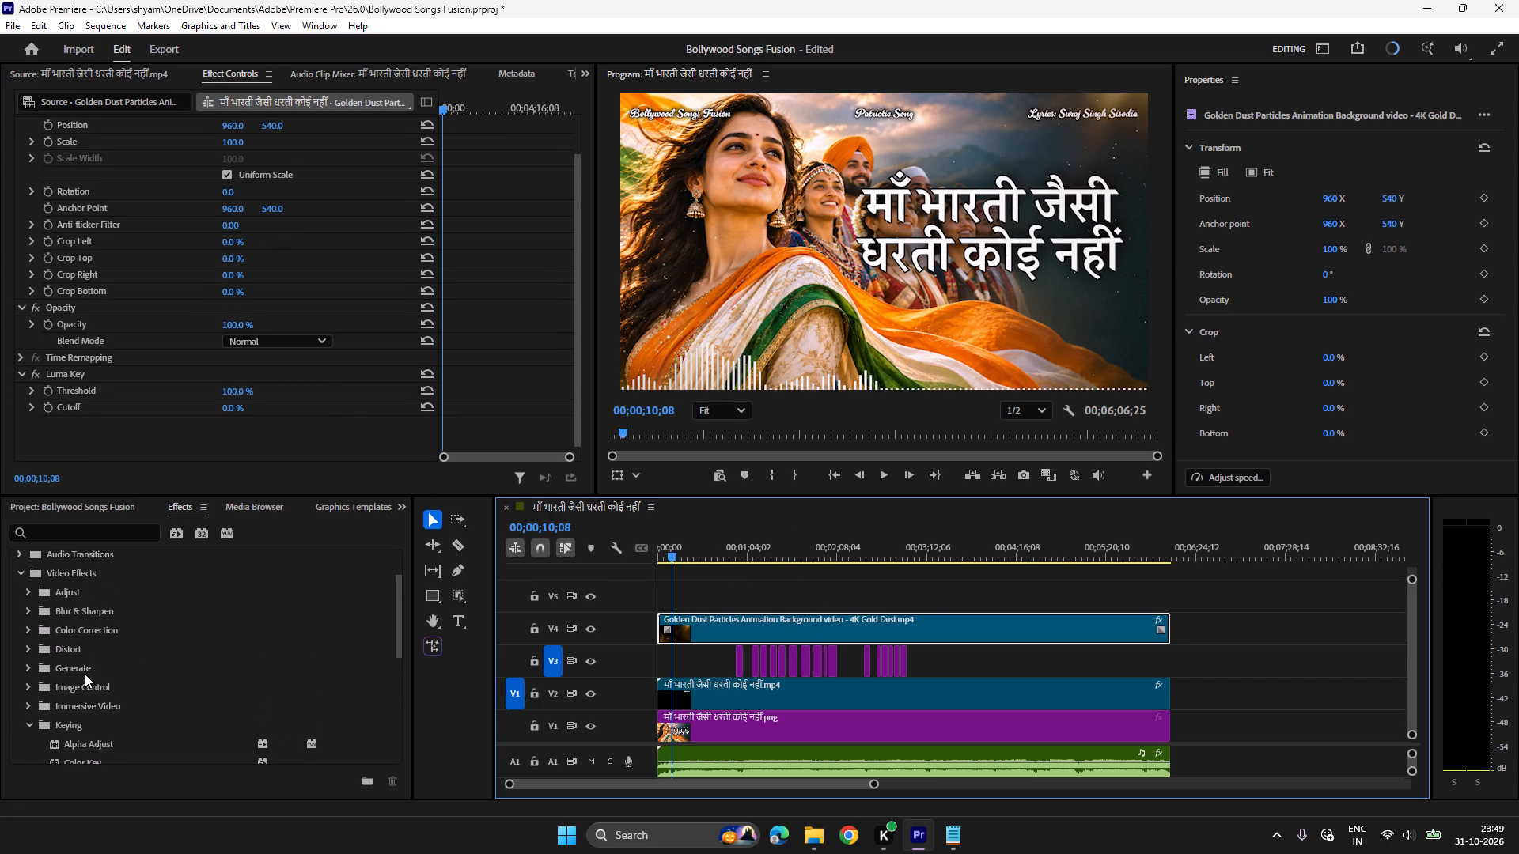
pyautogui.click(29, 629)
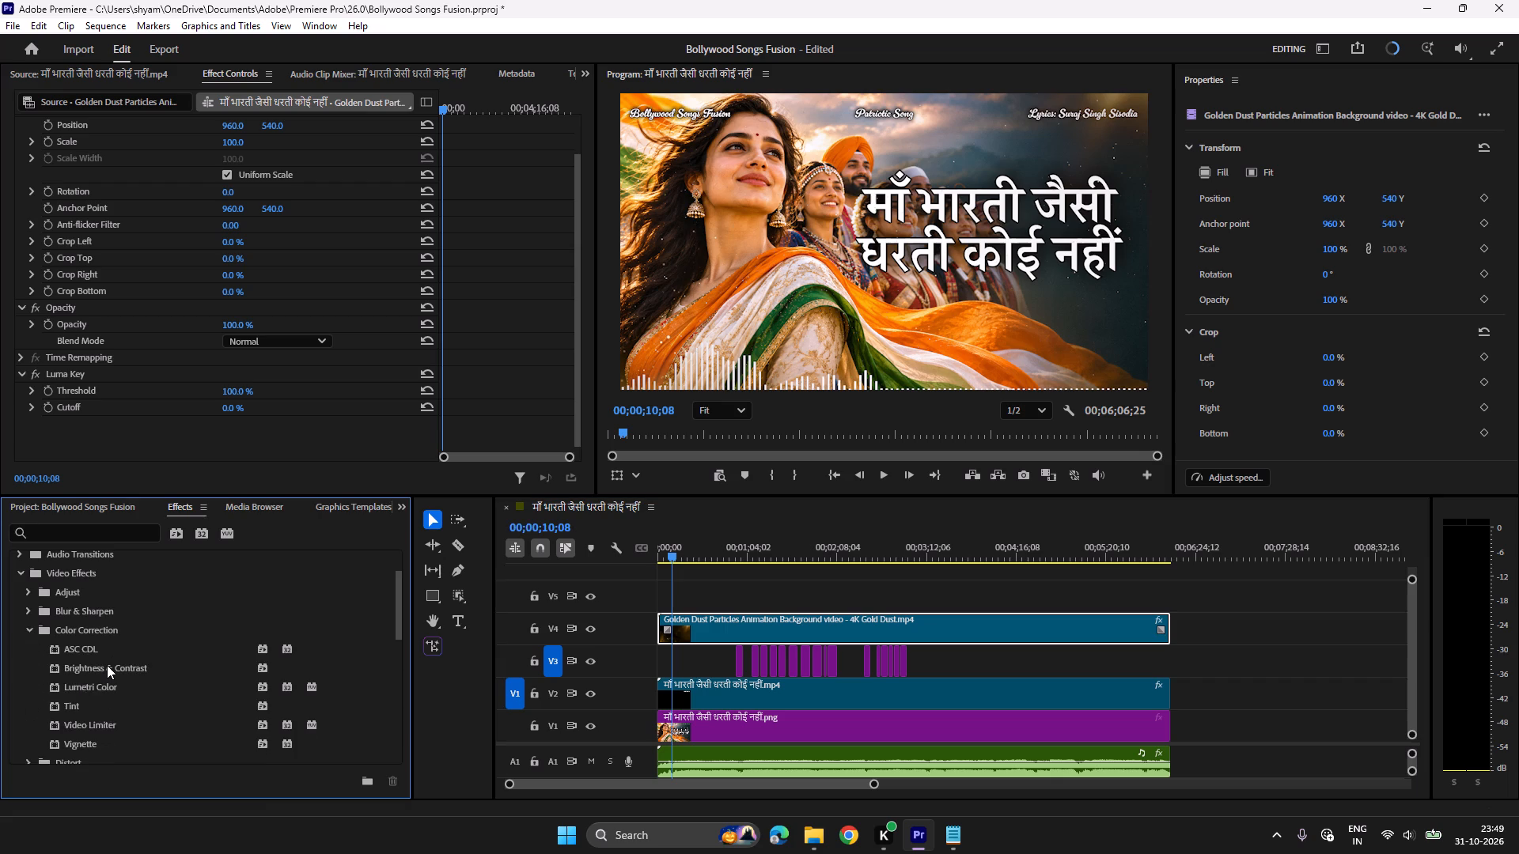
pyautogui.doubleClick(107, 665)
pyautogui.moveTo(94, 424); pyautogui.dragTo(89, 368)
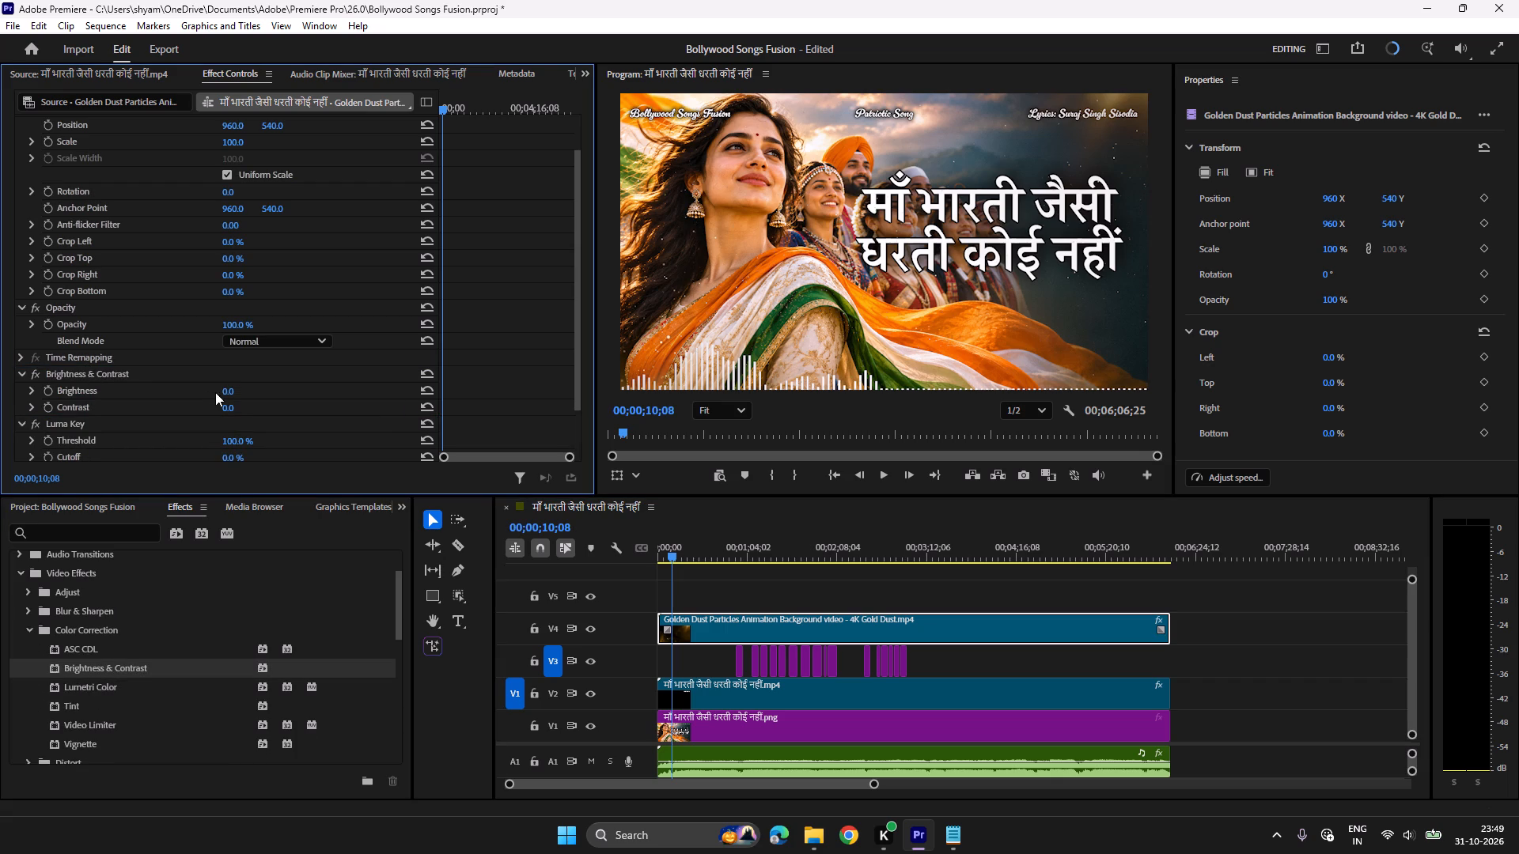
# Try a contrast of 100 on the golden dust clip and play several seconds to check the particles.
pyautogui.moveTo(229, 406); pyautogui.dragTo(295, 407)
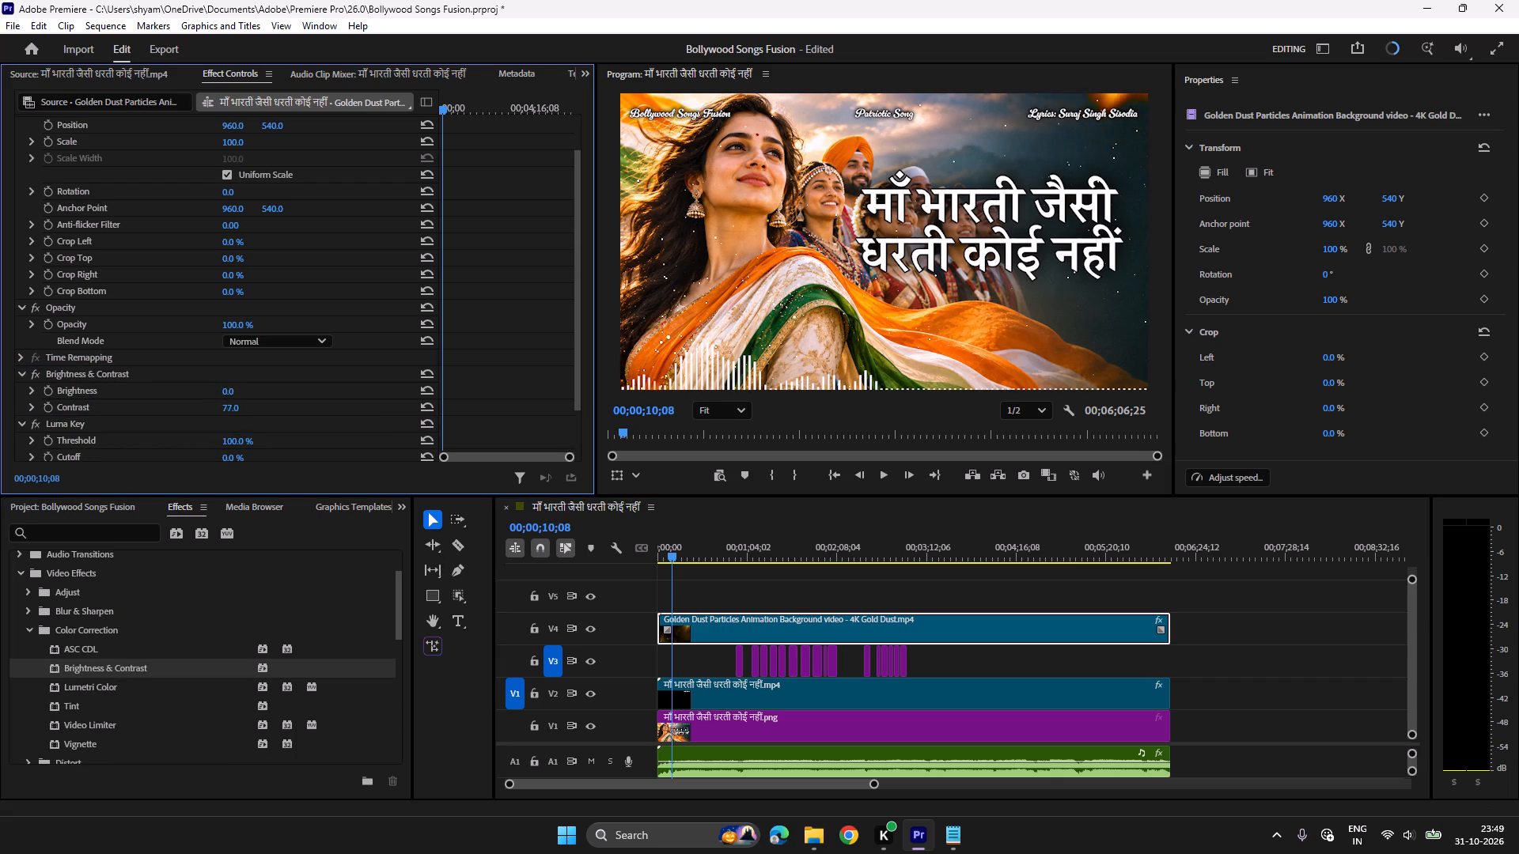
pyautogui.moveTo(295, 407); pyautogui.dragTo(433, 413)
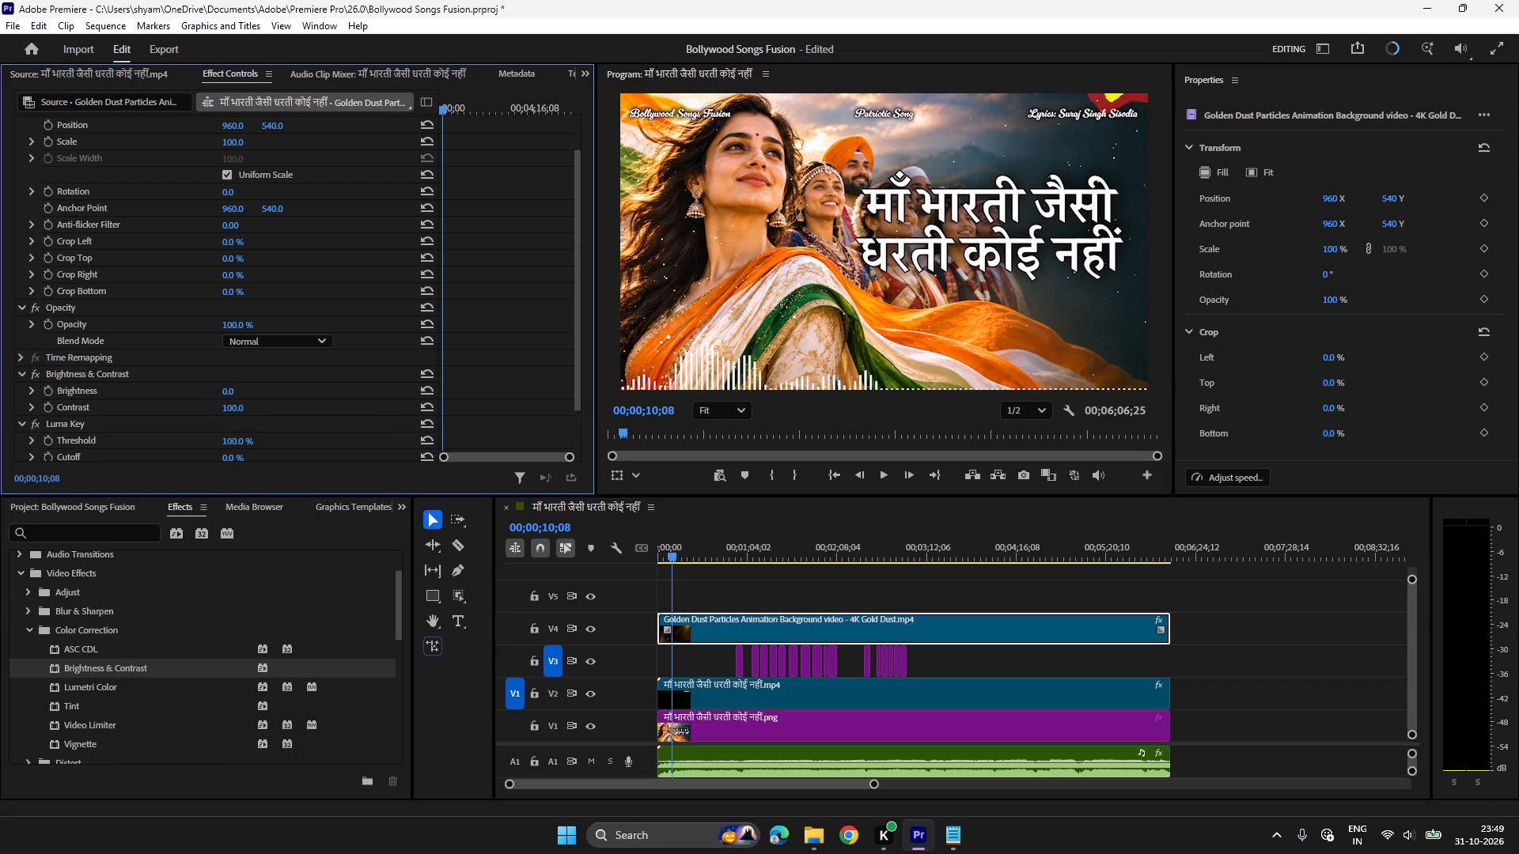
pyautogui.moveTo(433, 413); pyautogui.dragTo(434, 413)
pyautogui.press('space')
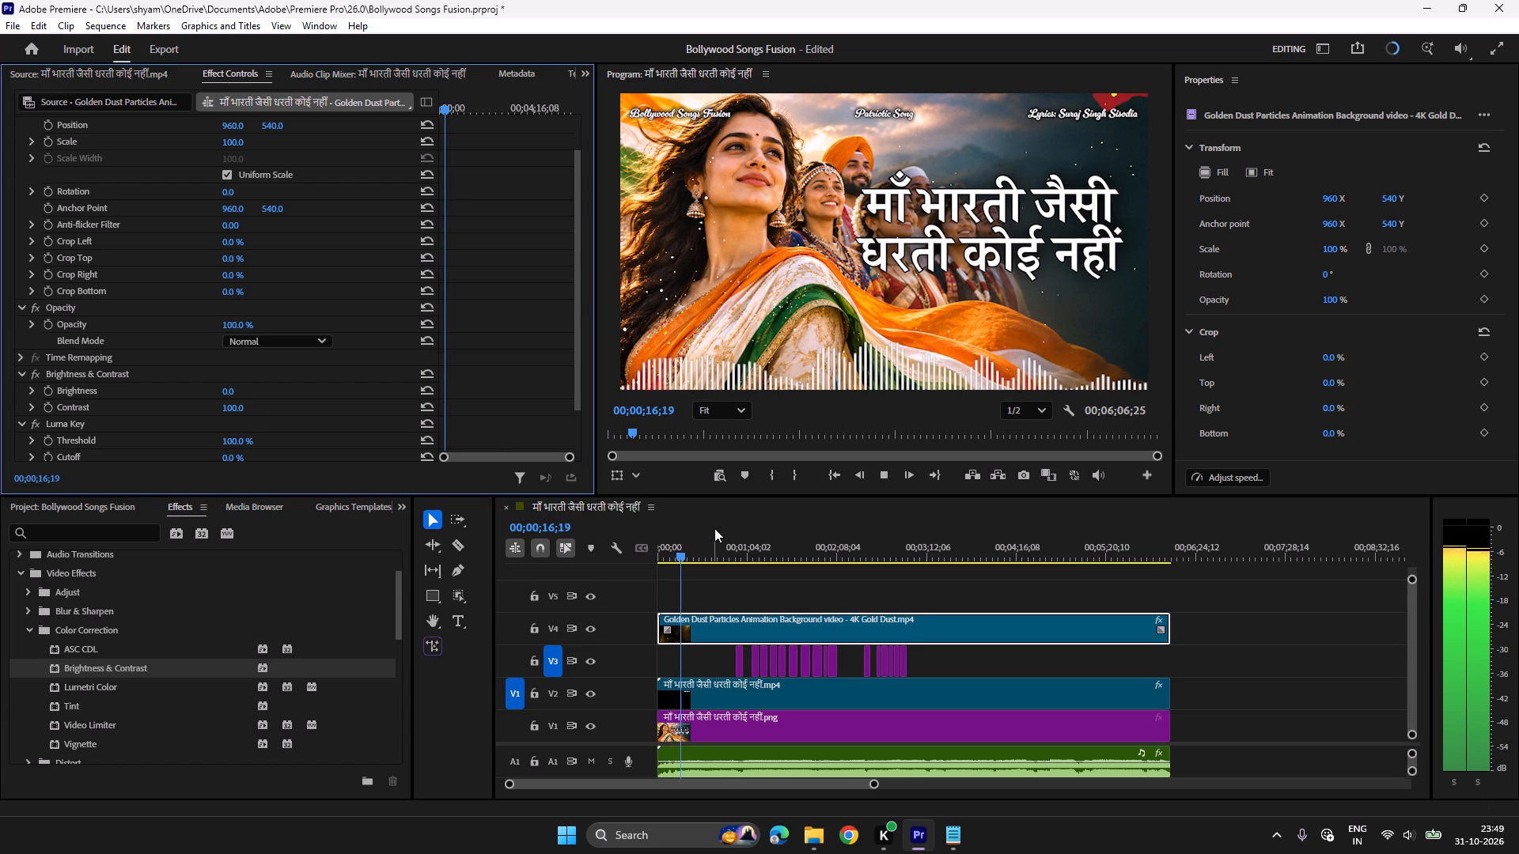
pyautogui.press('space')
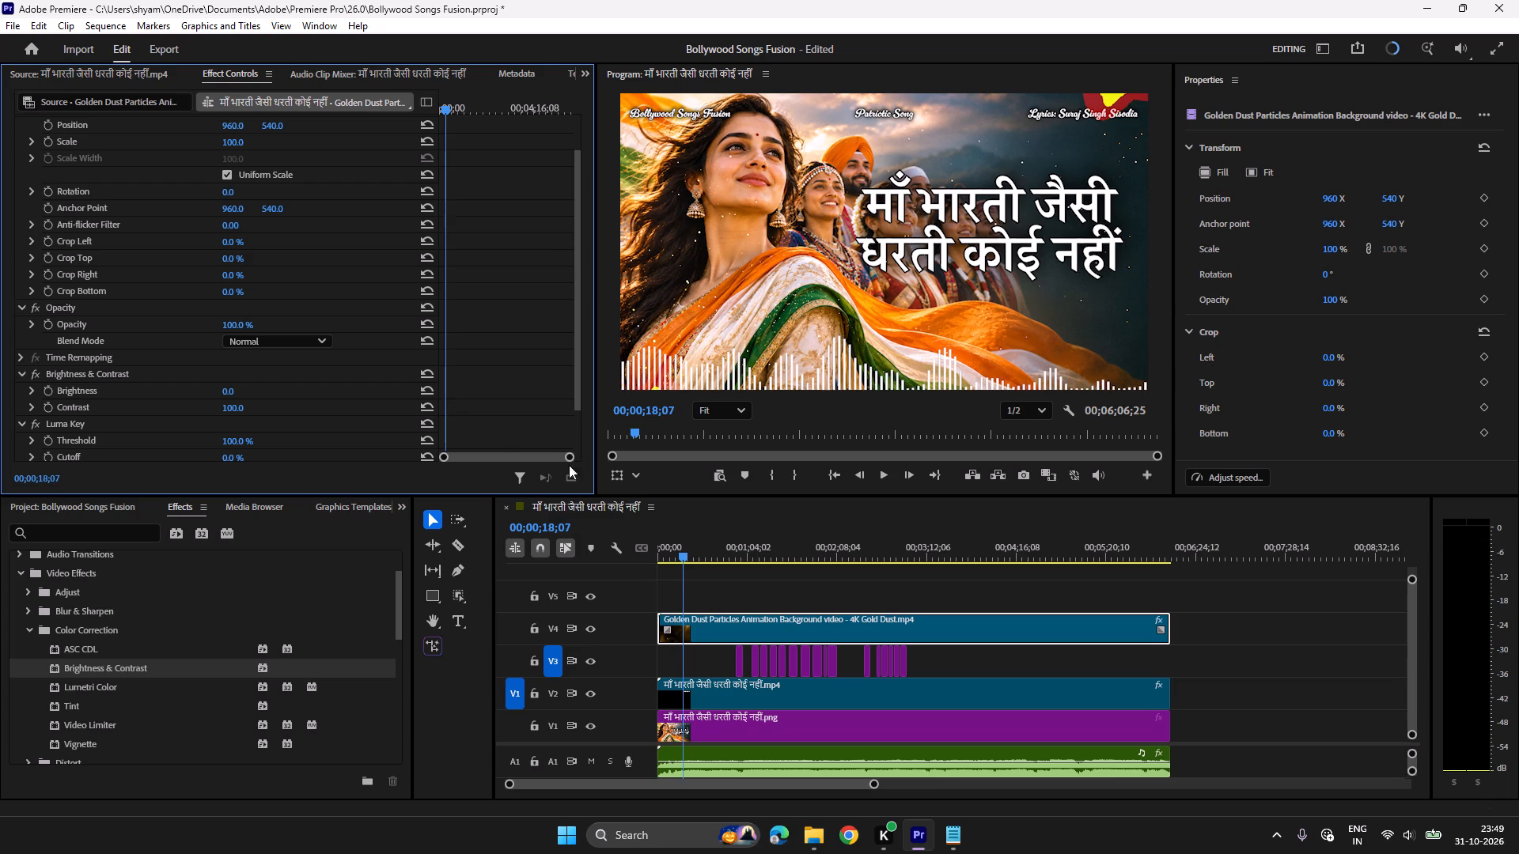
# Set the golden dust clip's contrast to 50 and play to about 00;00;26;07 to check the particles.
pyautogui.moveTo(231, 410); pyautogui.dragTo(226, 409)
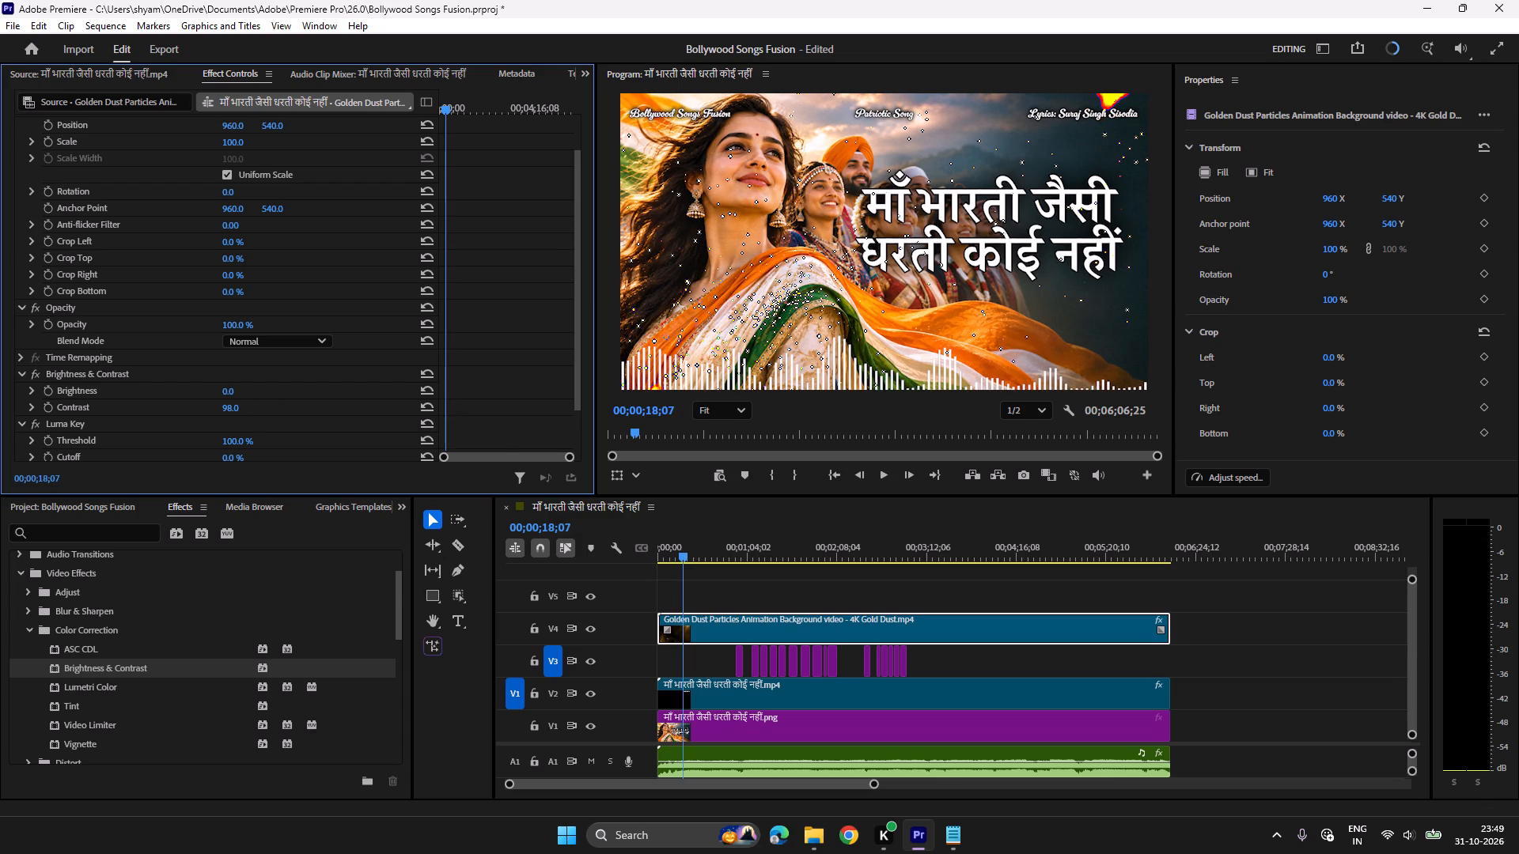
pyautogui.moveTo(226, 409); pyautogui.dragTo(218, 407)
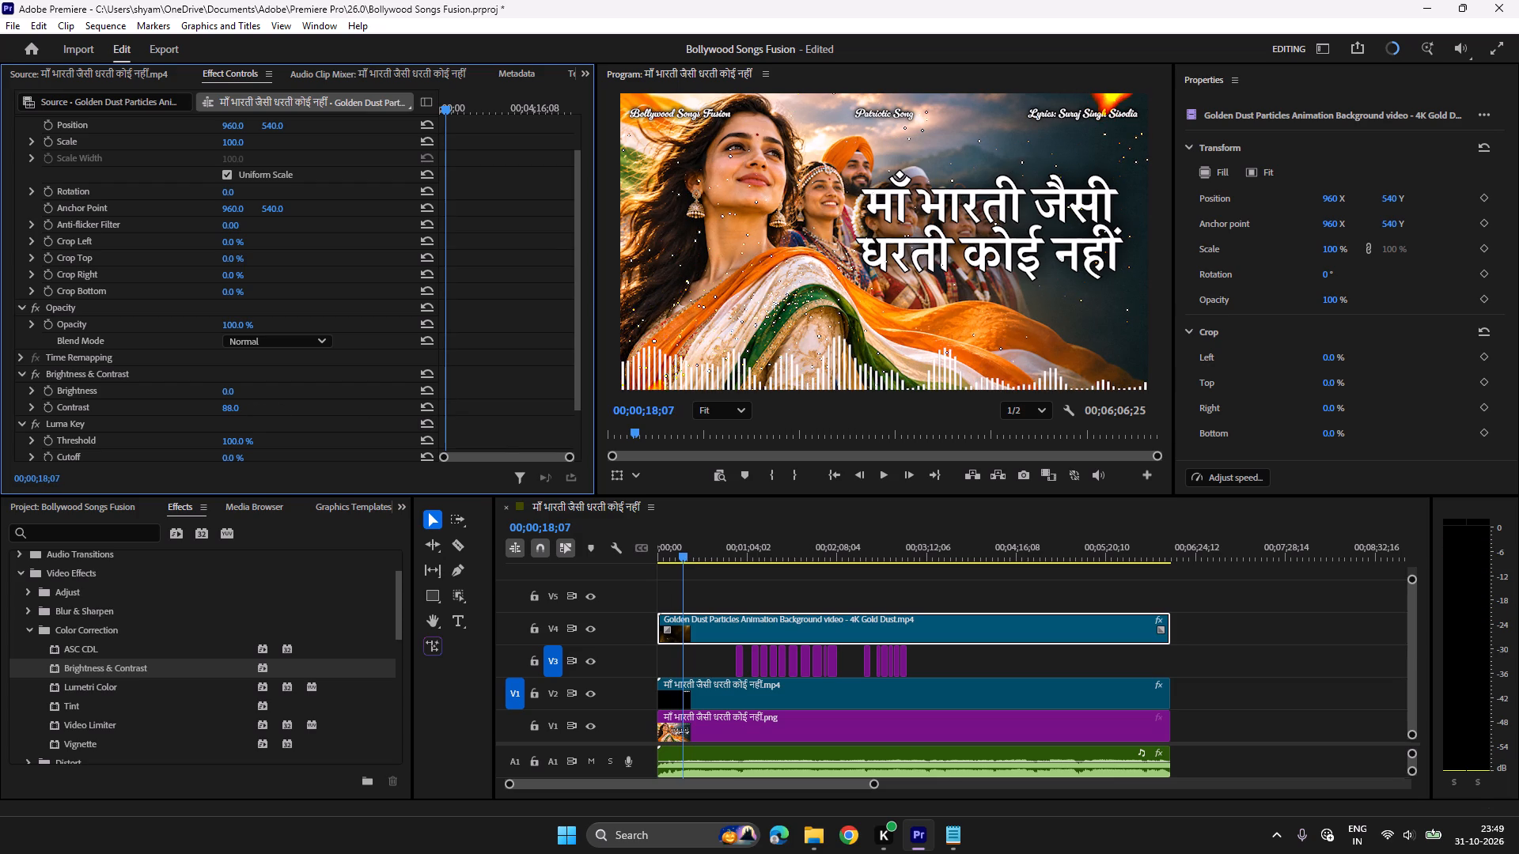
pyautogui.moveTo(218, 407); pyautogui.dragTo(197, 405)
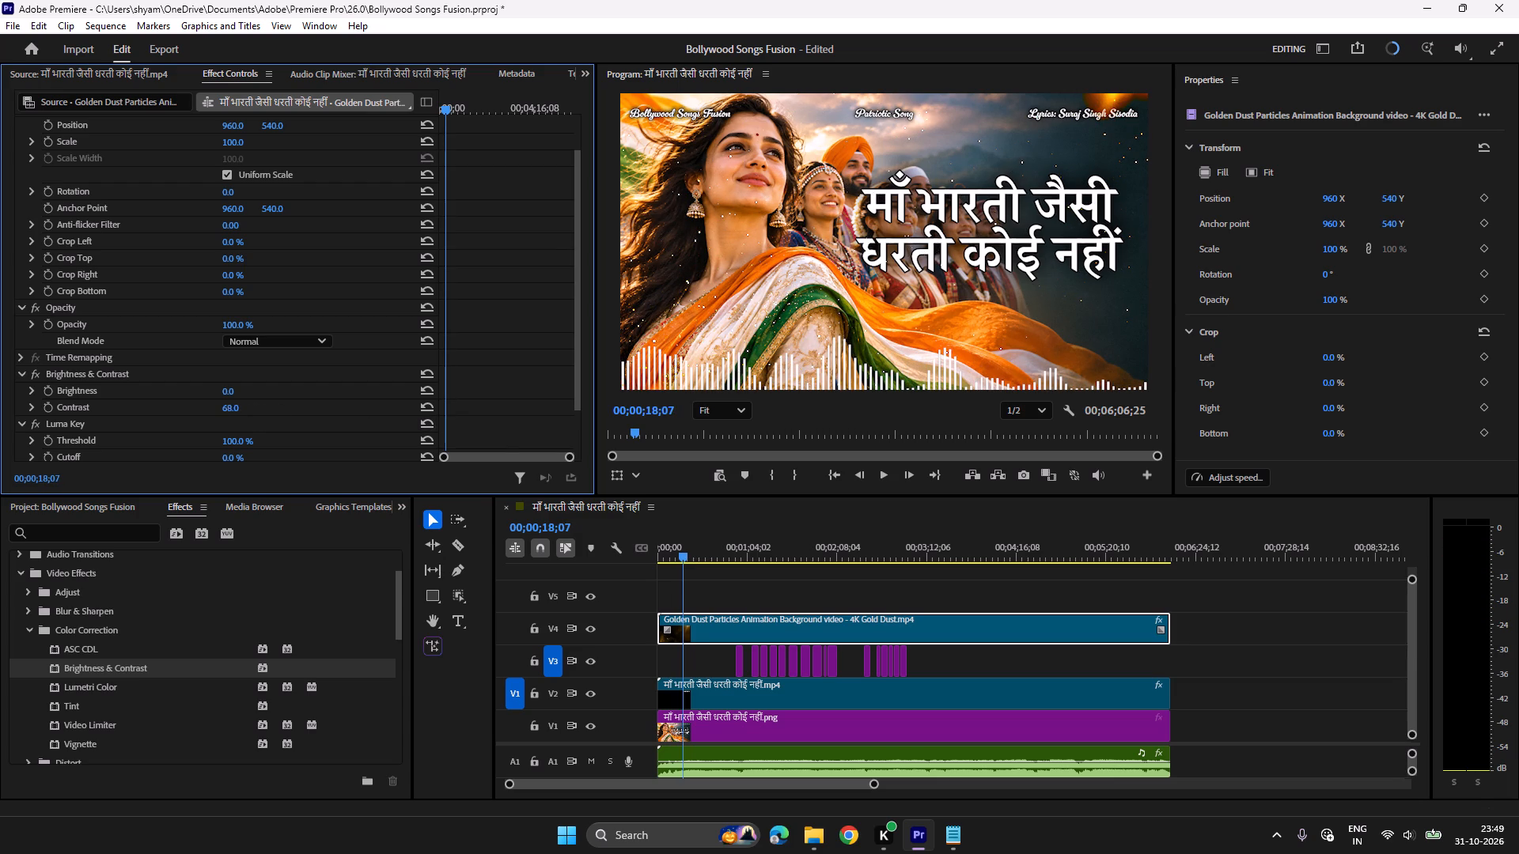
pyautogui.moveTo(197, 405); pyautogui.dragTo(195, 405)
pyautogui.click(233, 406)
pyautogui.write('50')
pyautogui.press('Return')
pyautogui.press('space')
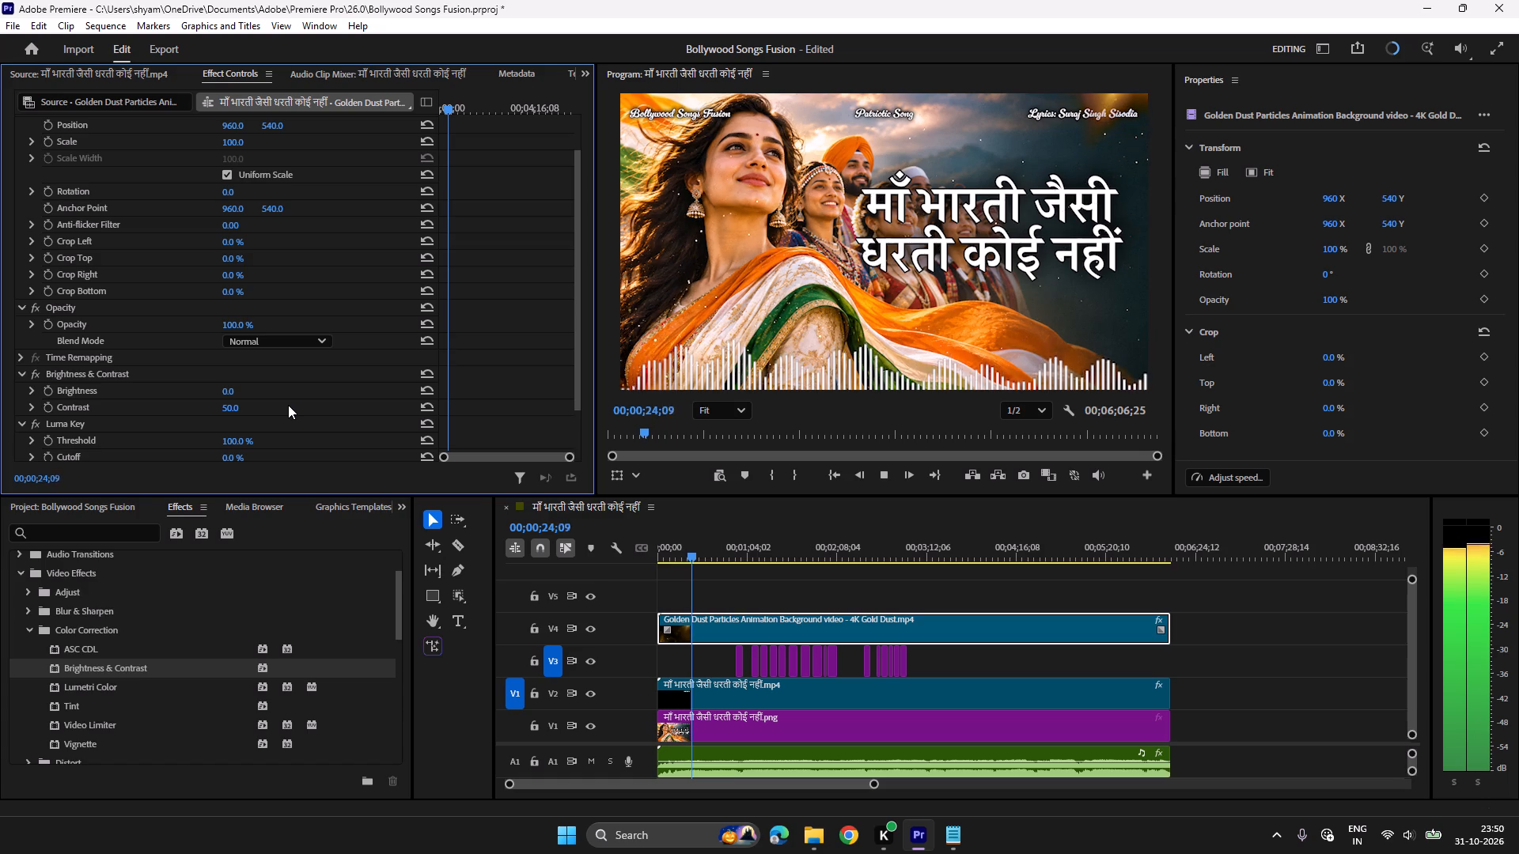
pyautogui.press('space')
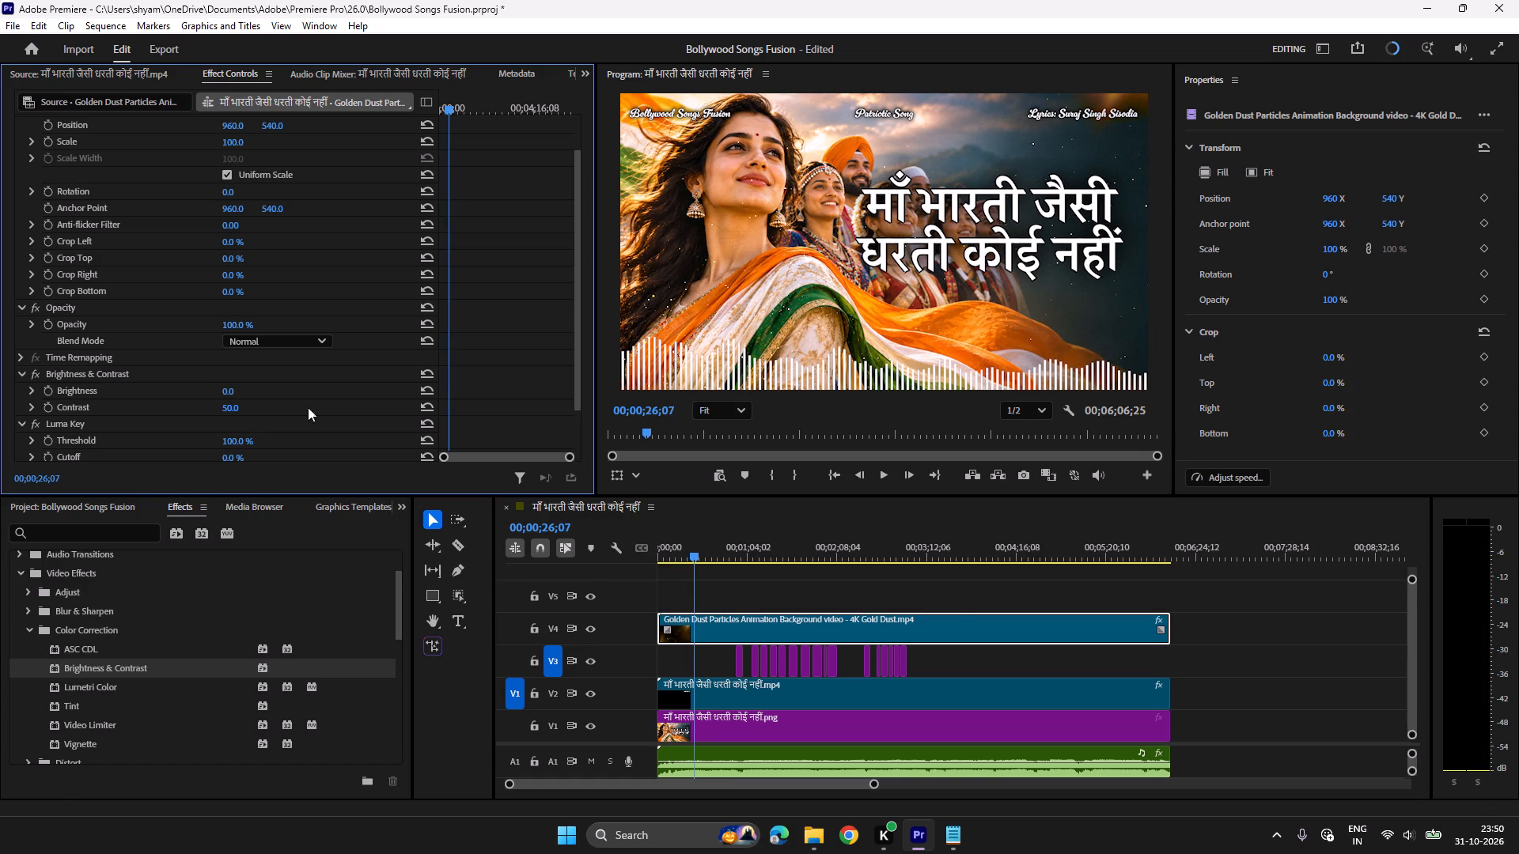
# Apply Fill frame to the golden dust clip on V4 and play a few seconds to check it.
pyautogui.rightClick(983, 628)
pyautogui.click(1045, 659)
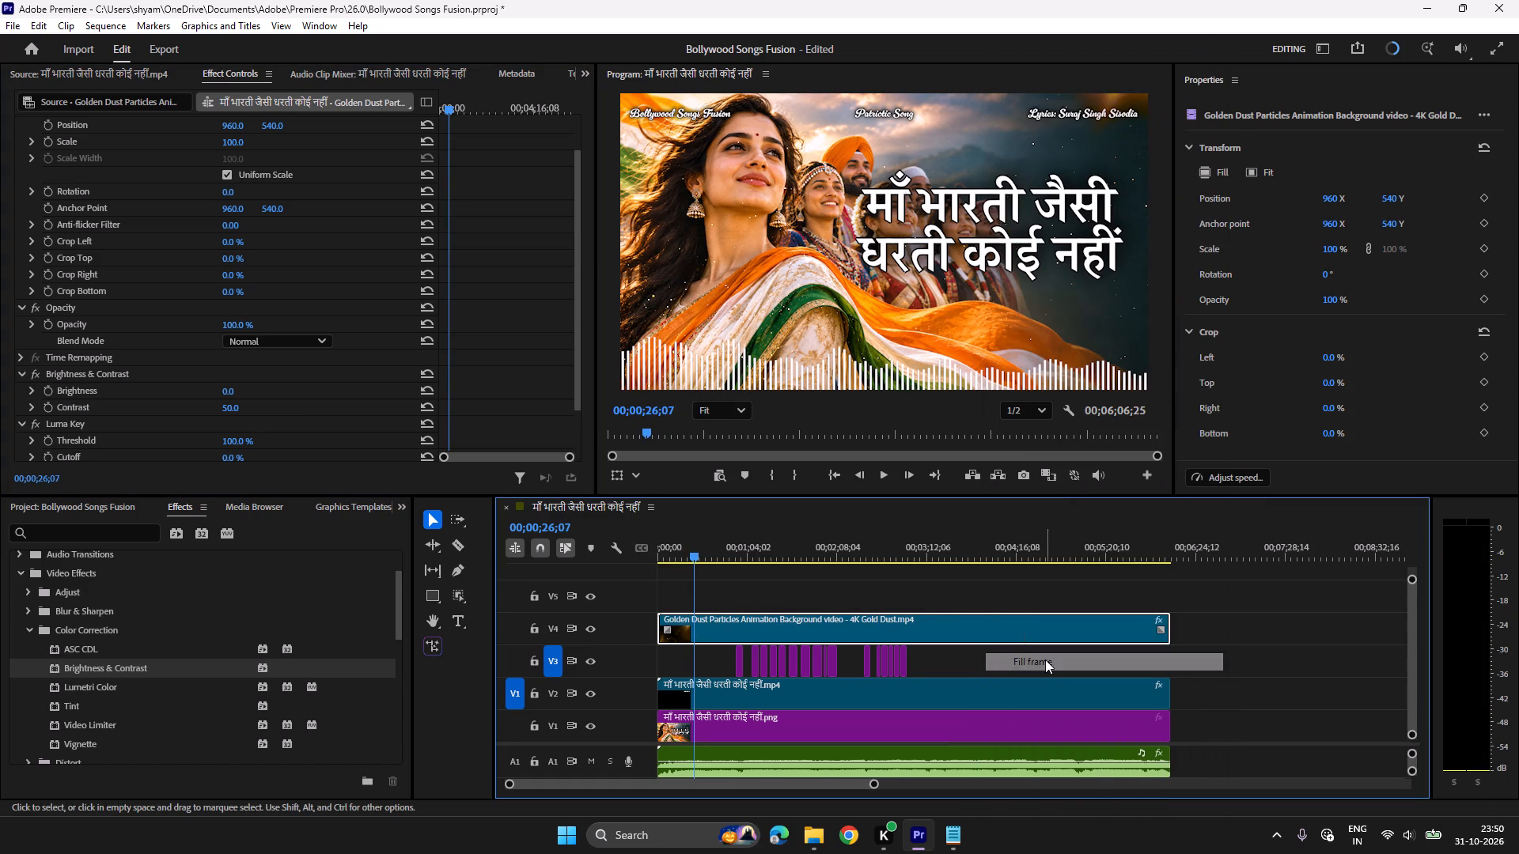
pyautogui.press('space')
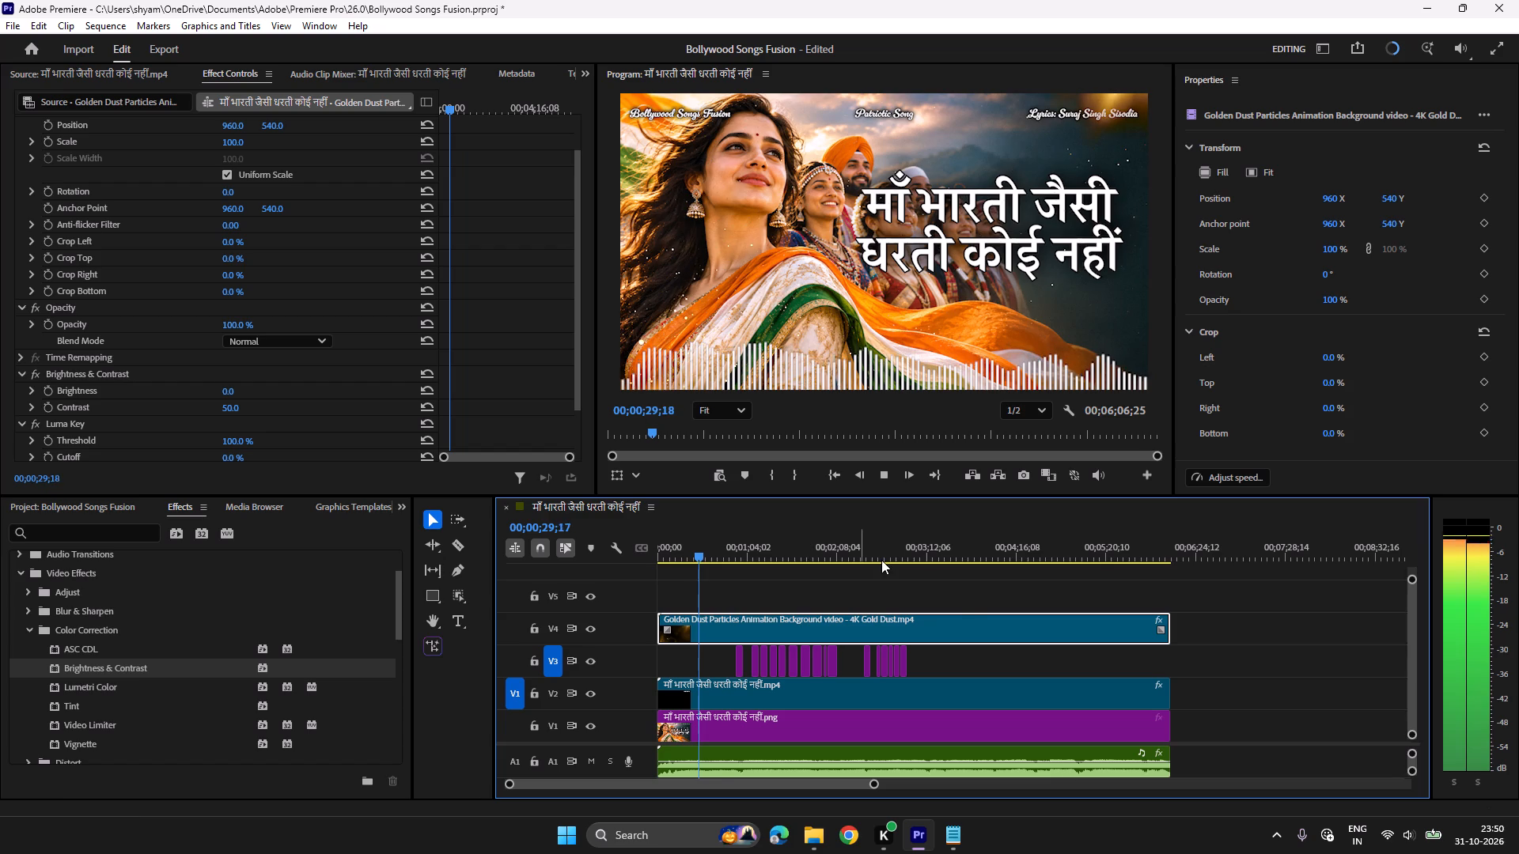
pyautogui.press('space')
# Extend the end of the lyric clip गिरते ये झरने बहती ये नदियां on V3 to 00;03;01;05 to match the vocals.
pyautogui.click(907, 546)
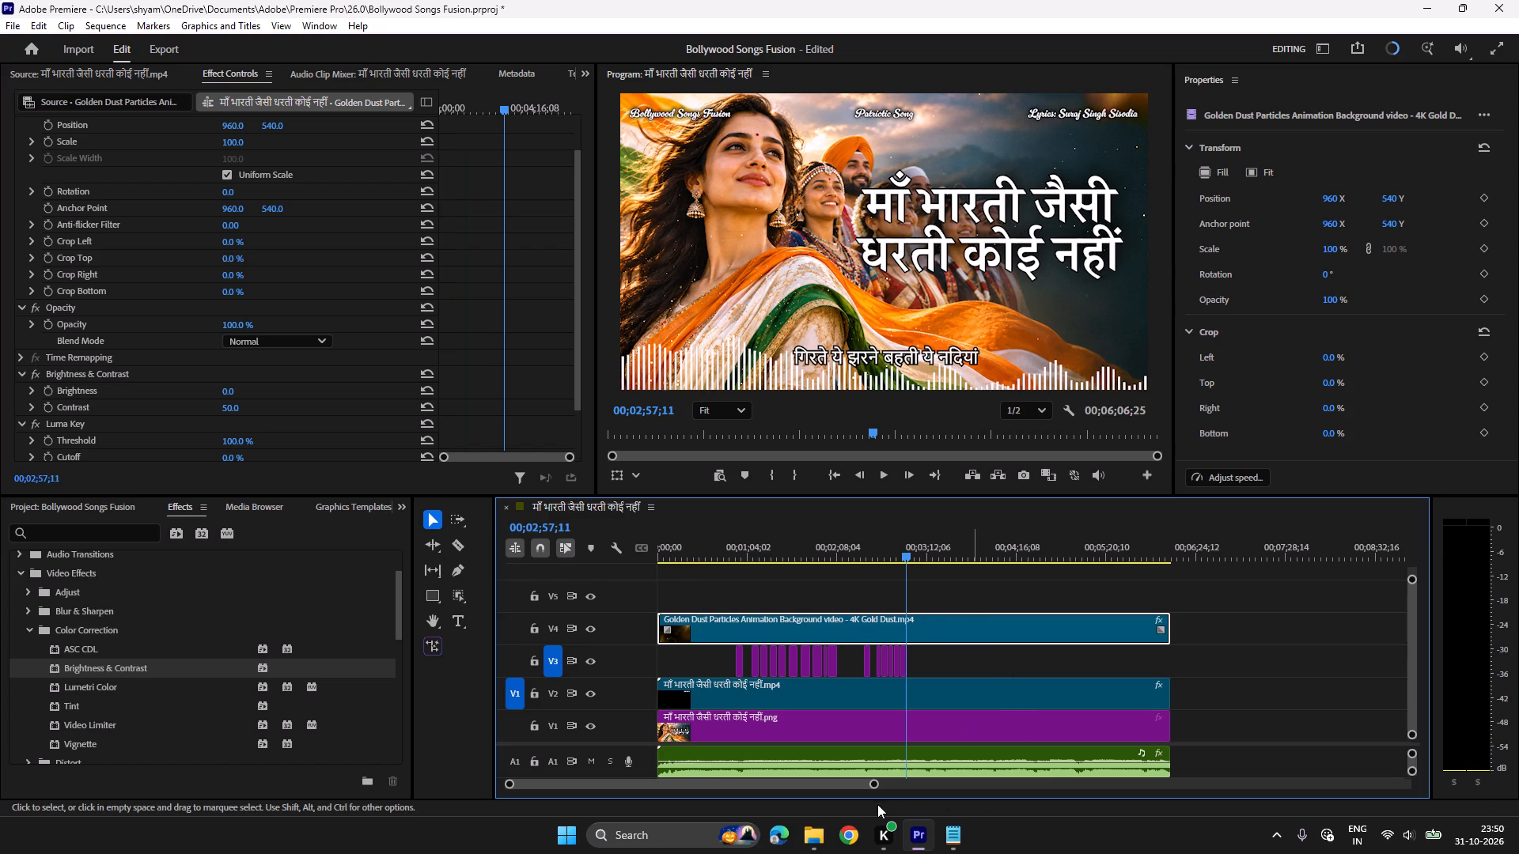
pyautogui.moveTo(876, 784); pyautogui.dragTo(689, 788)
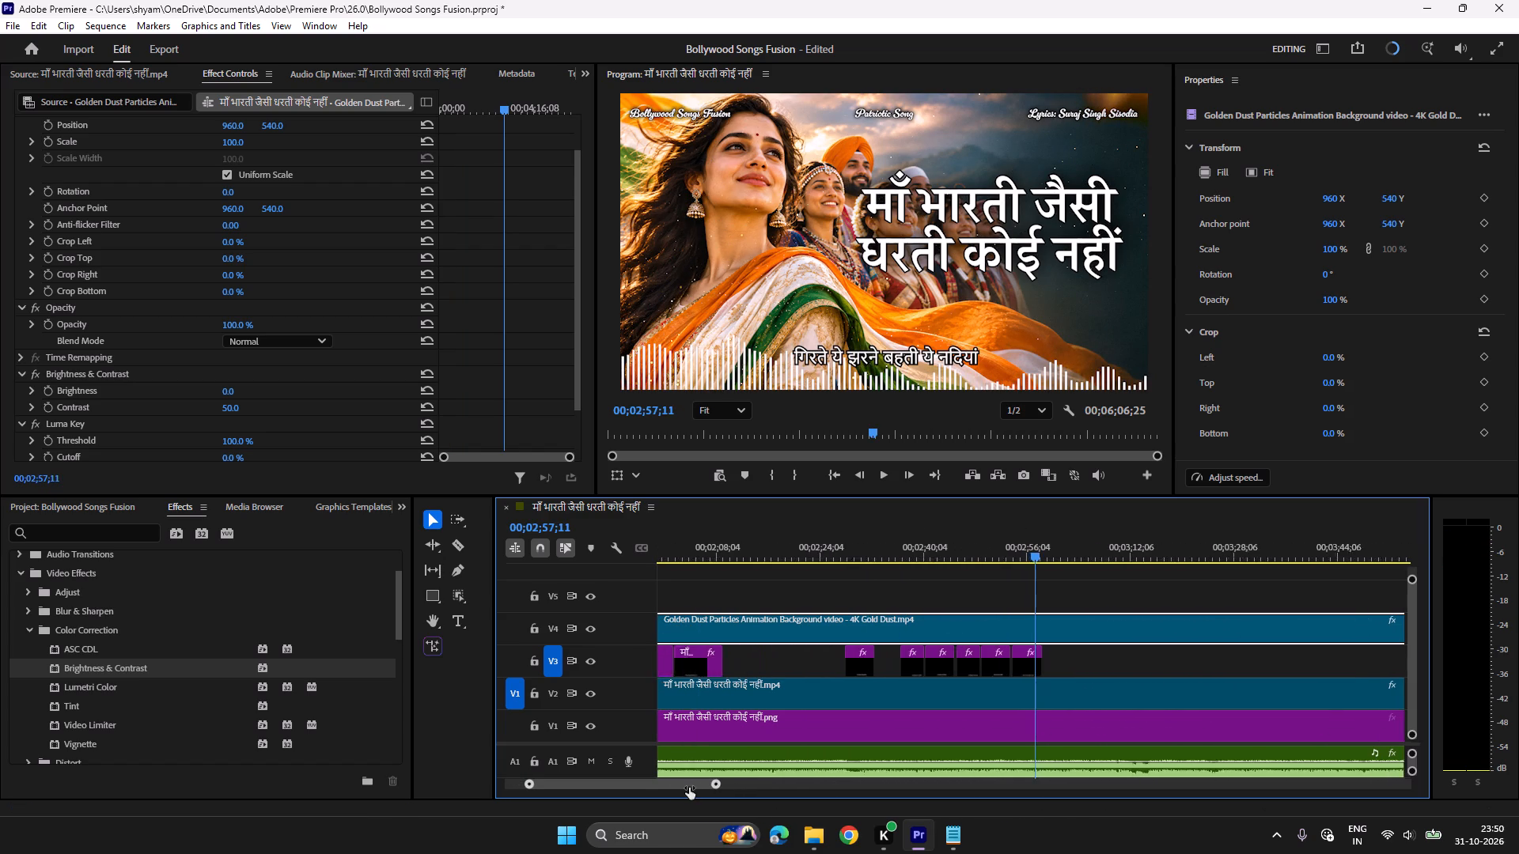
pyautogui.moveTo(689, 788); pyautogui.dragTo(652, 786)
pyautogui.click(988, 550)
pyautogui.press('space')
pyautogui.scroll(-5, 973, 556)
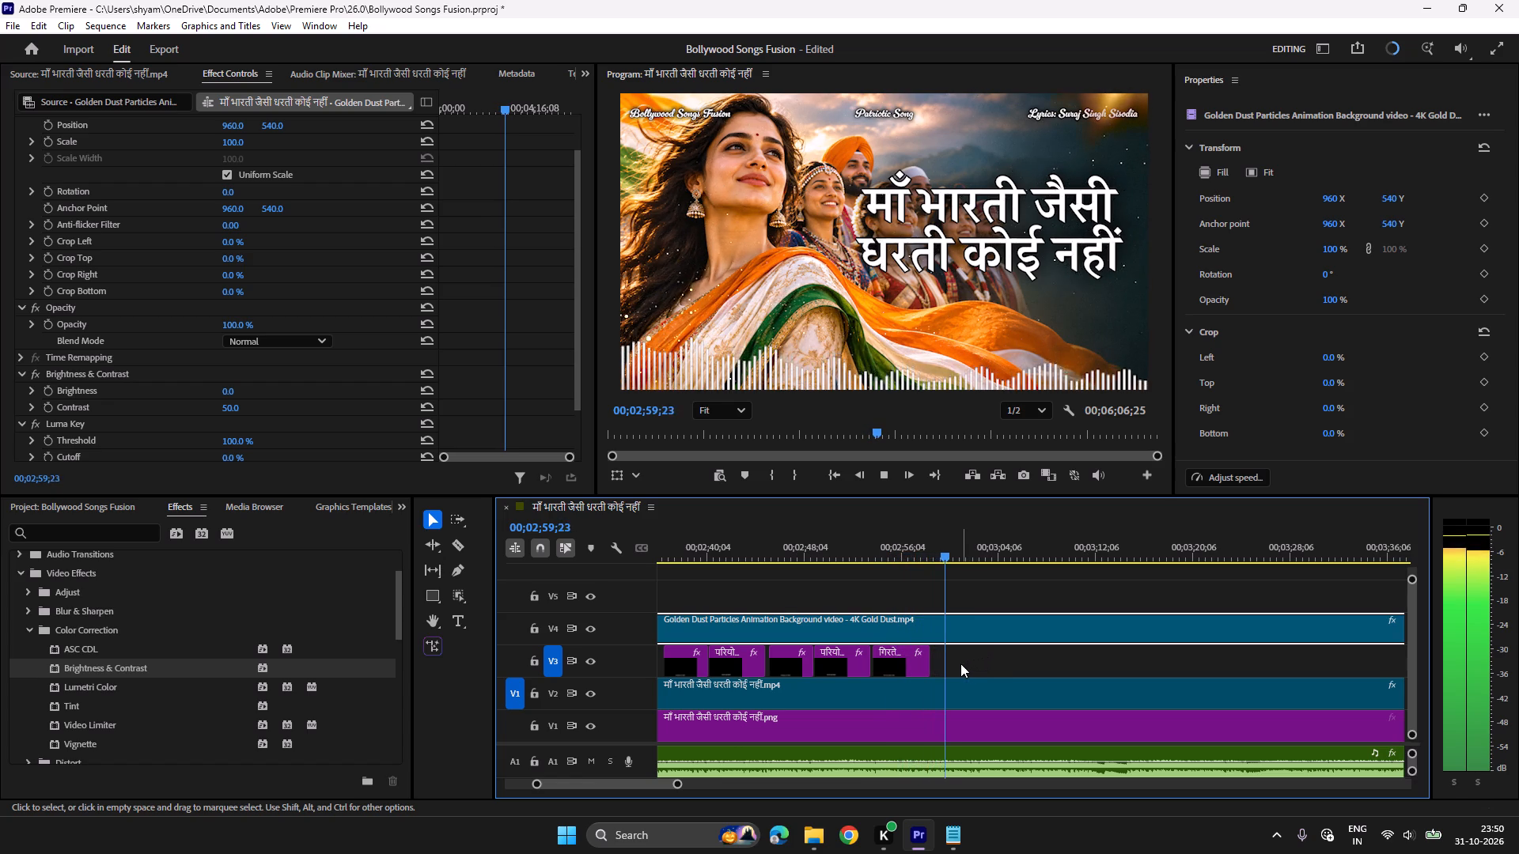
pyautogui.press('space')
pyautogui.moveTo(926, 661); pyautogui.dragTo(952, 661)
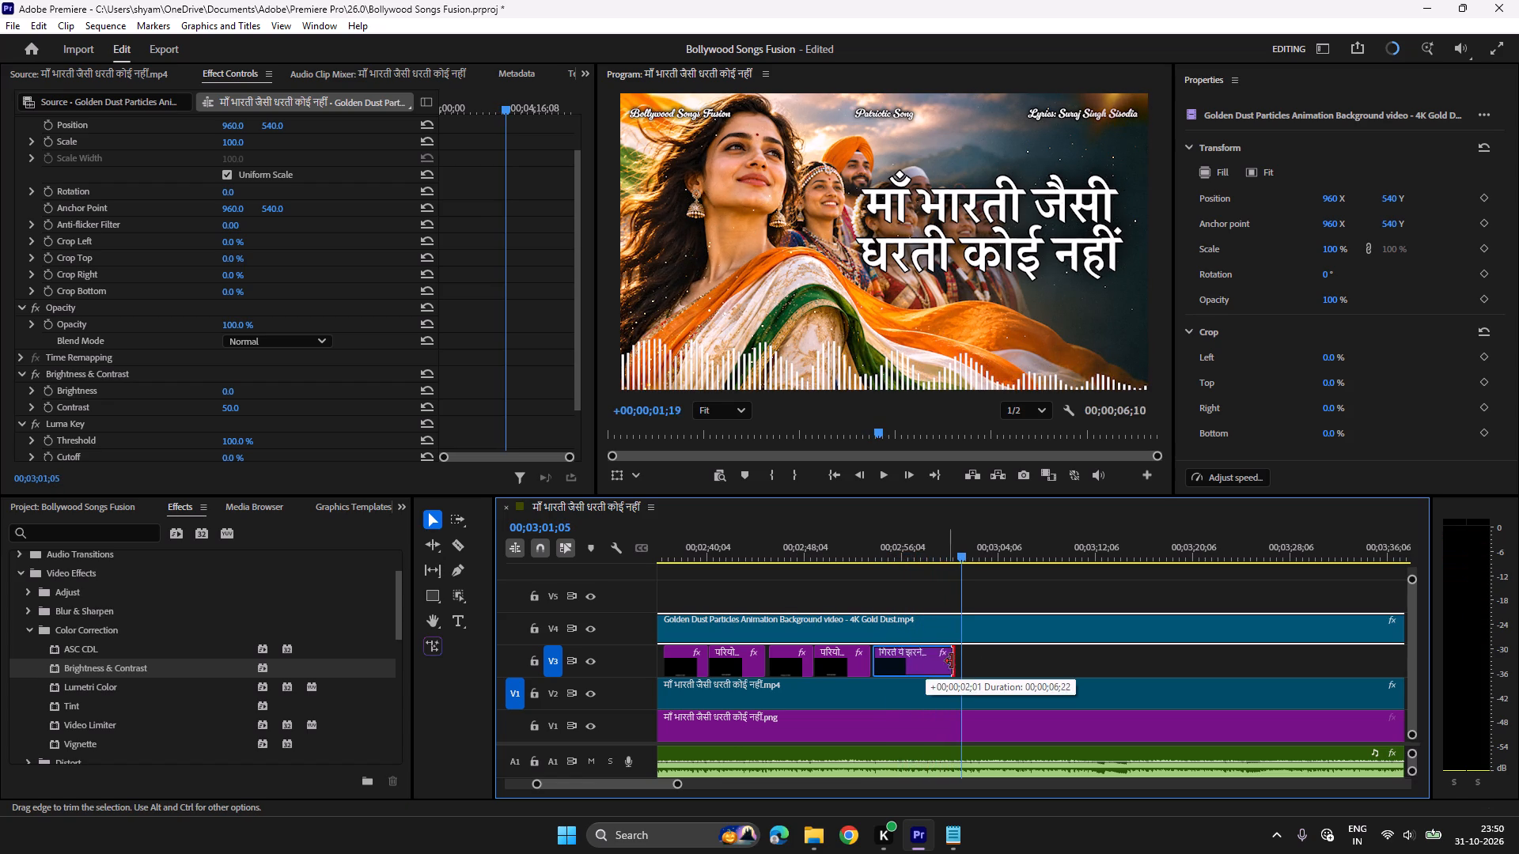
pyautogui.moveTo(952, 661); pyautogui.dragTo(953, 661)
# Play to where the next lyric line starts and paste a copy of the गिरते ये झरने बहती ये नदियां clip at 00;03;02;10 on V3.
pyautogui.click(865, 546)
pyautogui.press('space')
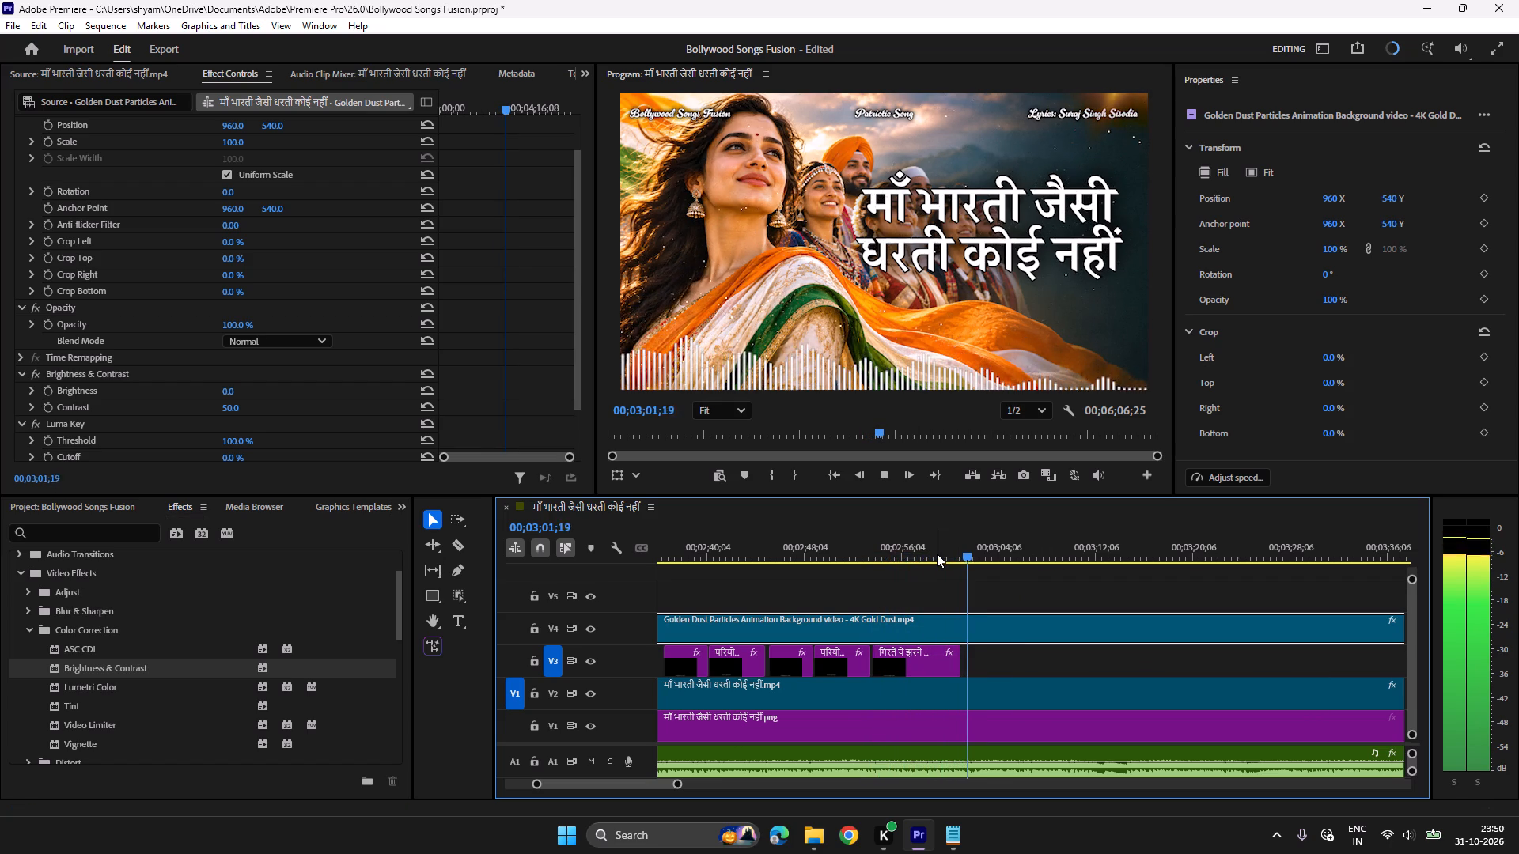
pyautogui.press('space')
pyautogui.hotkey('ctrl', 'c')
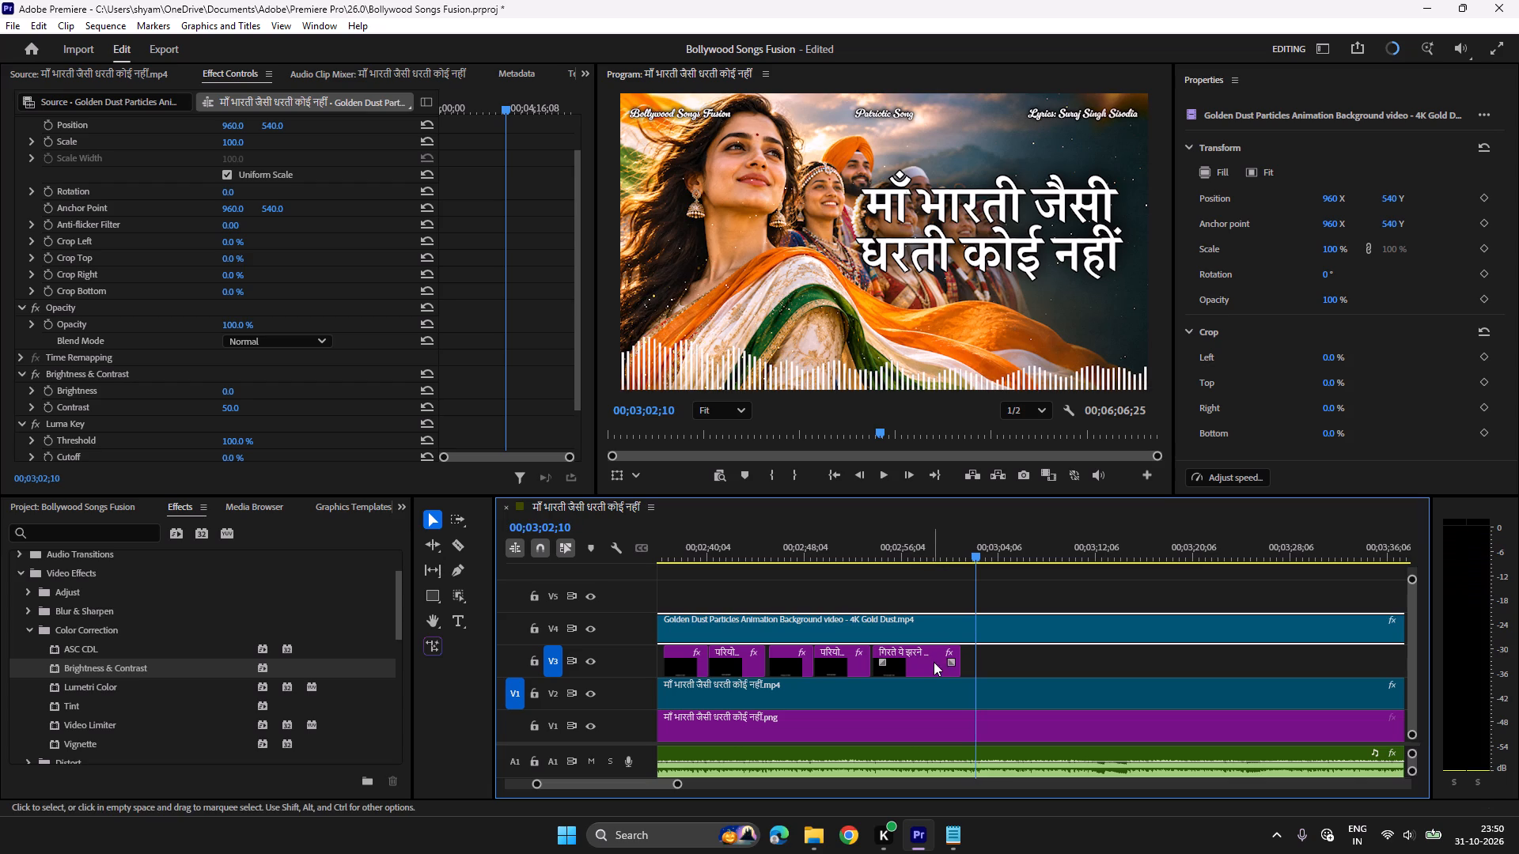
pyautogui.click(934, 662)
pyautogui.hotkey('ctrl', 'c')
pyautogui.hotkey('ctrl', 'v')
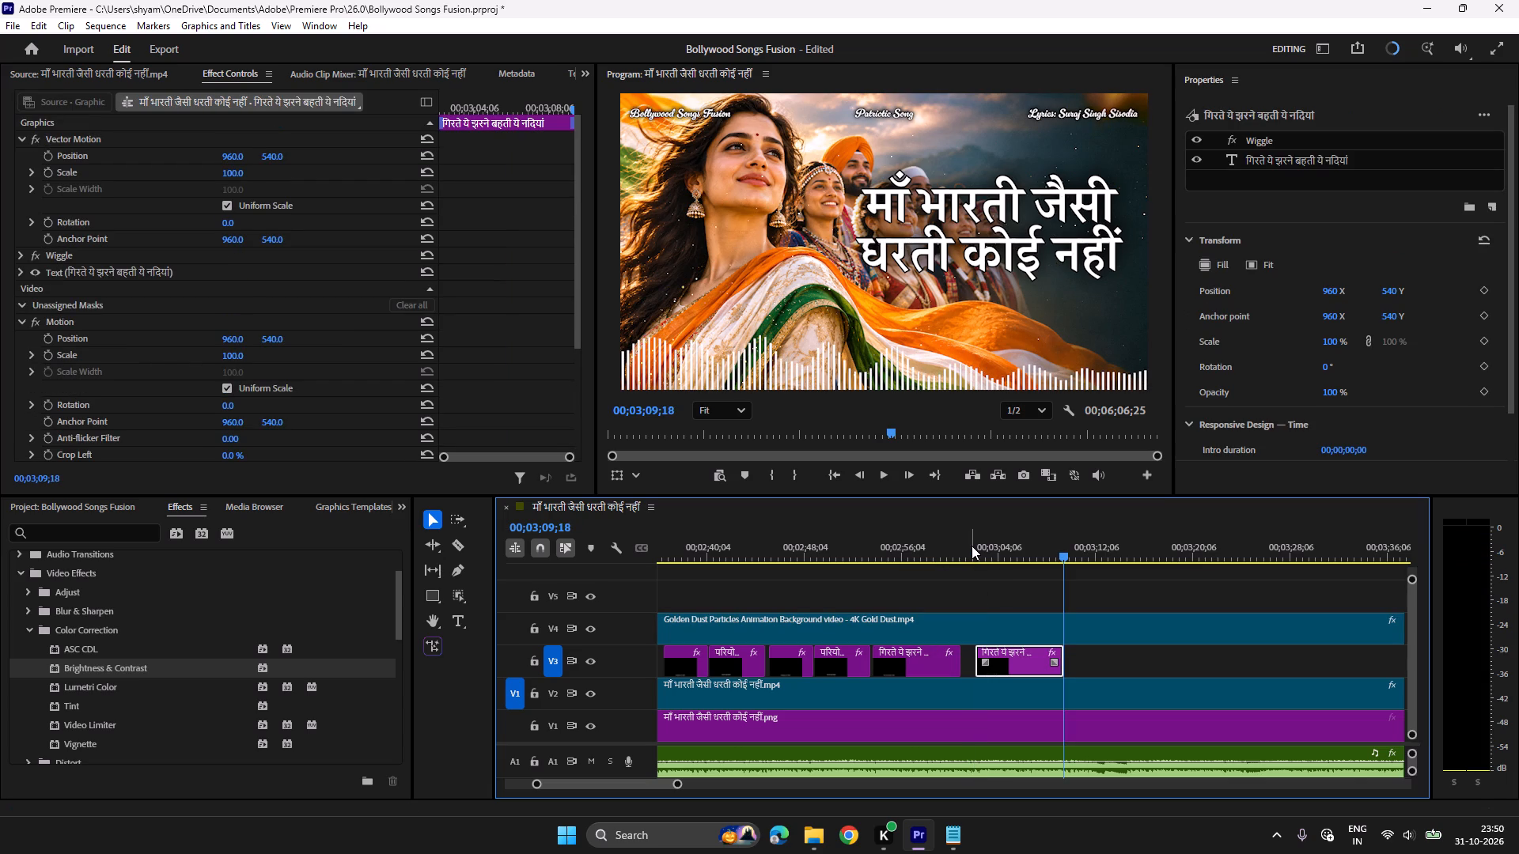
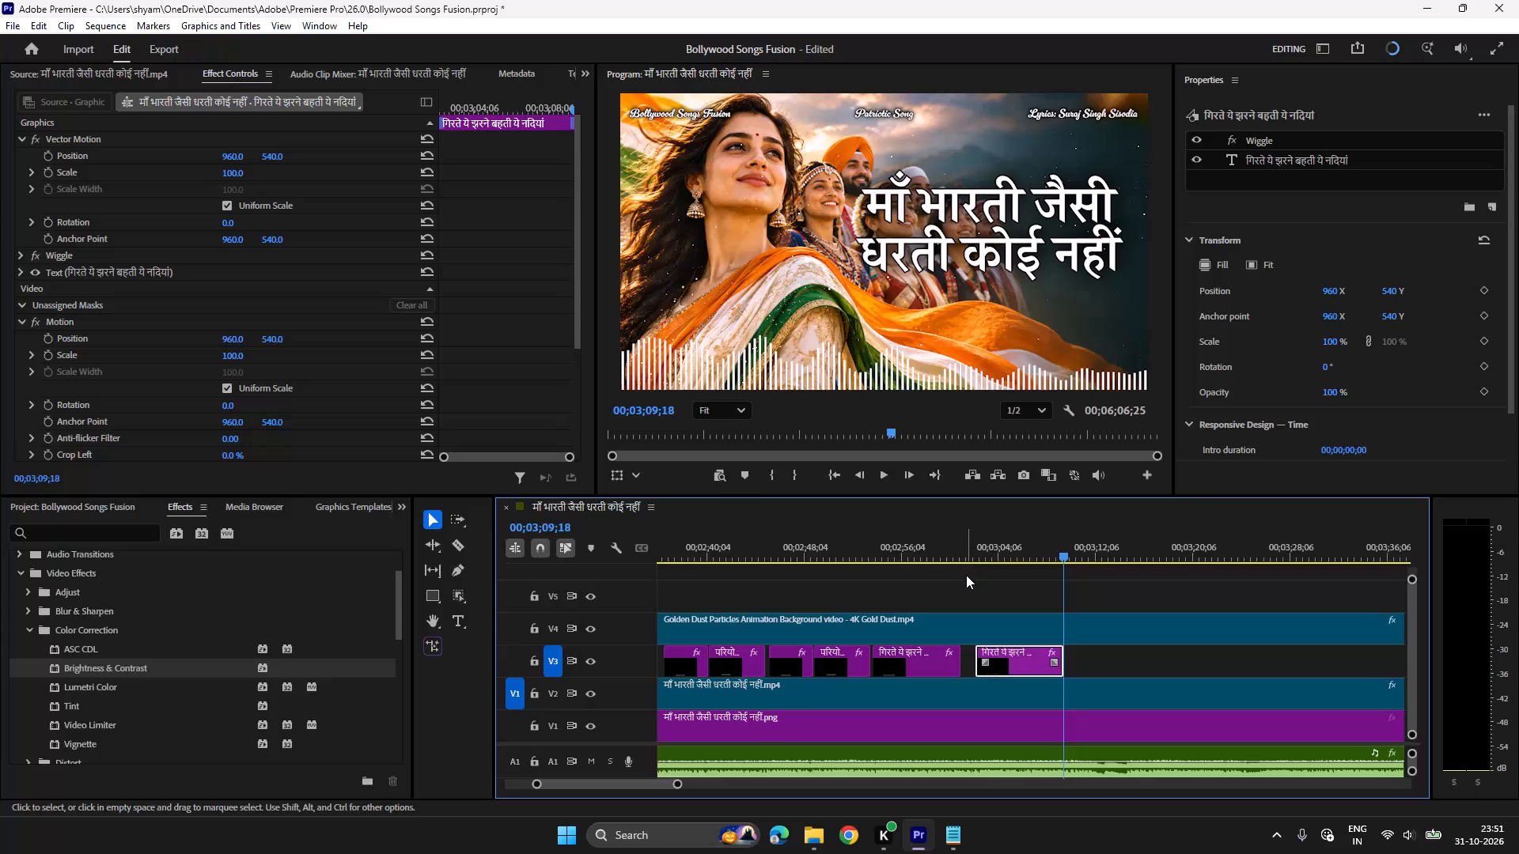
# Play on to where the next lyric line starts and paste a copy of the गिरते ये झरने बहती ये नदियां clip at about 00;03;11 on V3.
pyautogui.click(972, 559)
pyautogui.press('space')
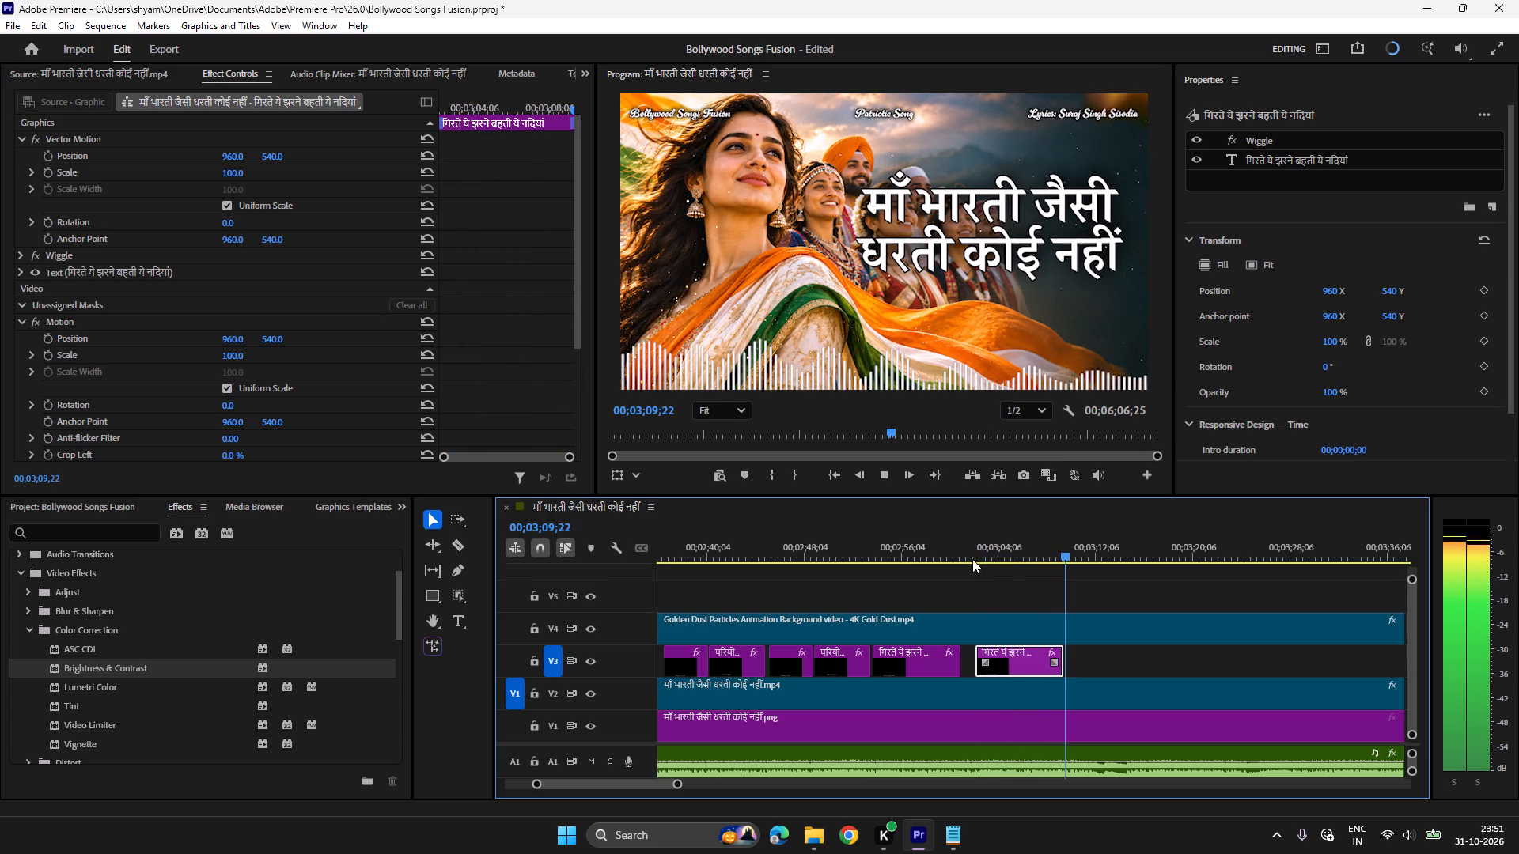
pyautogui.press('space')
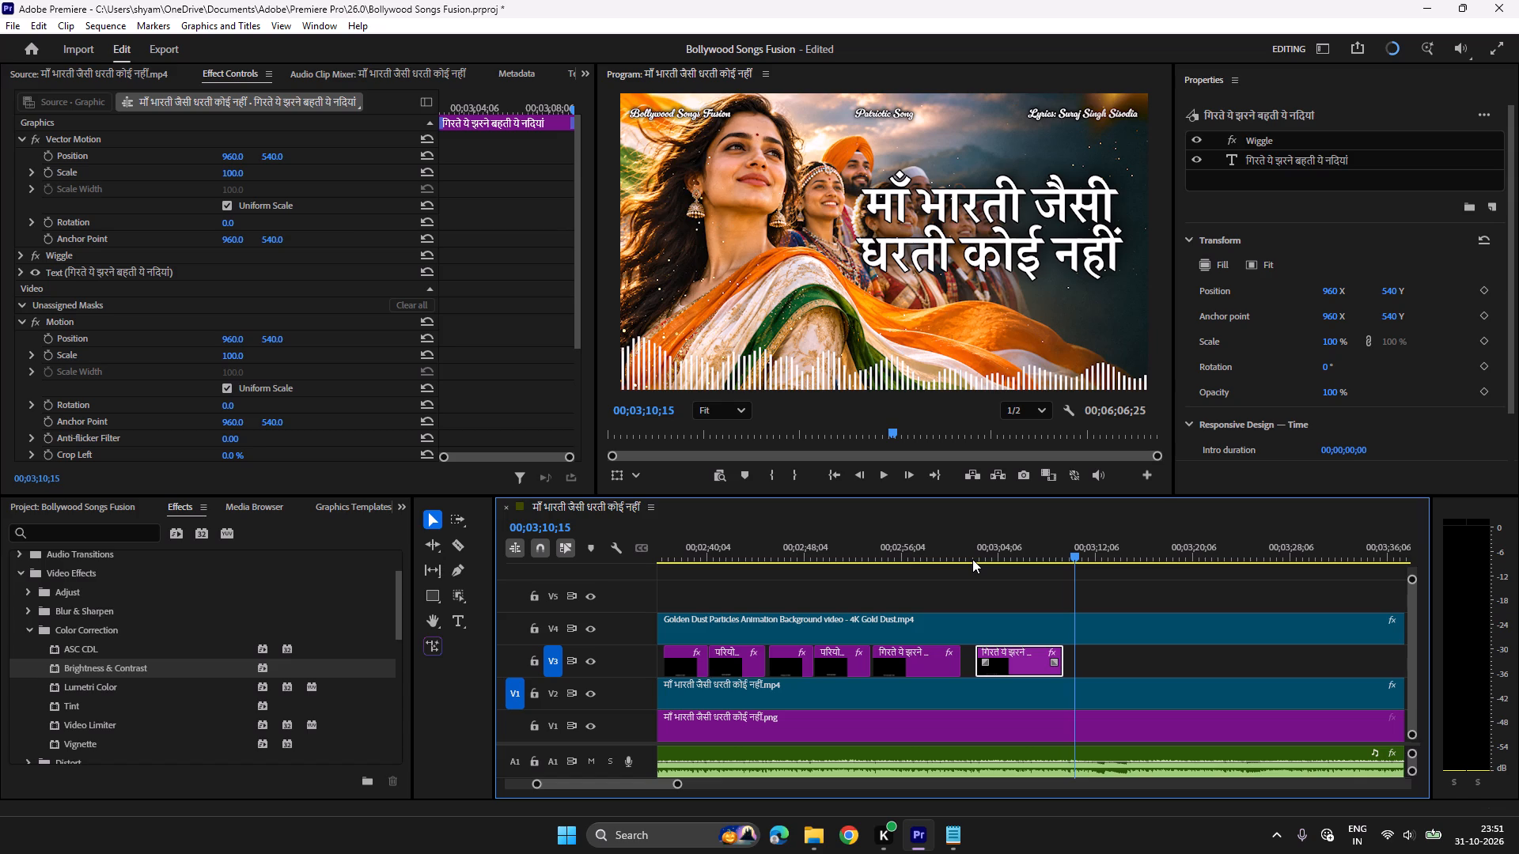
pyautogui.press('space')
pyautogui.press('space')
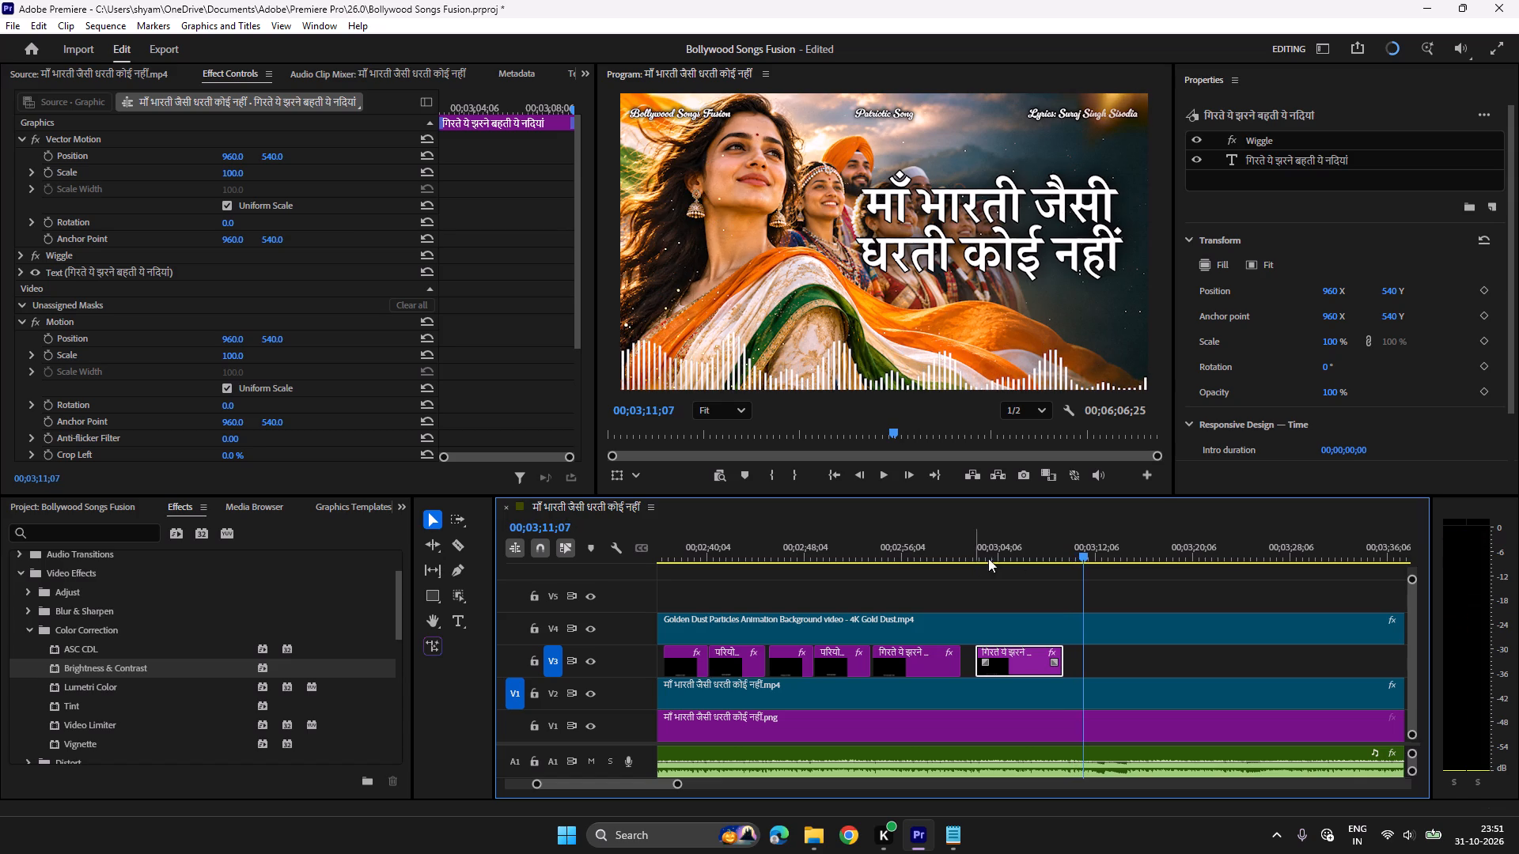
pyautogui.click(1059, 540)
pyautogui.press('space')
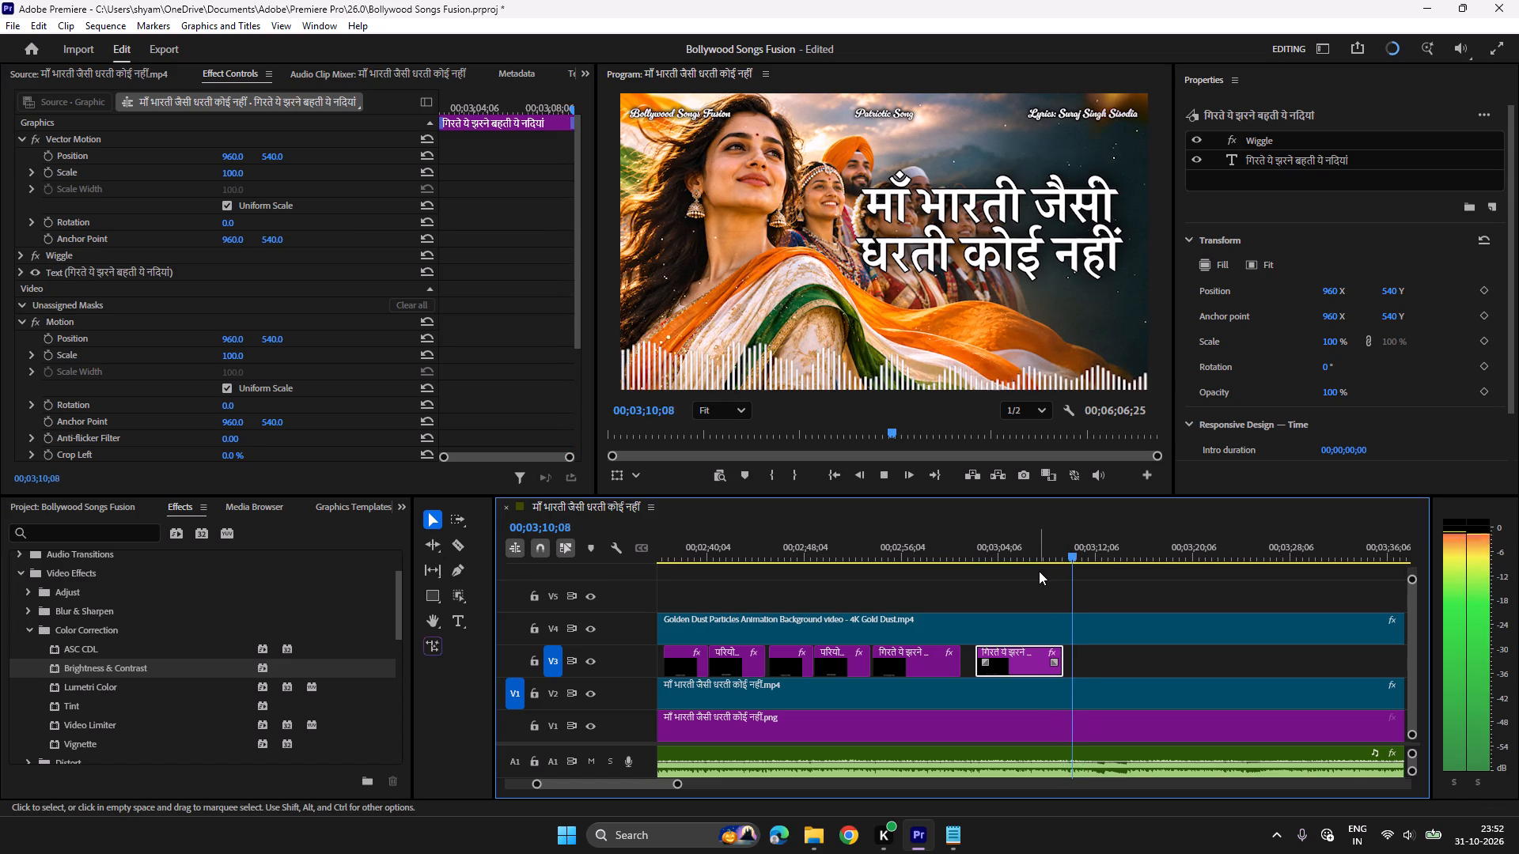
pyautogui.press('space')
pyautogui.hotkey('ctrl', 'c')
pyautogui.hotkey('ctrl', 'v')
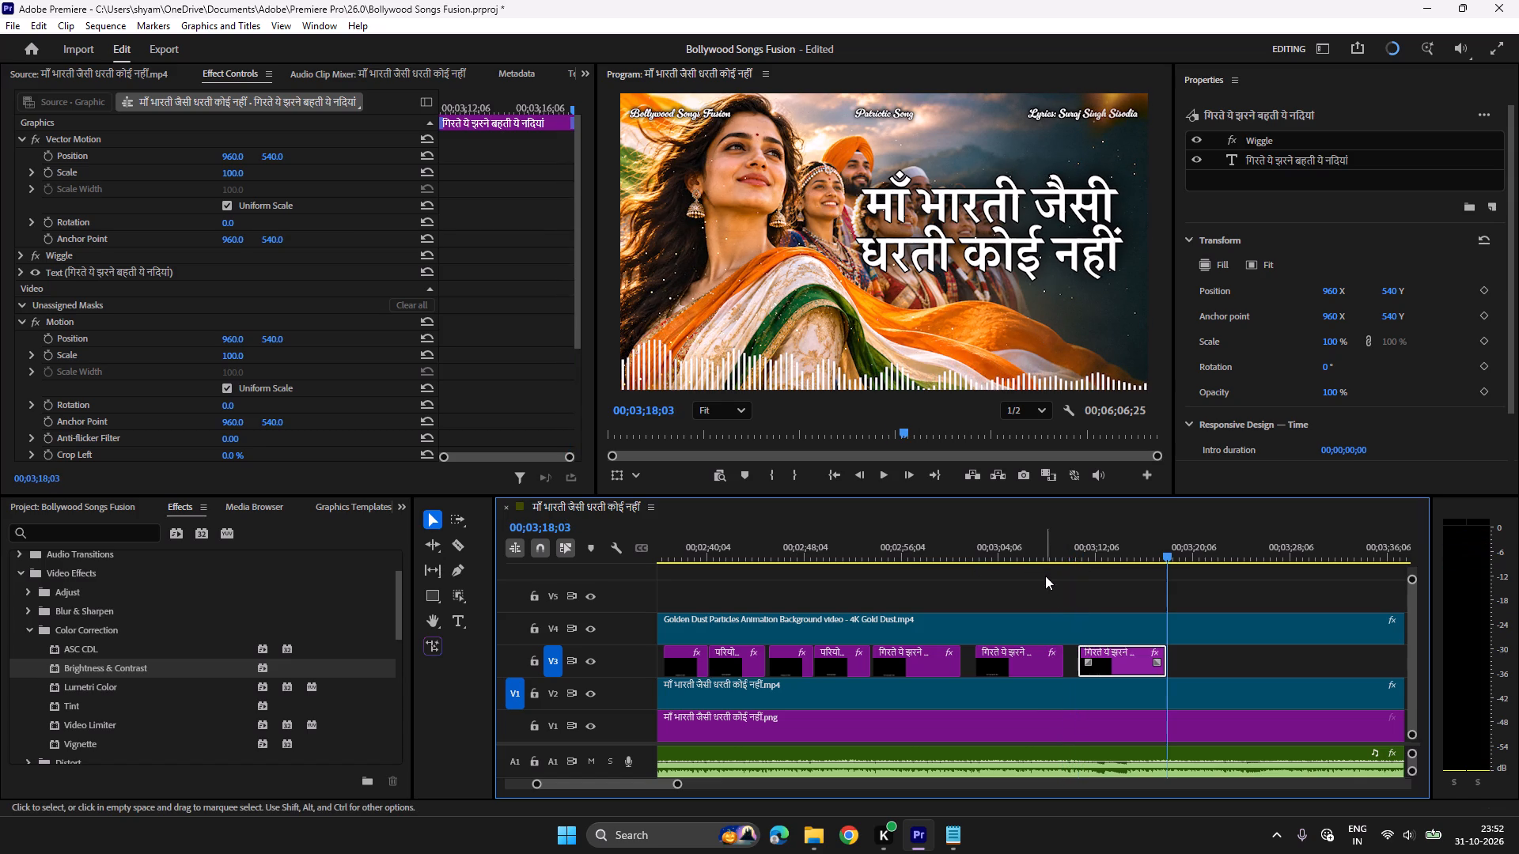
# Copy स्वर्ग में भी ऐसा नज़ारा नहीं from the Notepad lyrics and replace the newly pasted clip's text with it.
pyautogui.click(949, 830)
pyautogui.scroll(-2, 932, 542)
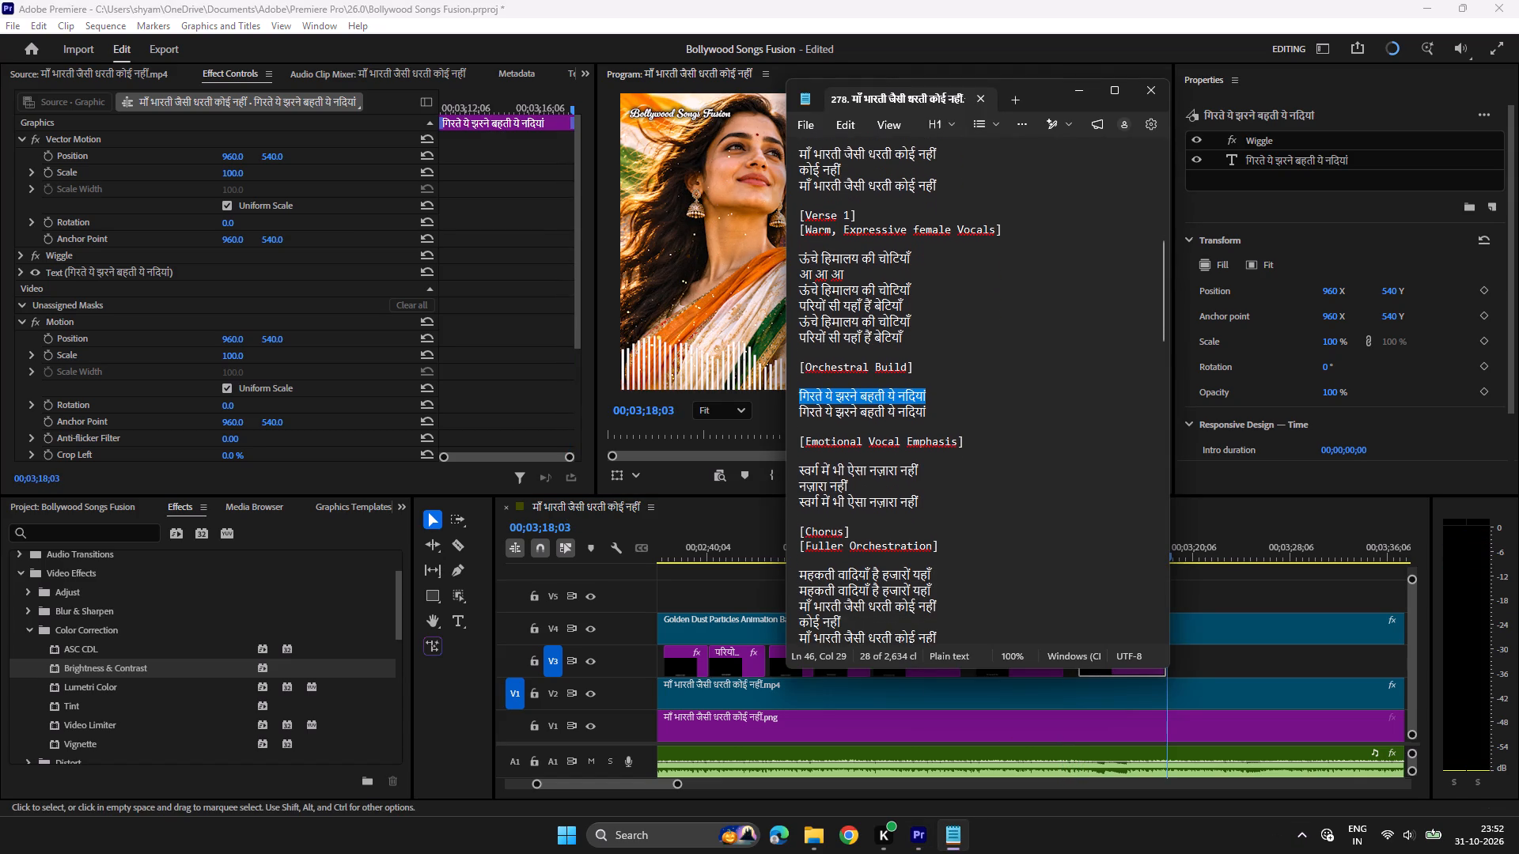
pyautogui.moveTo(926, 461); pyautogui.dragTo(789, 460)
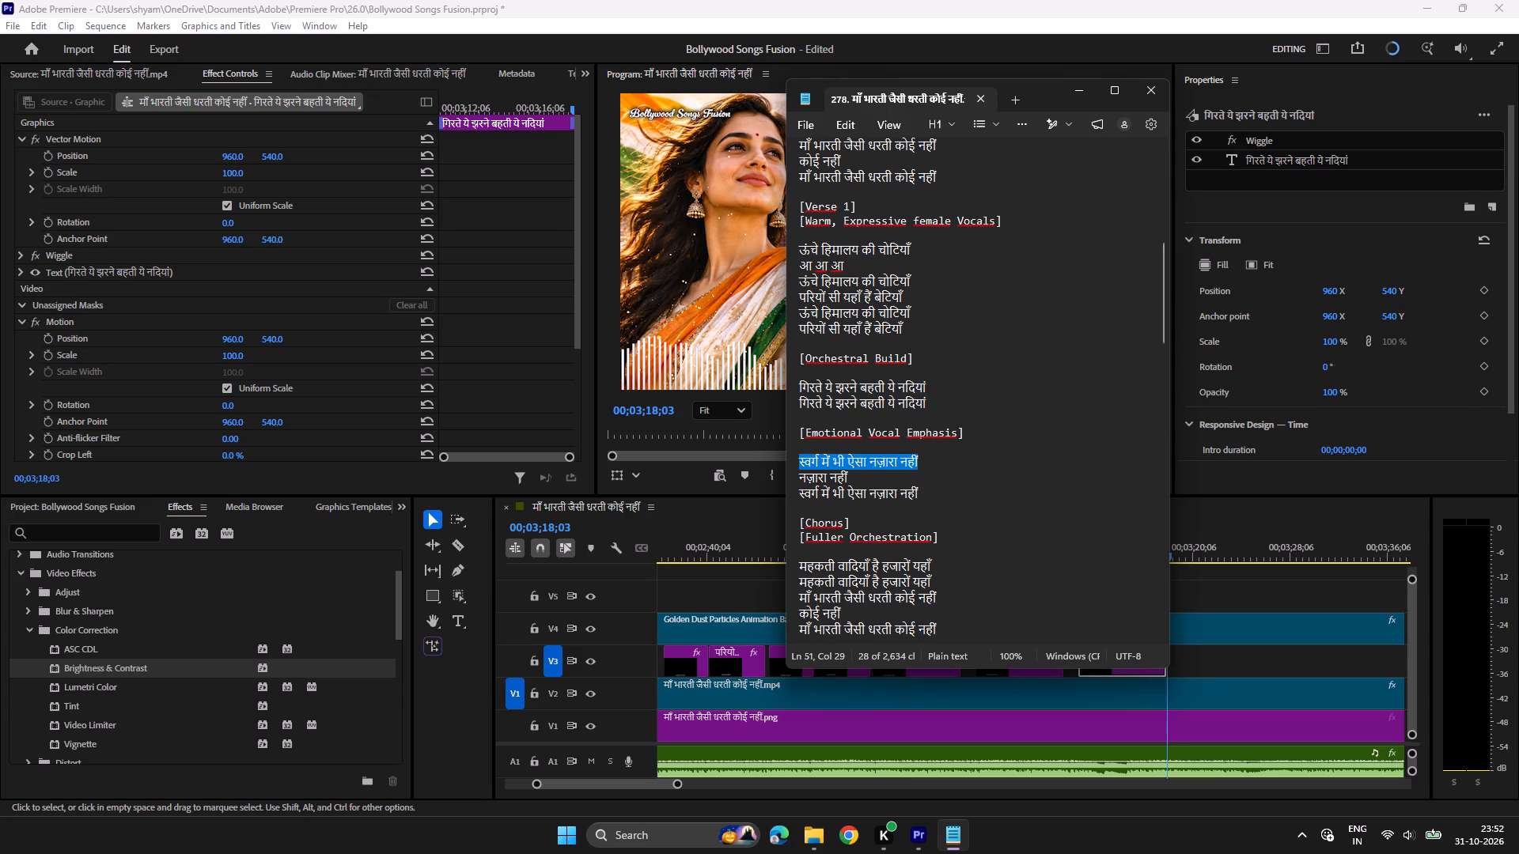
pyautogui.hotkey('ctrl', 'c')
pyautogui.click(928, 834)
pyautogui.click(1109, 543)
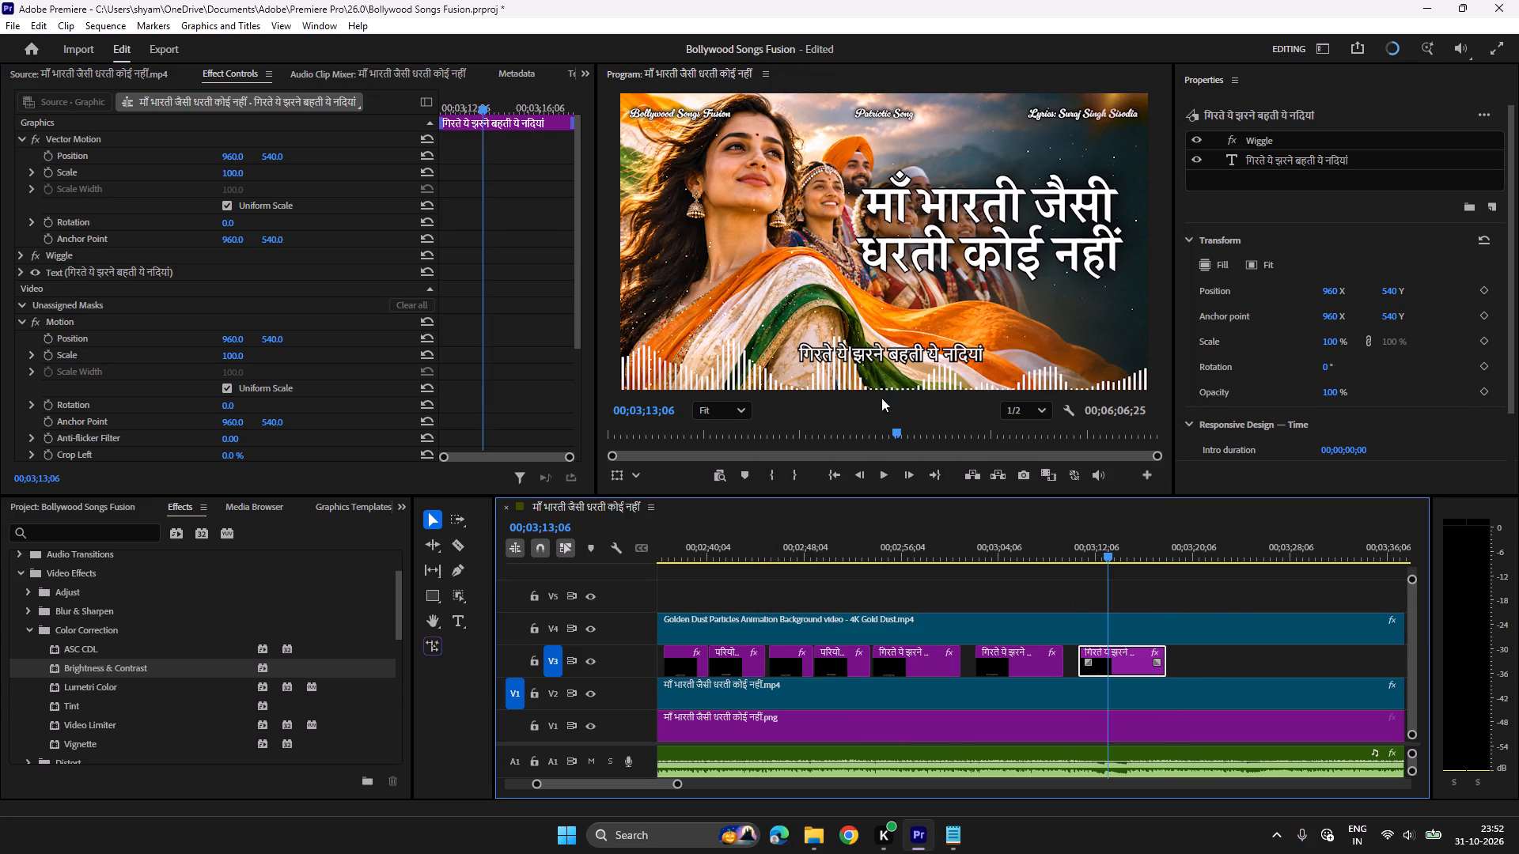
pyautogui.click(875, 349)
pyautogui.press('t')
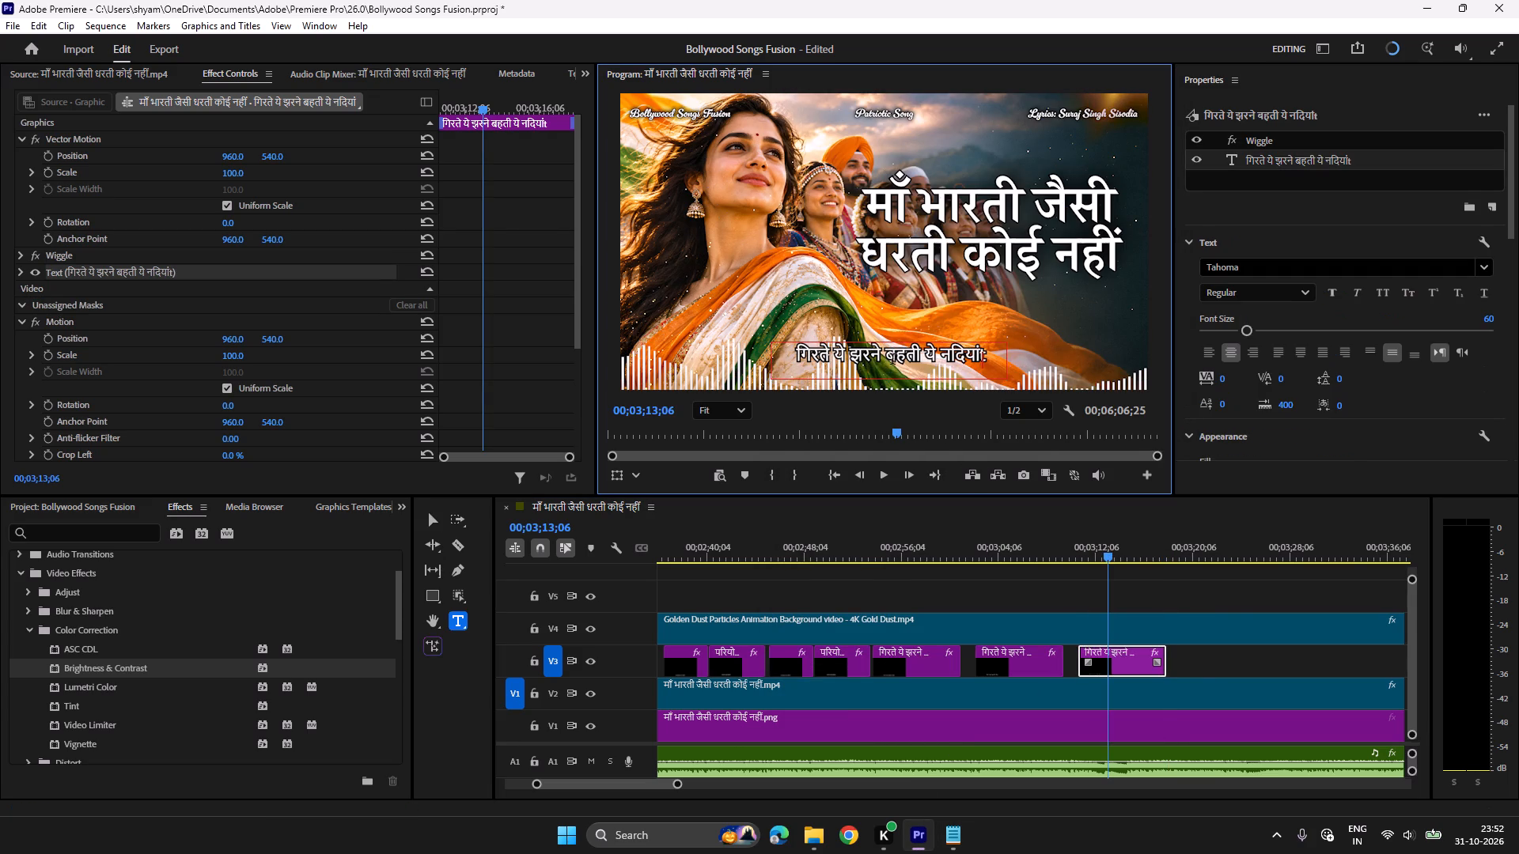
pyautogui.click(894, 358)
pyautogui.hotkey('ctrl', 'a')
pyautogui.hotkey('ctrl', 'v')
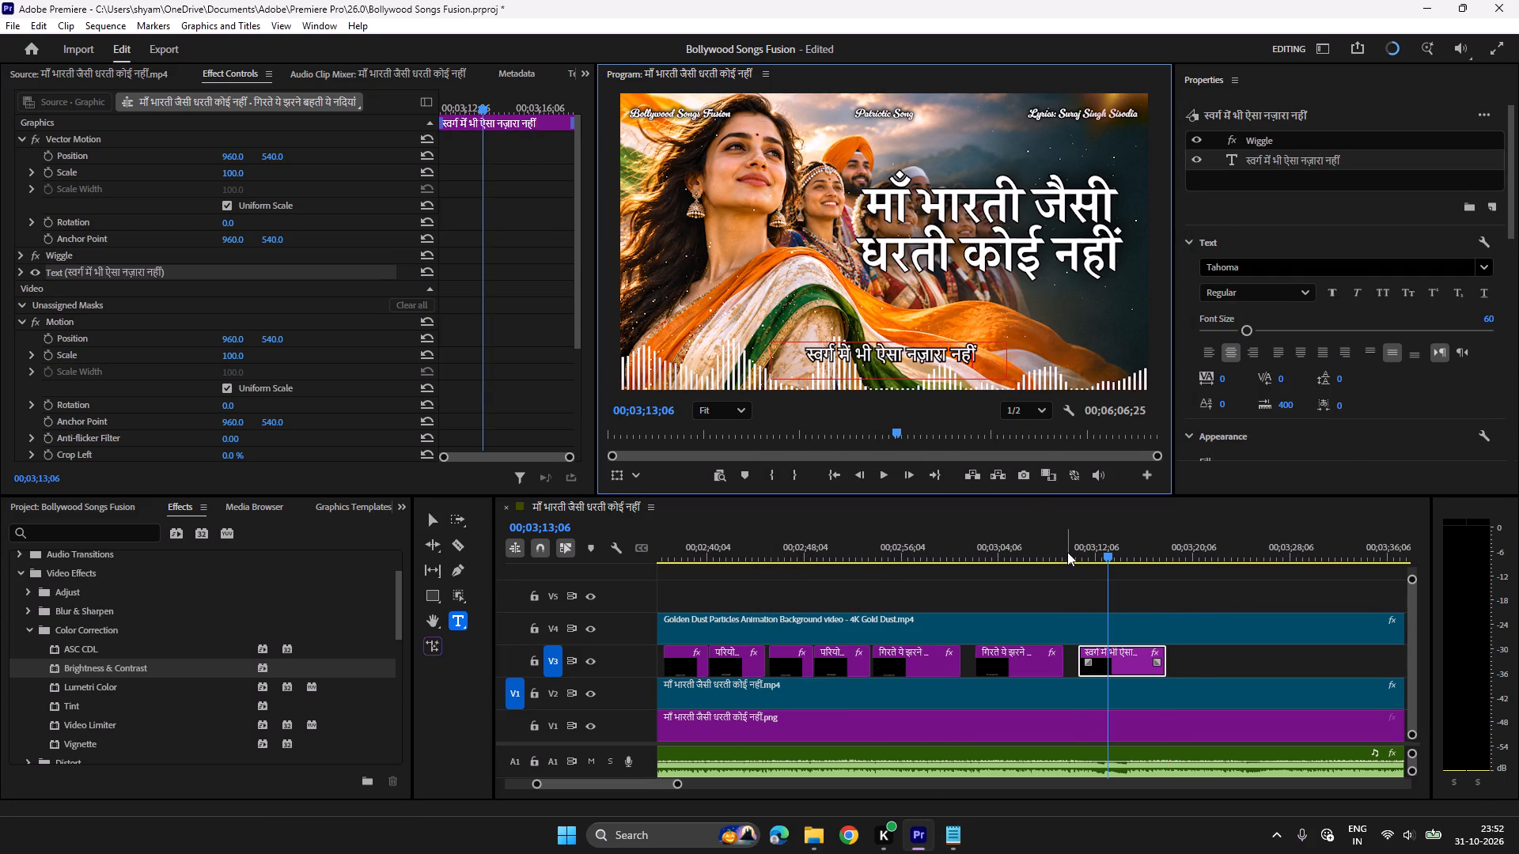
# Play to the start of the next line and paste a copy of the स्वर्ग में भी ऐसा नज़ारा नहीं clip at about 00;03;17 on V3.
pyautogui.click(1074, 550)
pyautogui.press('space')
pyautogui.scroll(-3, 1075, 560)
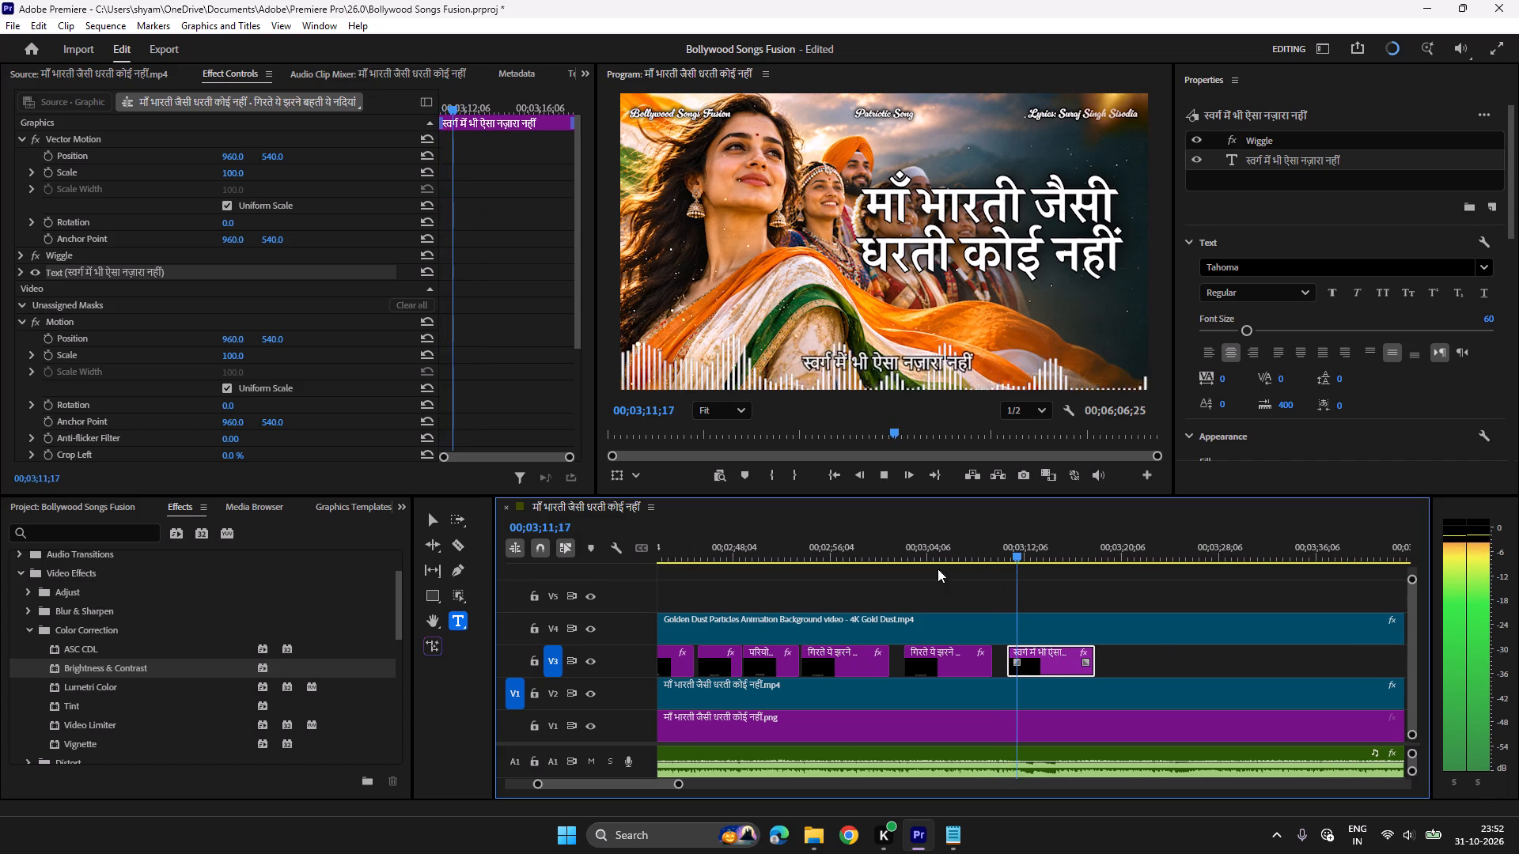
pyautogui.scroll(-3, 791, 604)
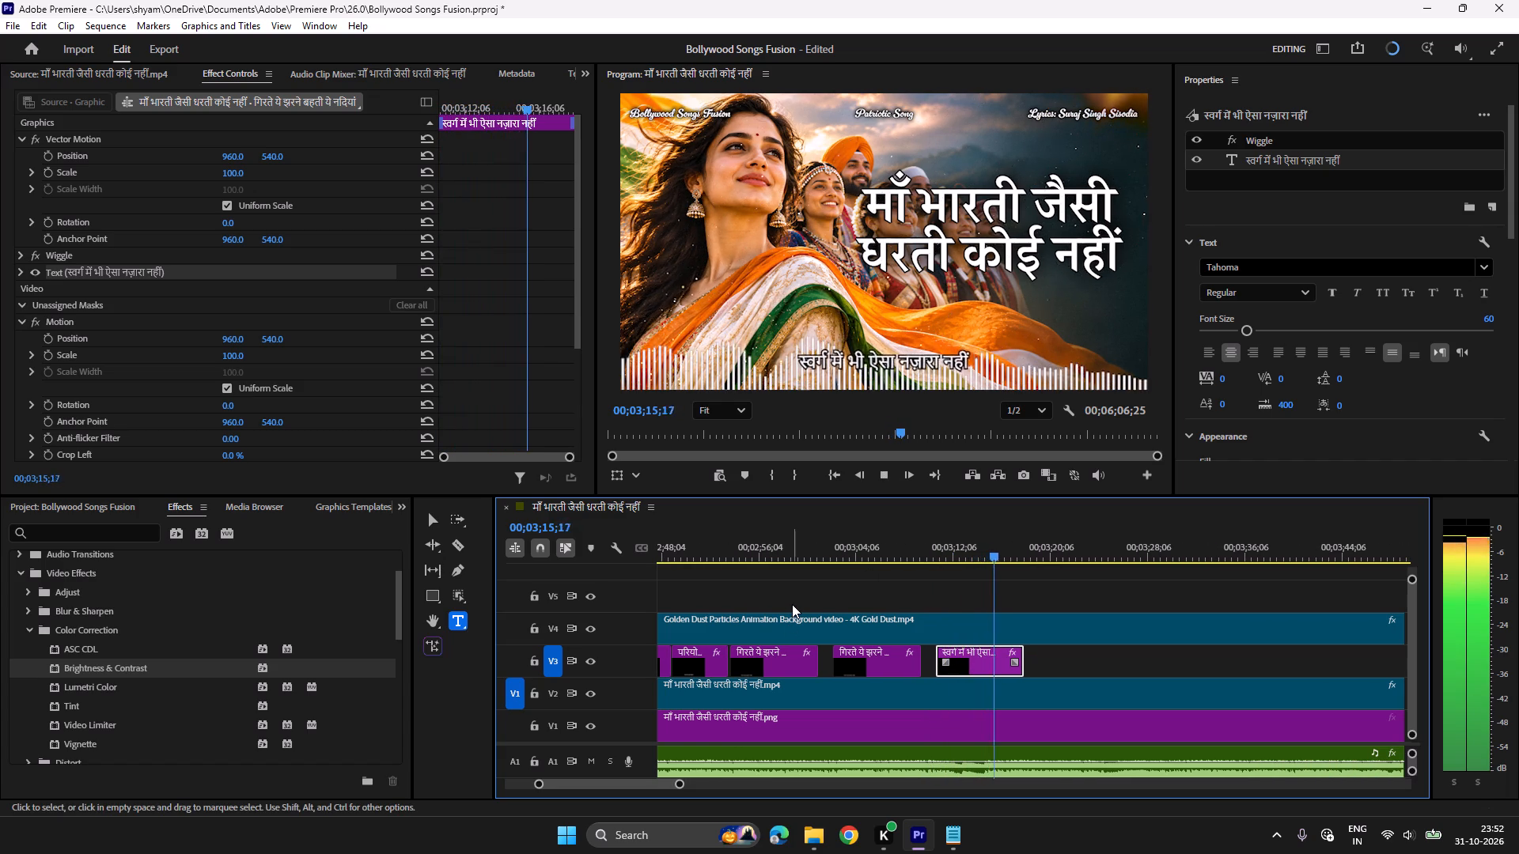
pyautogui.press('space')
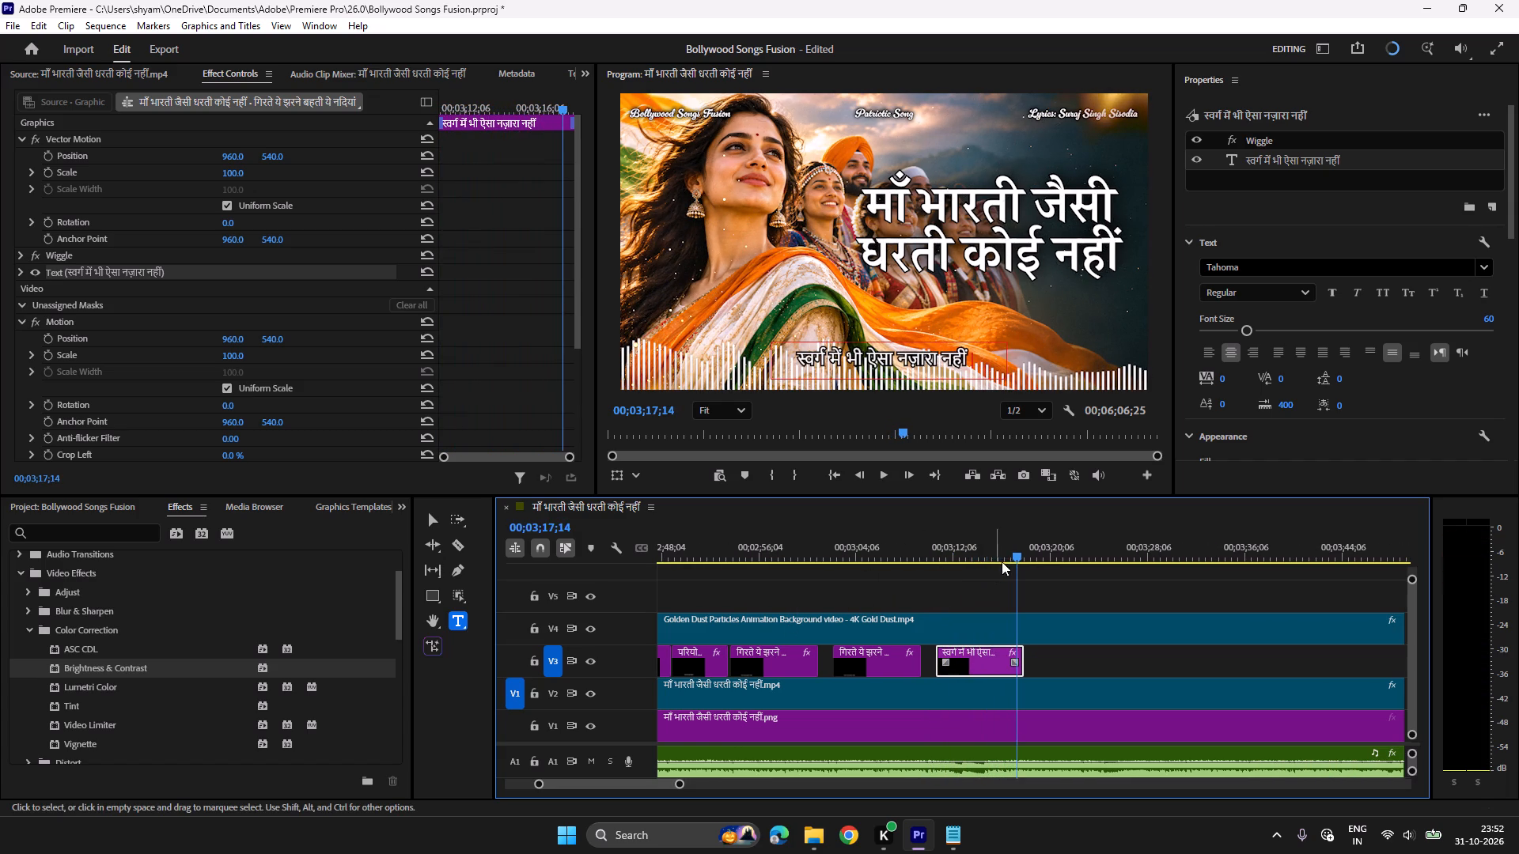
pyautogui.click(1000, 549)
pyautogui.press('space')
pyautogui.press('space')
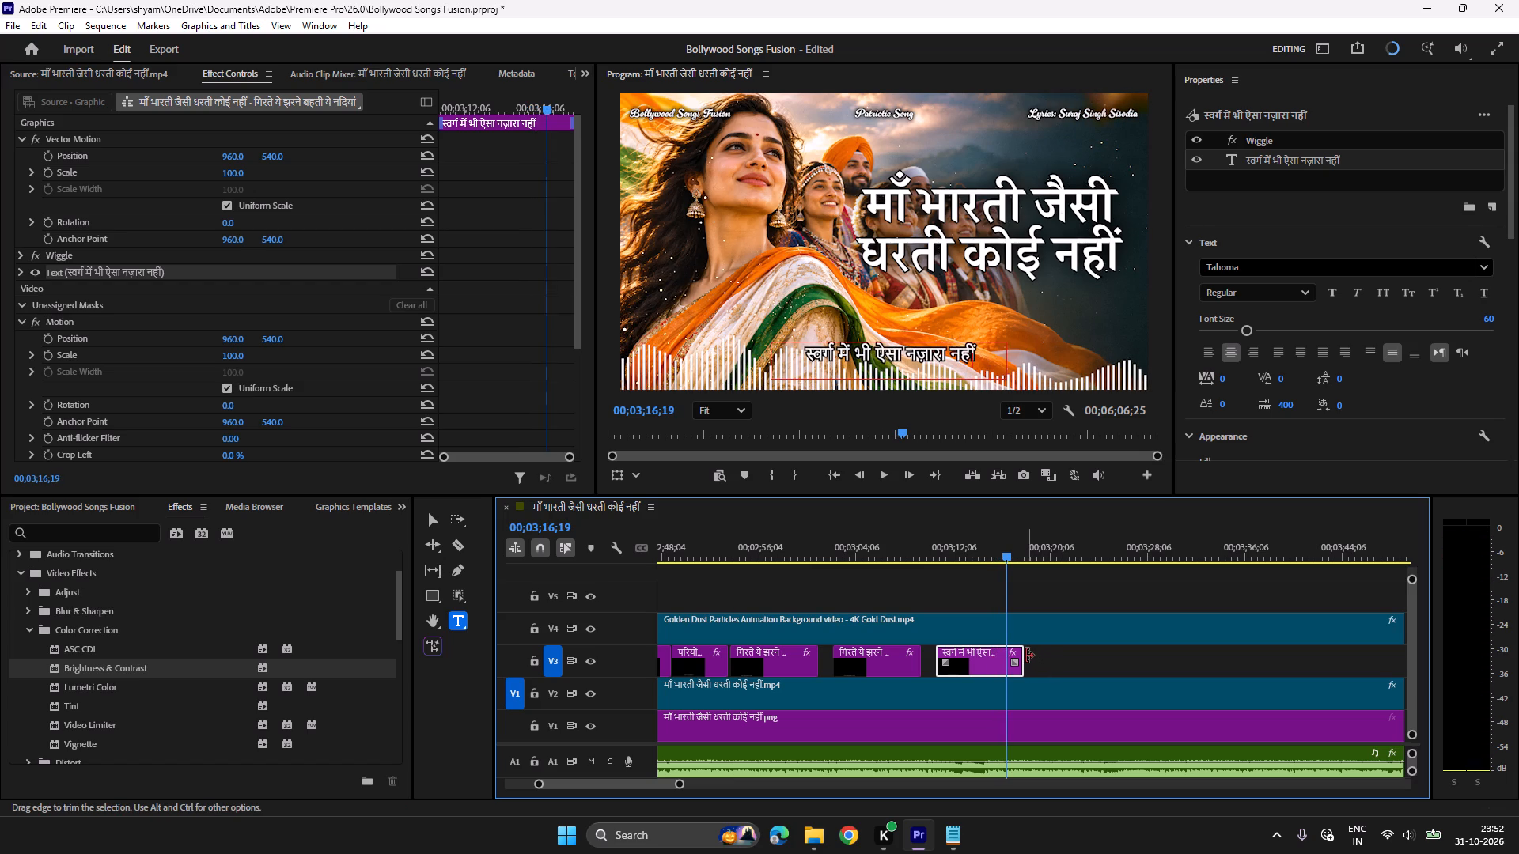
pyautogui.press('space')
pyautogui.press('space')
pyautogui.press('space')
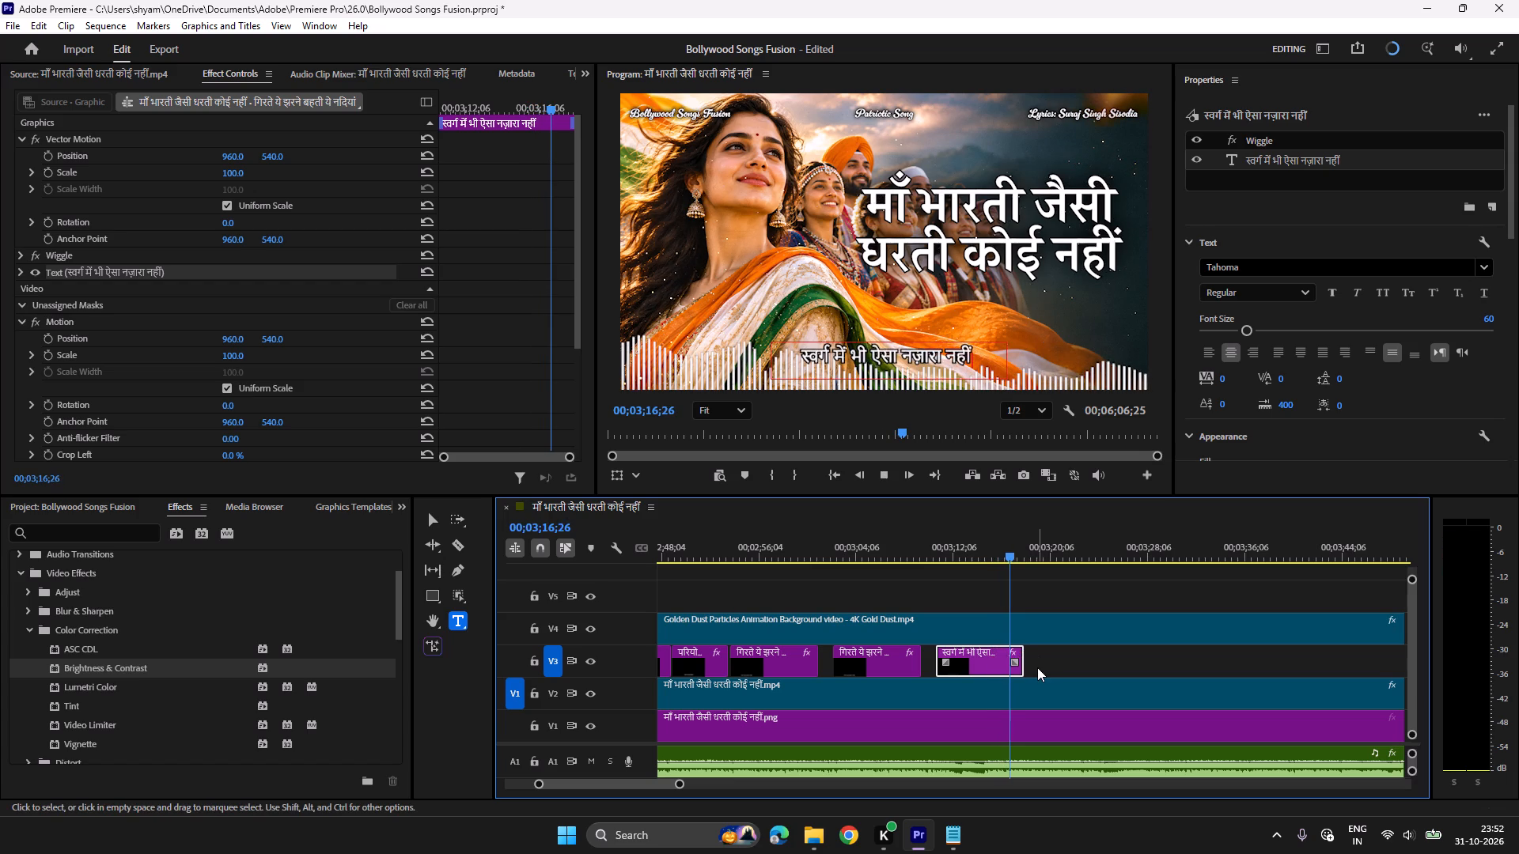
pyautogui.press('space')
pyautogui.hotkey('ctrl', 'c')
pyautogui.hotkey('ctrl', 'v')
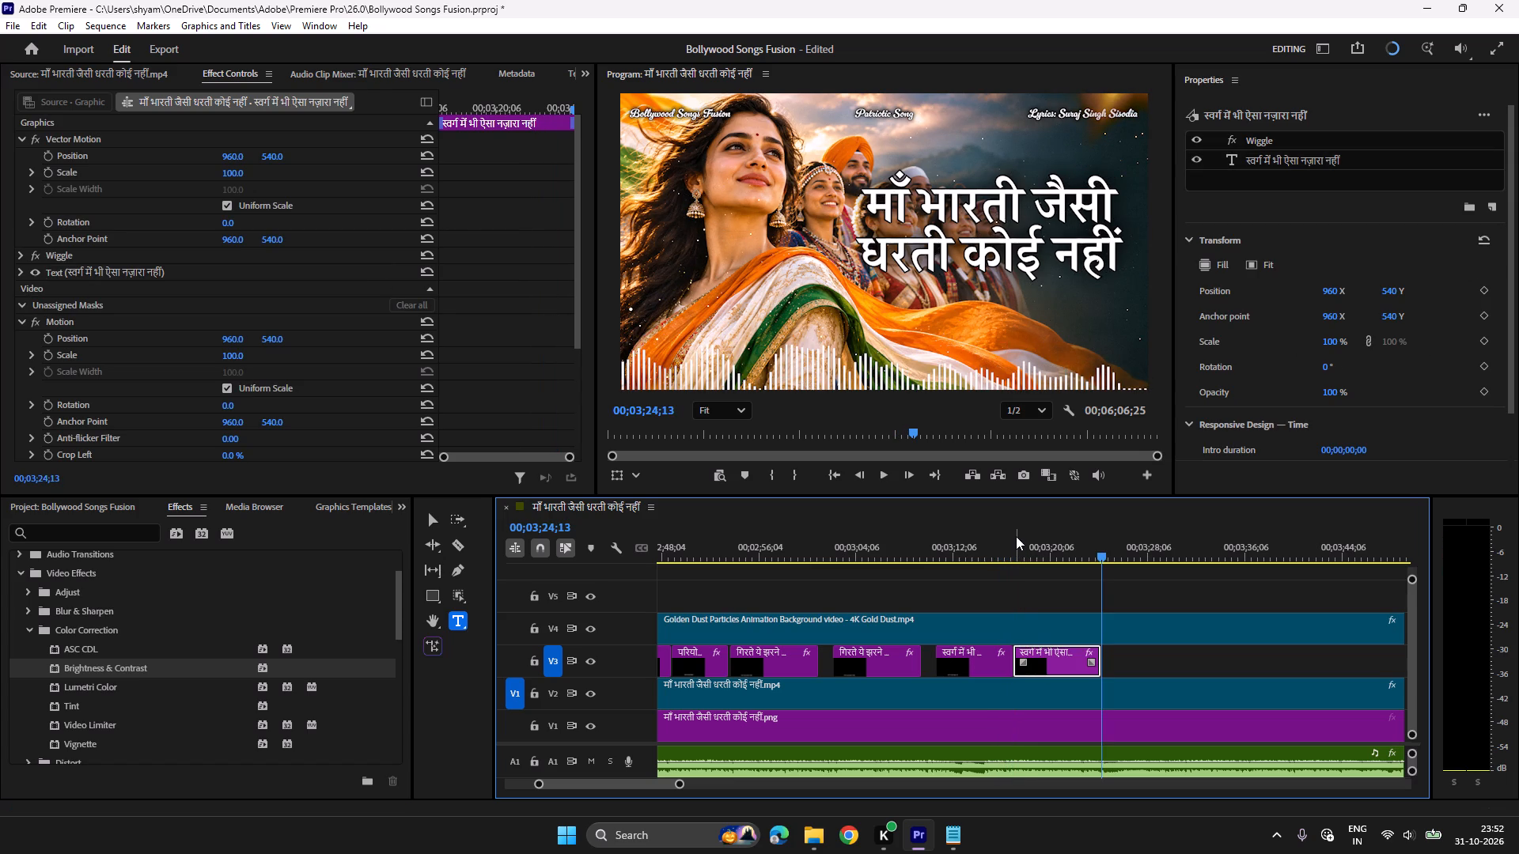
# Shorten the newly pasted clip's text to नज़ारा नहीं by deleting स्वर्ग में भी ऐसा.
pyautogui.click(1028, 540)
pyautogui.click(922, 361)
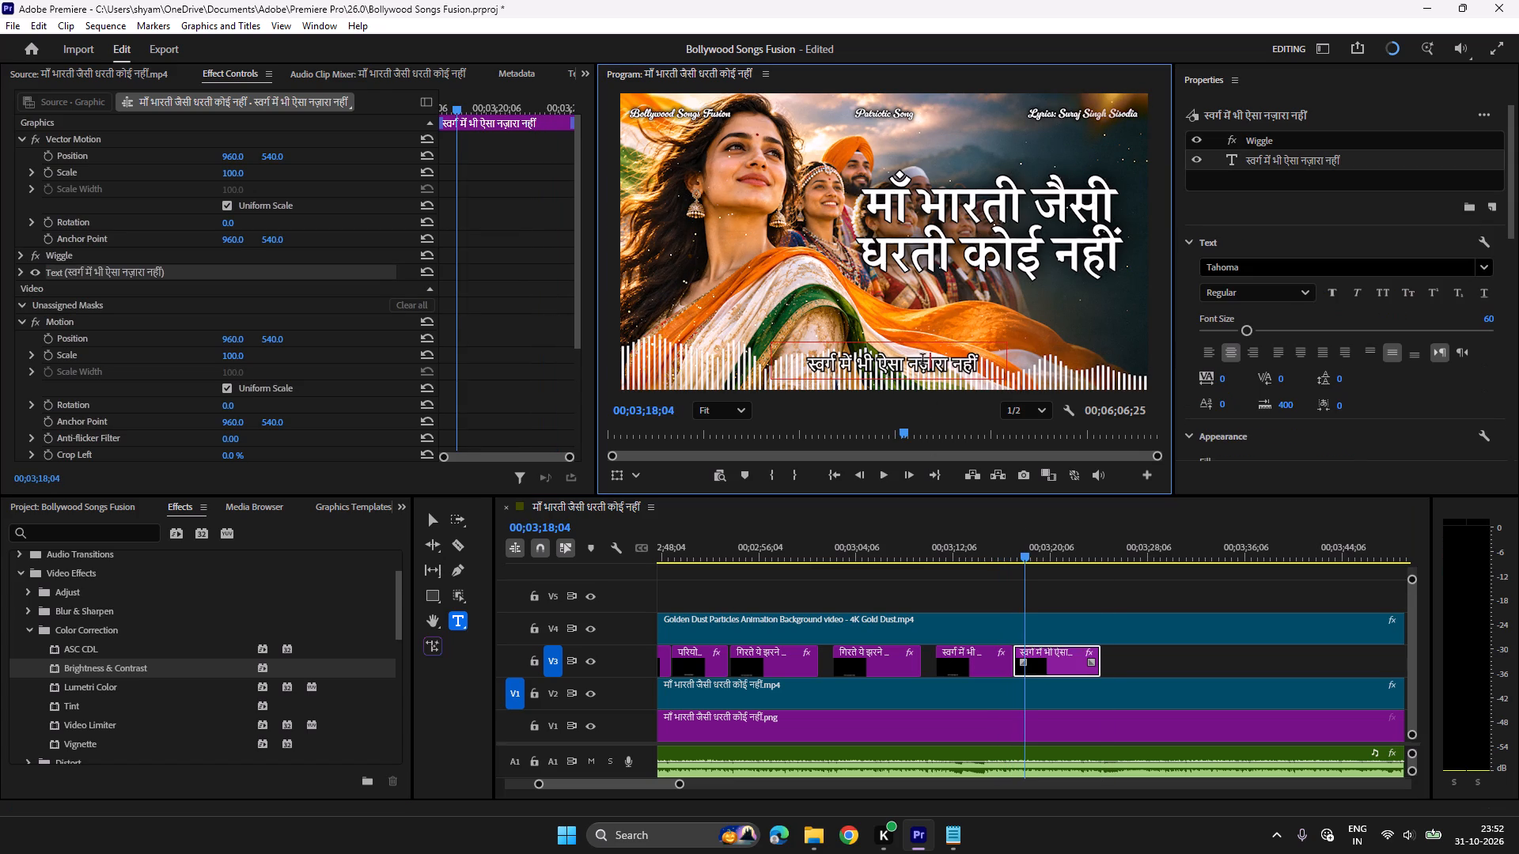
pyautogui.click(911, 361)
pyautogui.moveTo(907, 355); pyautogui.dragTo(815, 359)
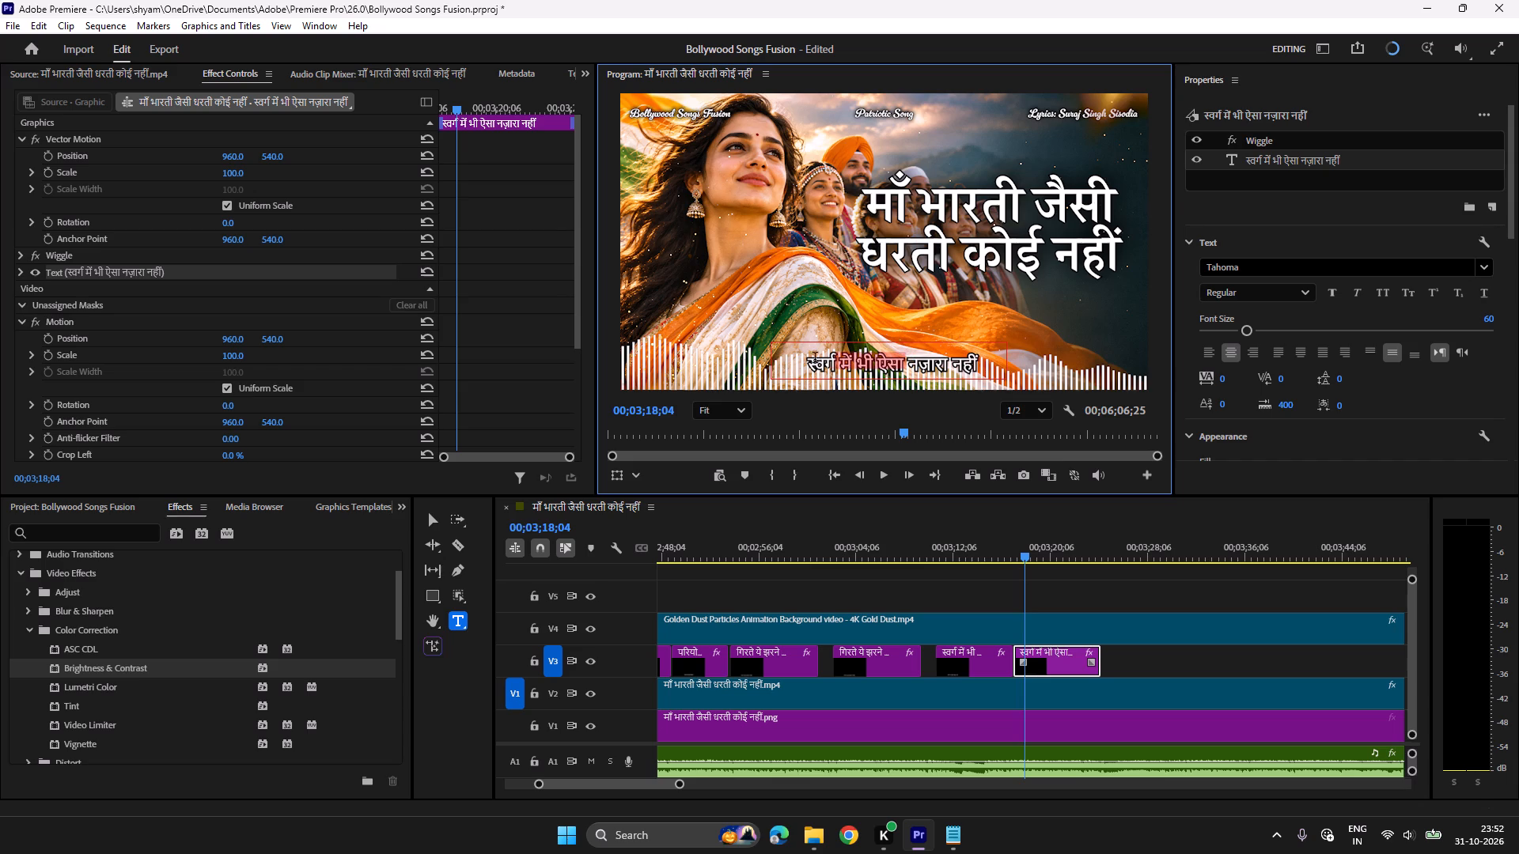
pyautogui.moveTo(815, 359); pyautogui.dragTo(805, 361)
pyautogui.press('BackSpace')
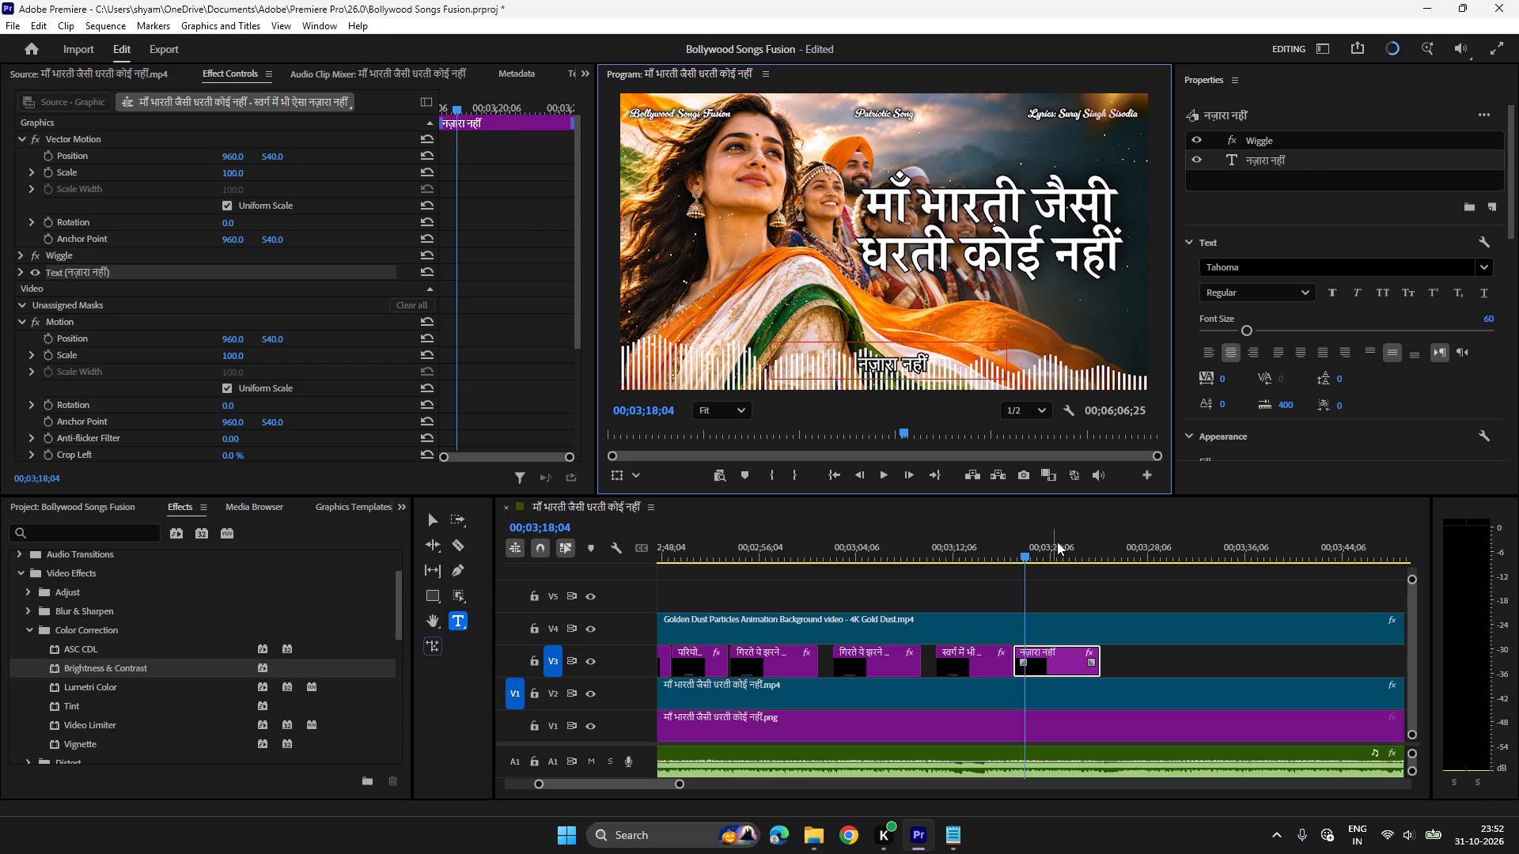
# Play to where नज़ारा नहीं ends and paste a copy of the स्वर्ग में भी ऐसा नज़ारा नहीं clip at 00;03;19;13 on V3.
pyautogui.click(1008, 550)
pyautogui.press('space')
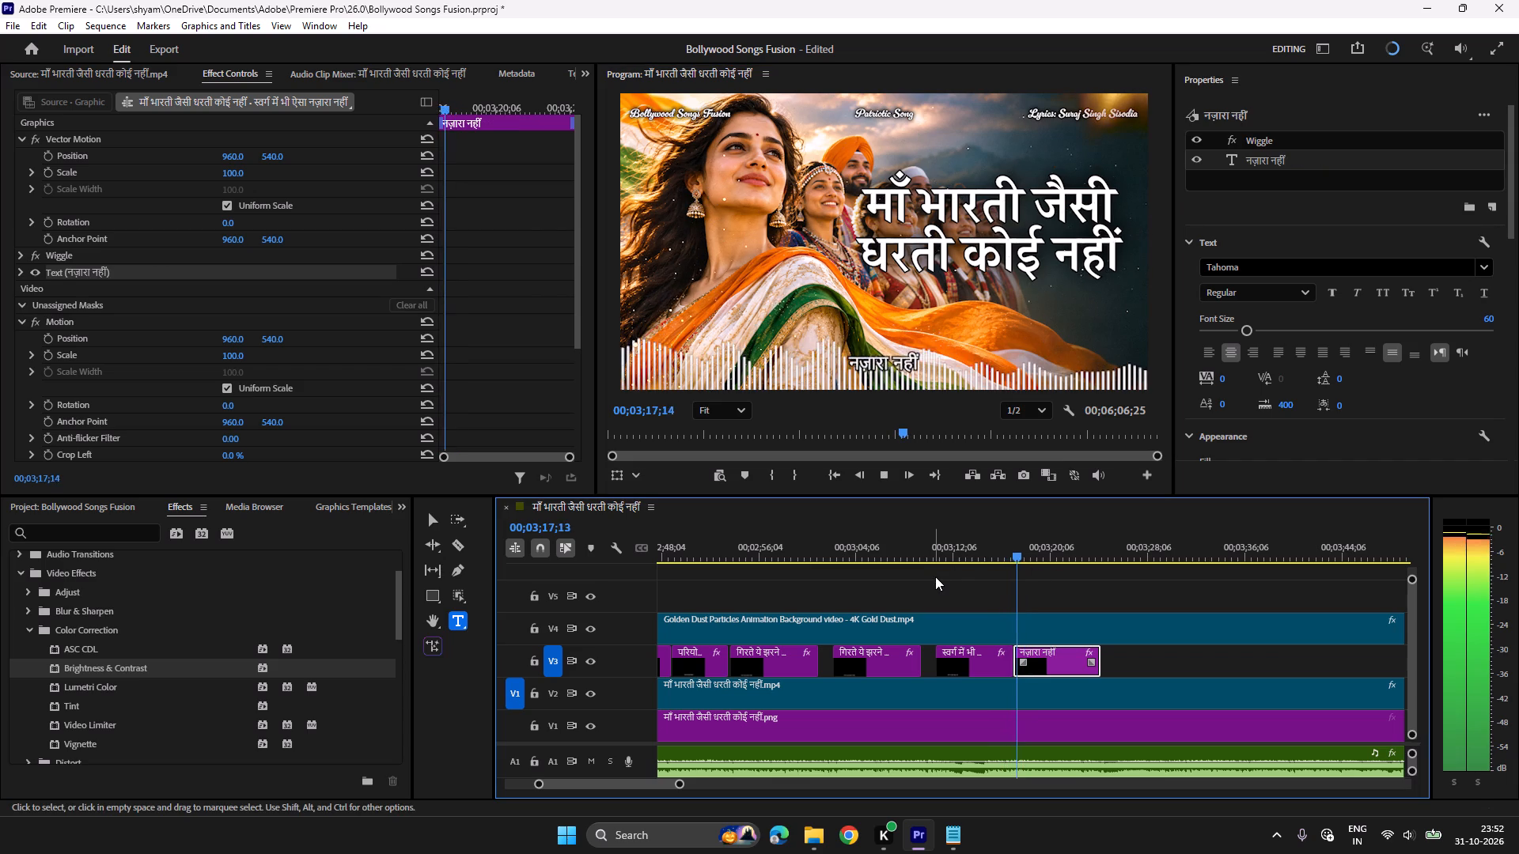
pyautogui.press('space')
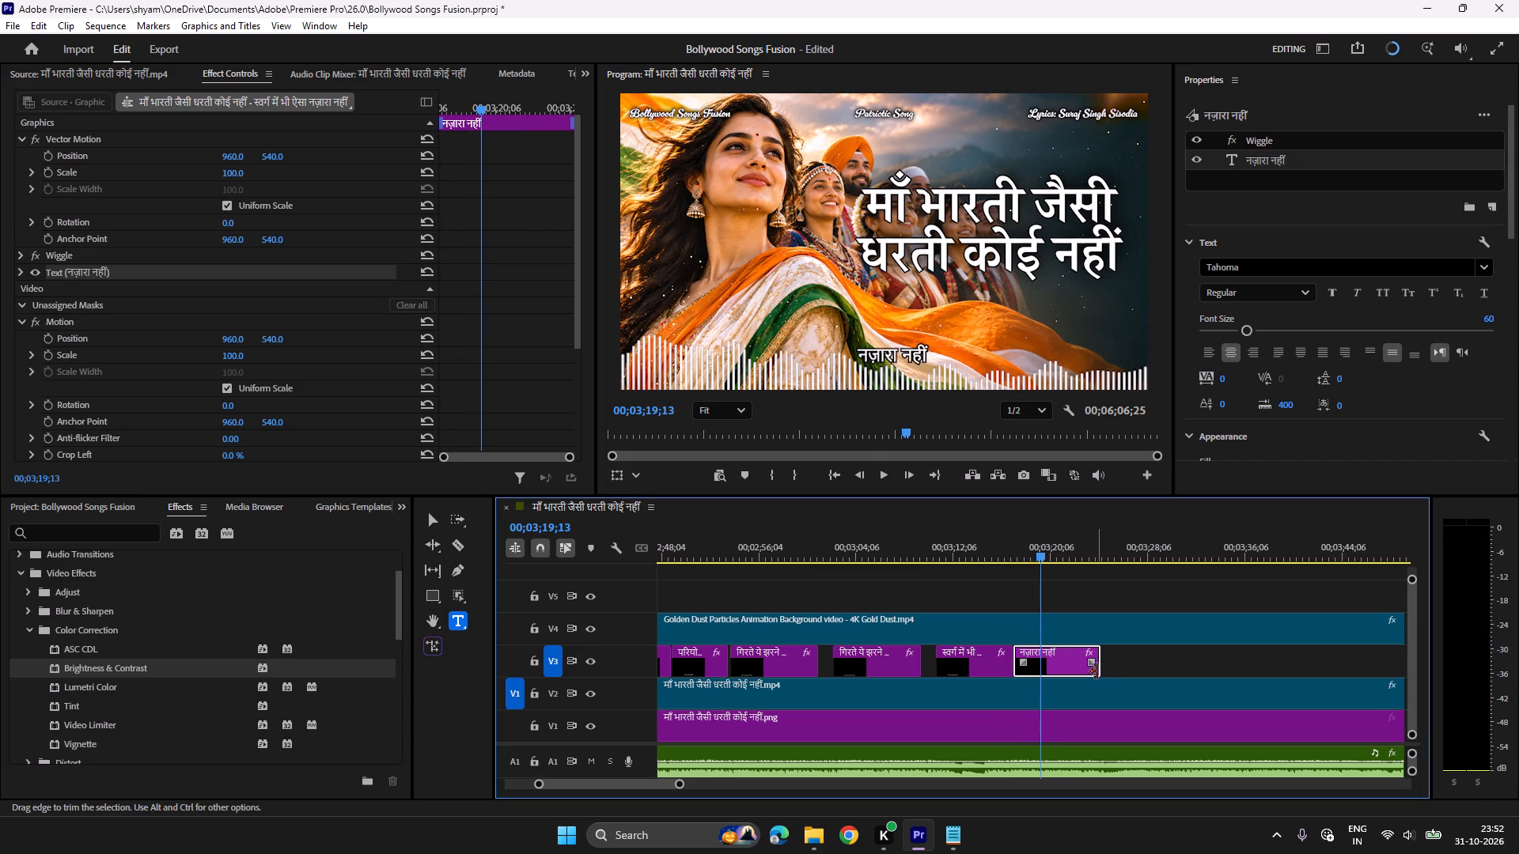
pyautogui.click(985, 670)
pyautogui.hotkey('ctrl', 'c')
pyautogui.hotkey('ctrl', 'v')
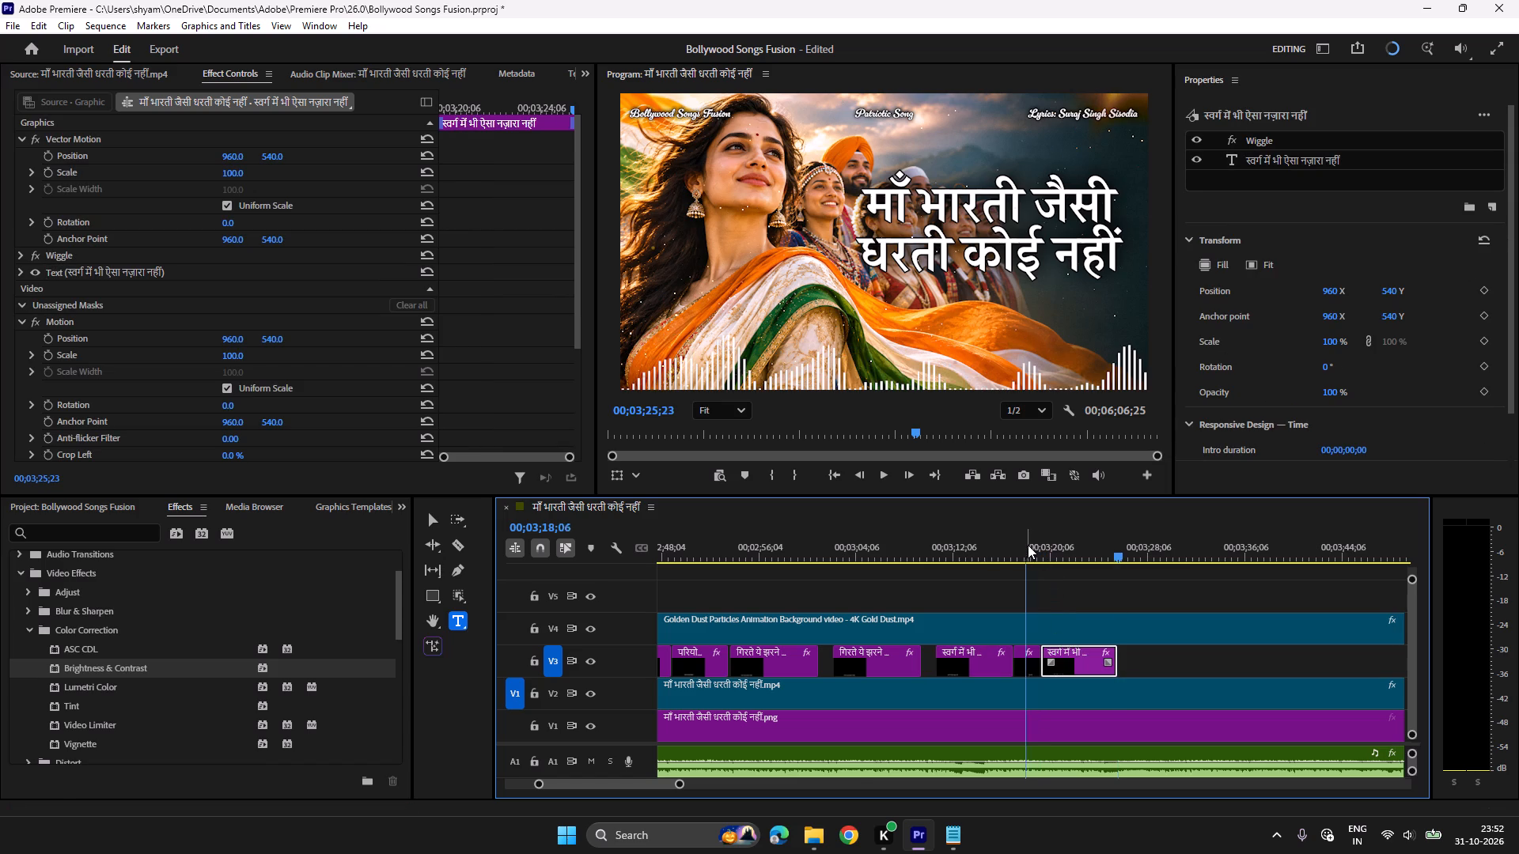
# Play to the chorus, check its lines in the Notepad lyrics, and paste copies of the five earlier chorus clips from महकती वादियाँ onward at 00;03;27;26 on V3.
pyautogui.click(1028, 545)
pyautogui.press('space')
pyautogui.scroll(-4, 980, 588)
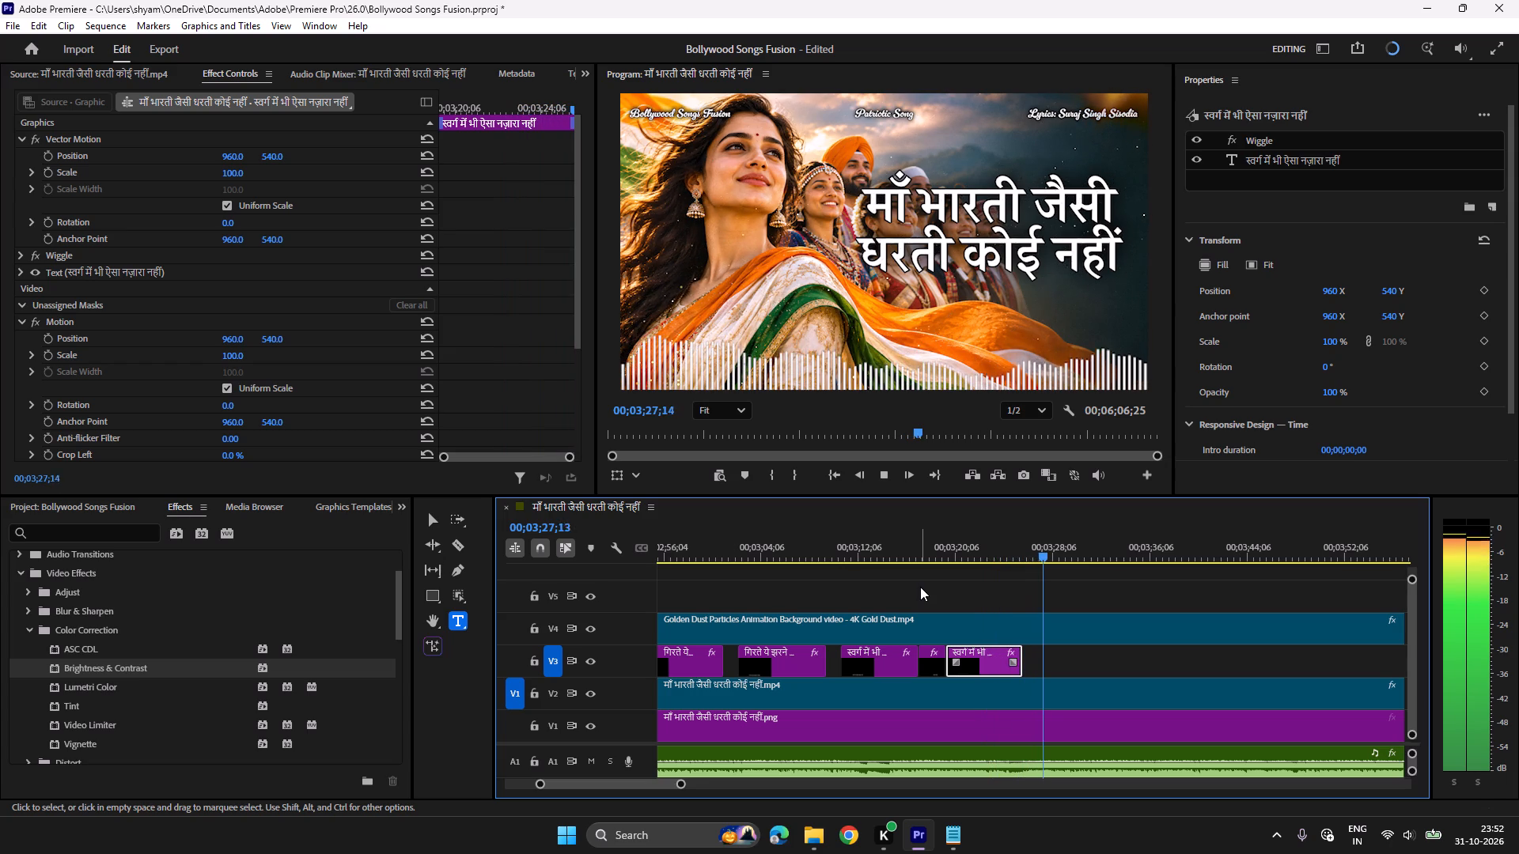
pyautogui.press('space')
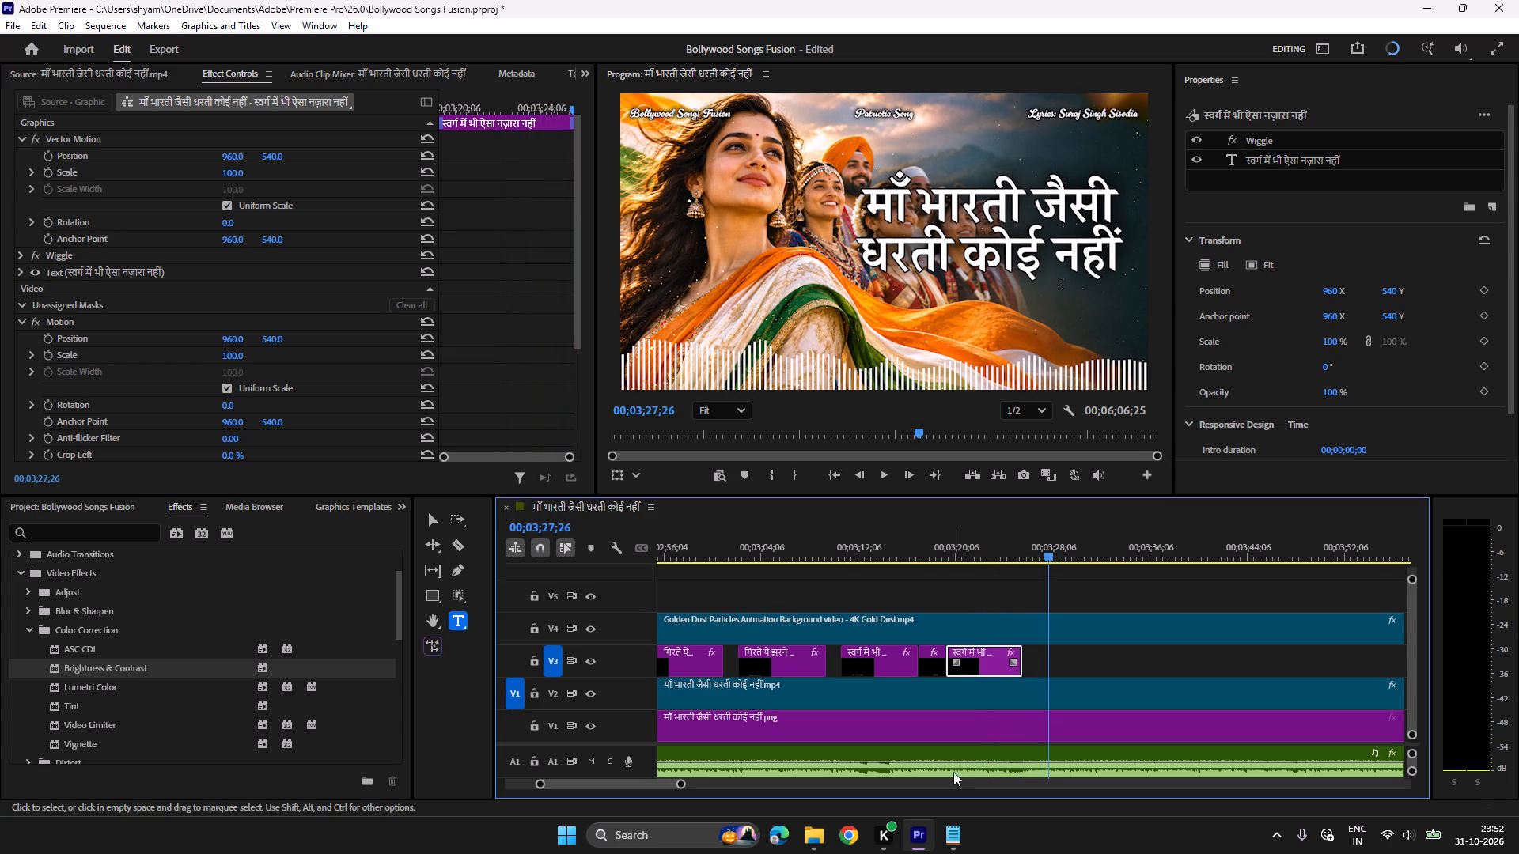
pyautogui.click(963, 835)
pyautogui.scroll(-2, 990, 497)
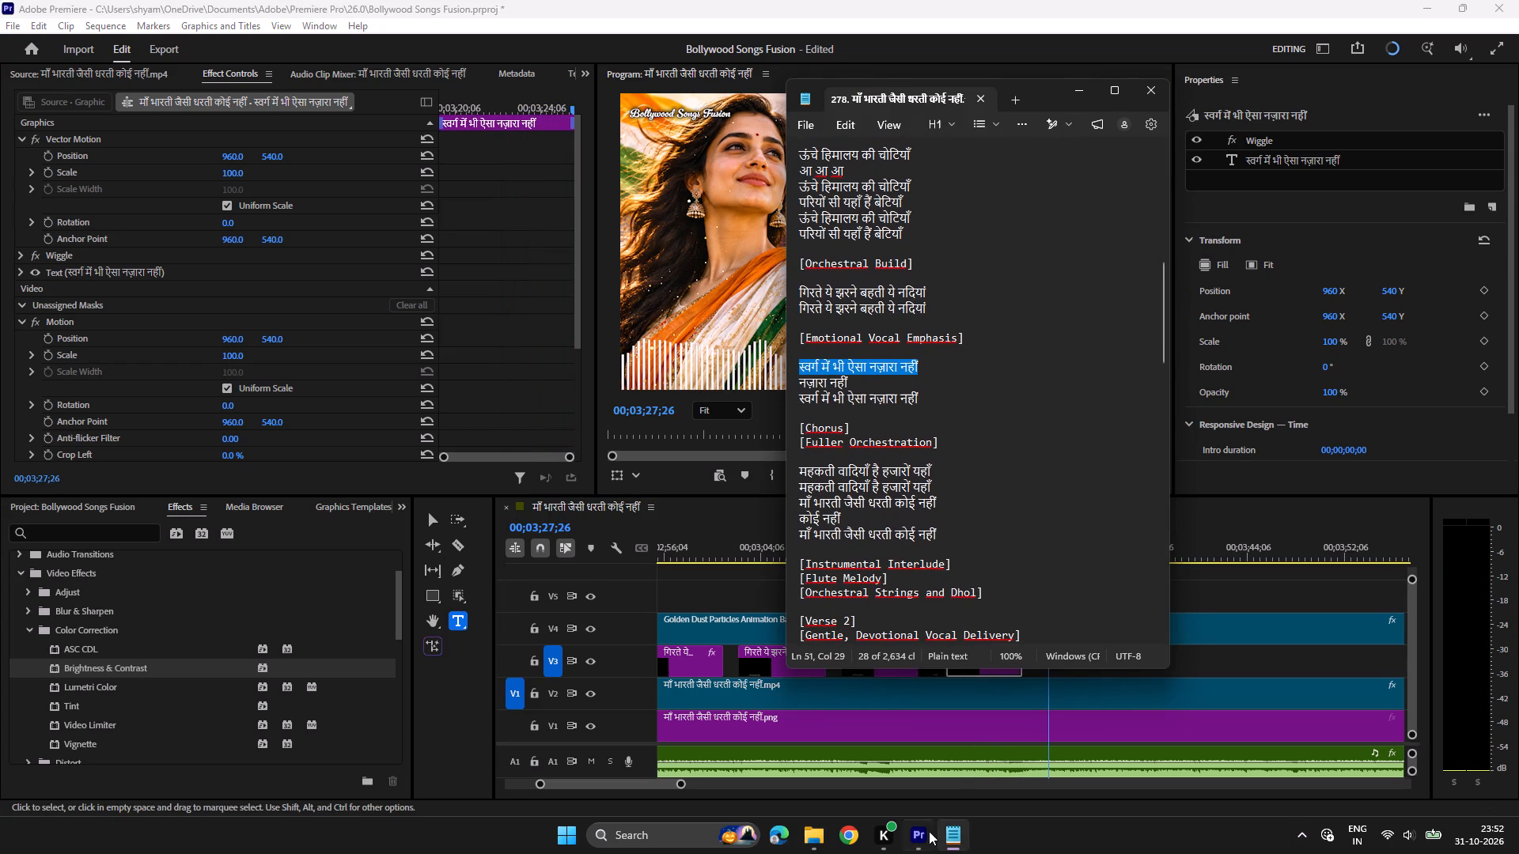
pyautogui.click(923, 833)
pyautogui.scroll(20, 919, 718)
pyautogui.scroll(4, 919, 718)
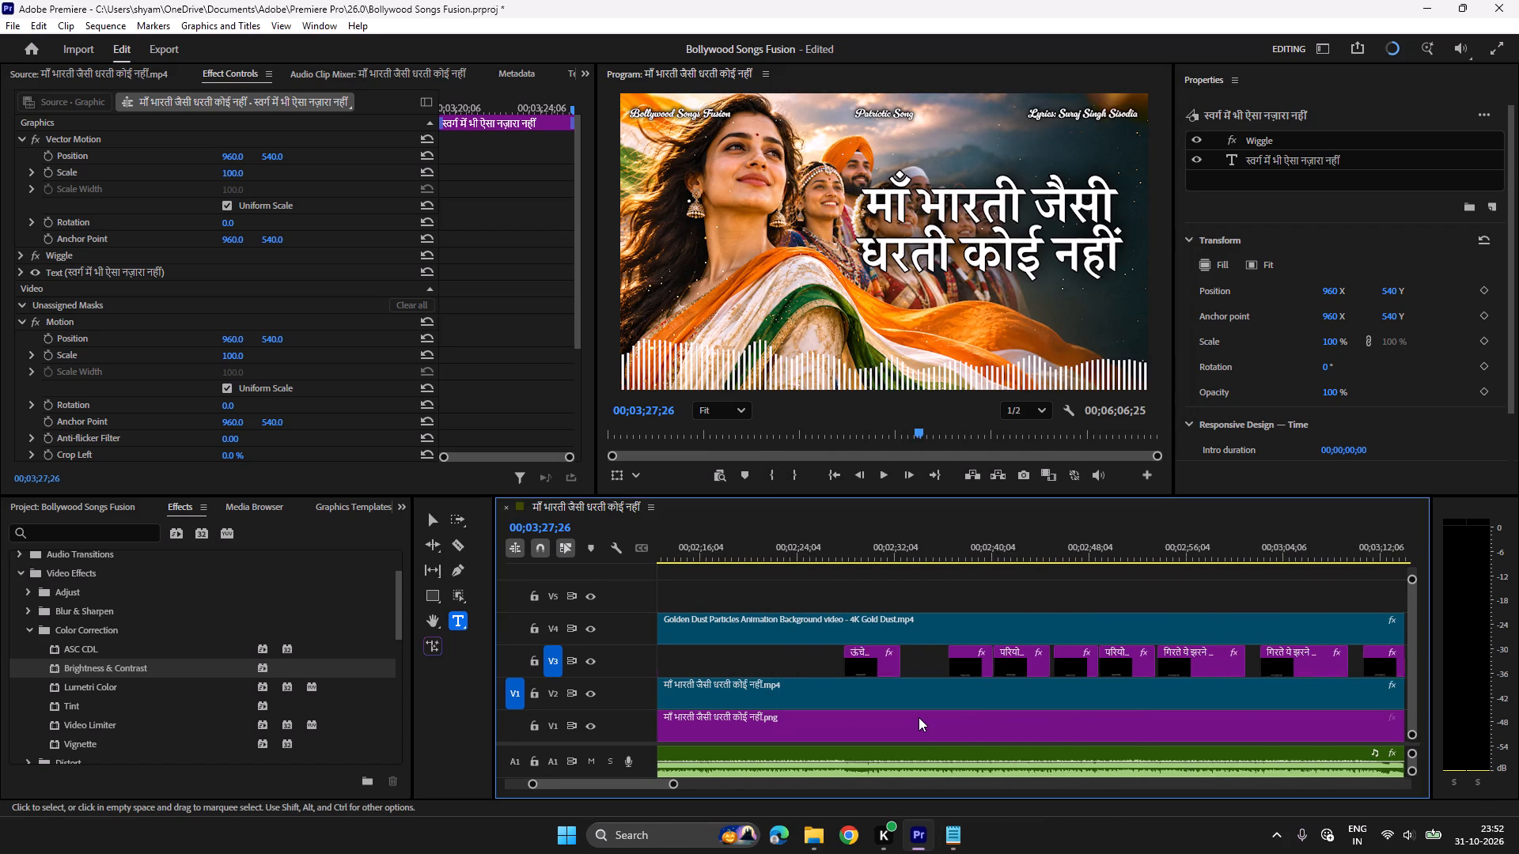
pyautogui.scroll(17, 919, 717)
pyautogui.scroll(5, 919, 717)
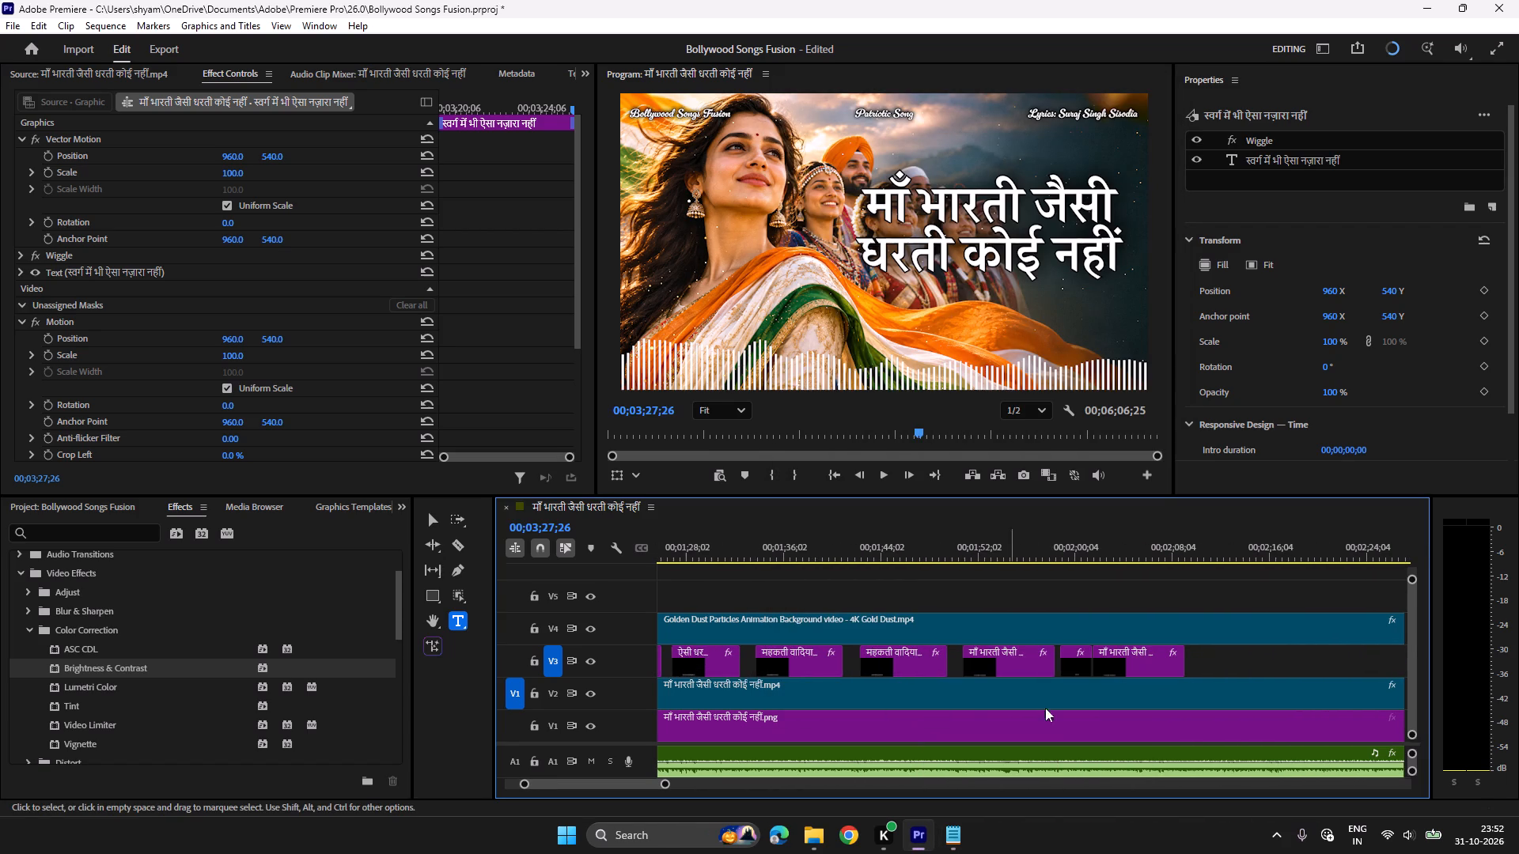
pyautogui.moveTo(1239, 659); pyautogui.dragTo(809, 665)
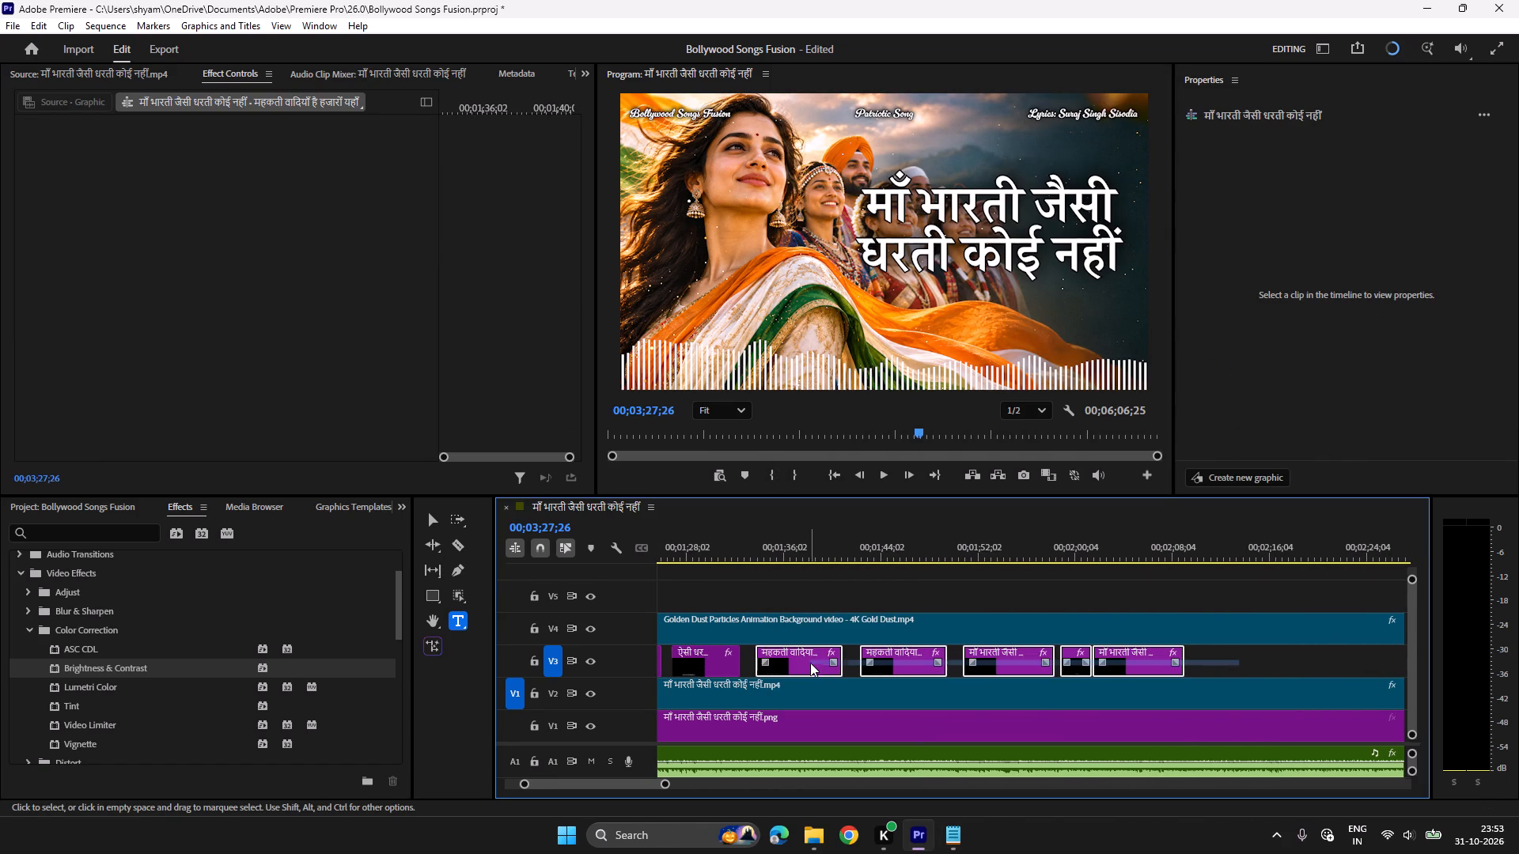
pyautogui.hotkey('ctrl', 'c')
pyautogui.hotkey('ctrl', 'v')
# Play the pasted chorus clips from about 00;03;27 to 00;03;37;05 to check their timing against the vocals.
pyautogui.scroll(8, 792, 588)
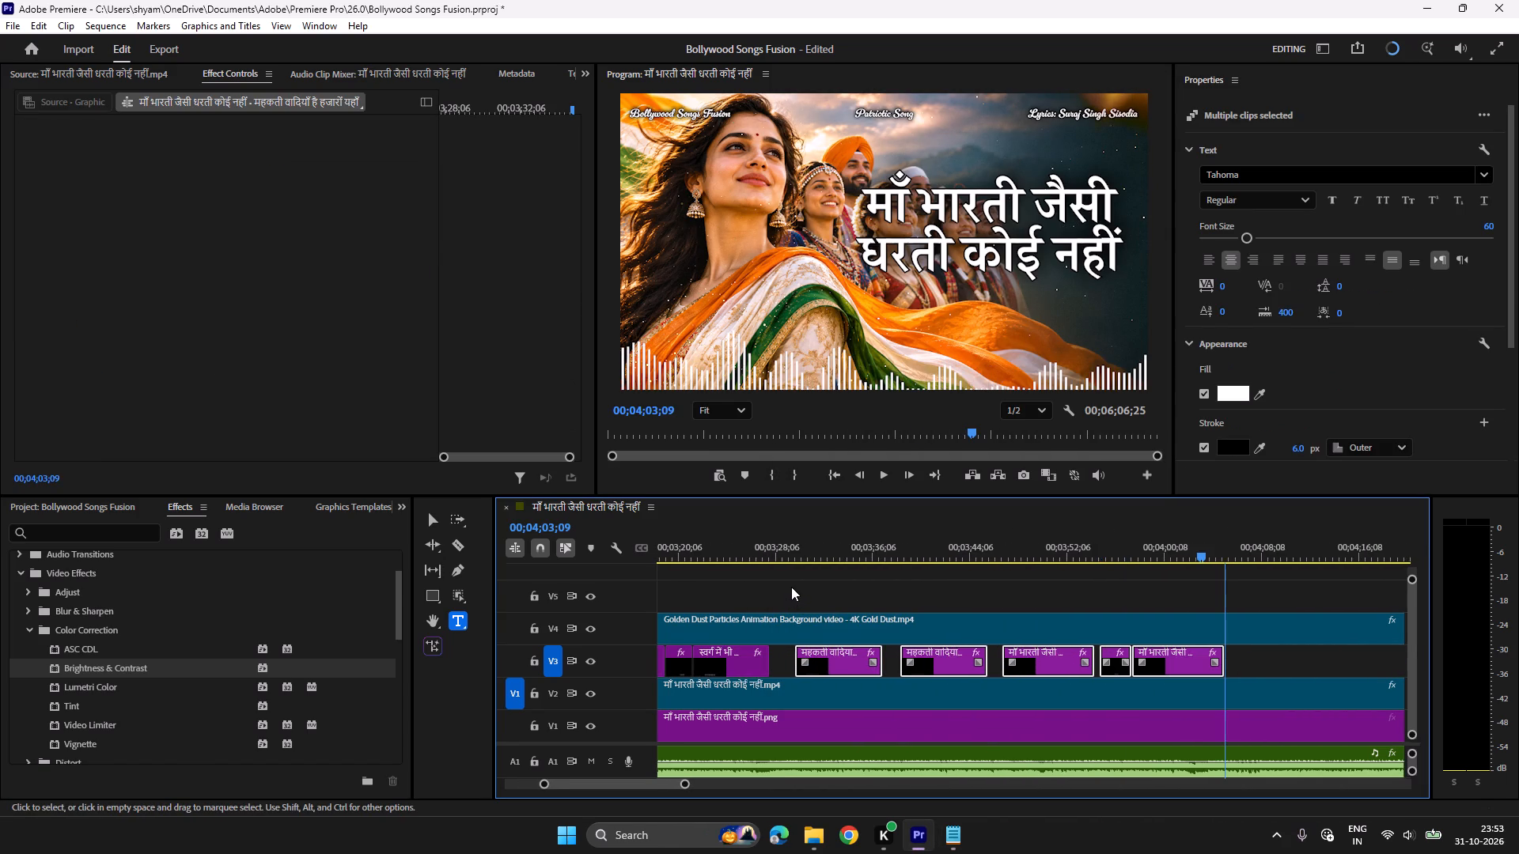
pyautogui.click(790, 546)
pyautogui.press('space')
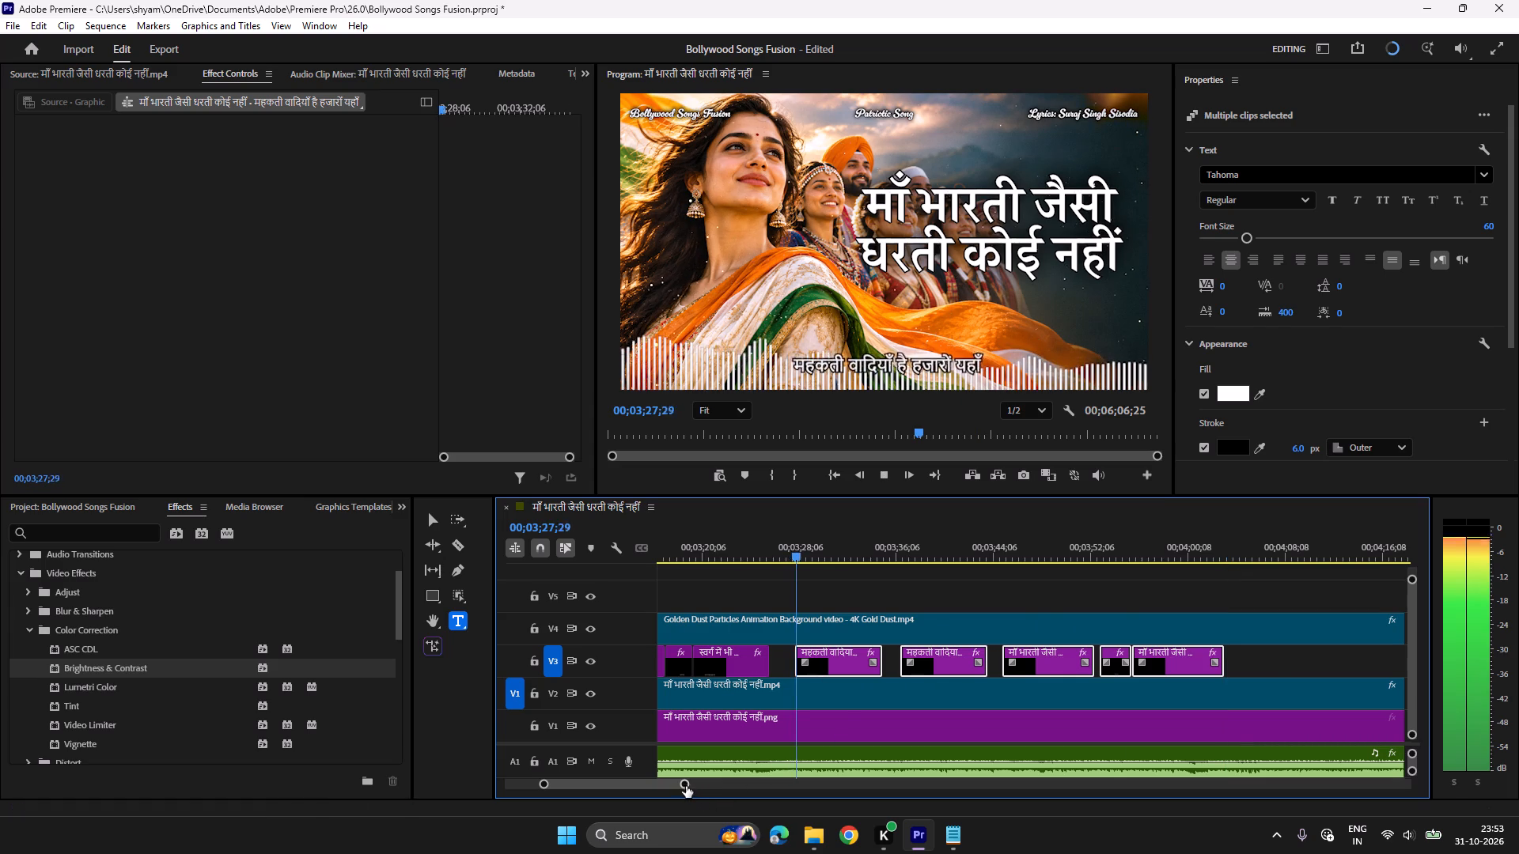
pyautogui.moveTo(686, 784); pyautogui.dragTo(713, 788)
pyautogui.scroll(-3, 810, 686)
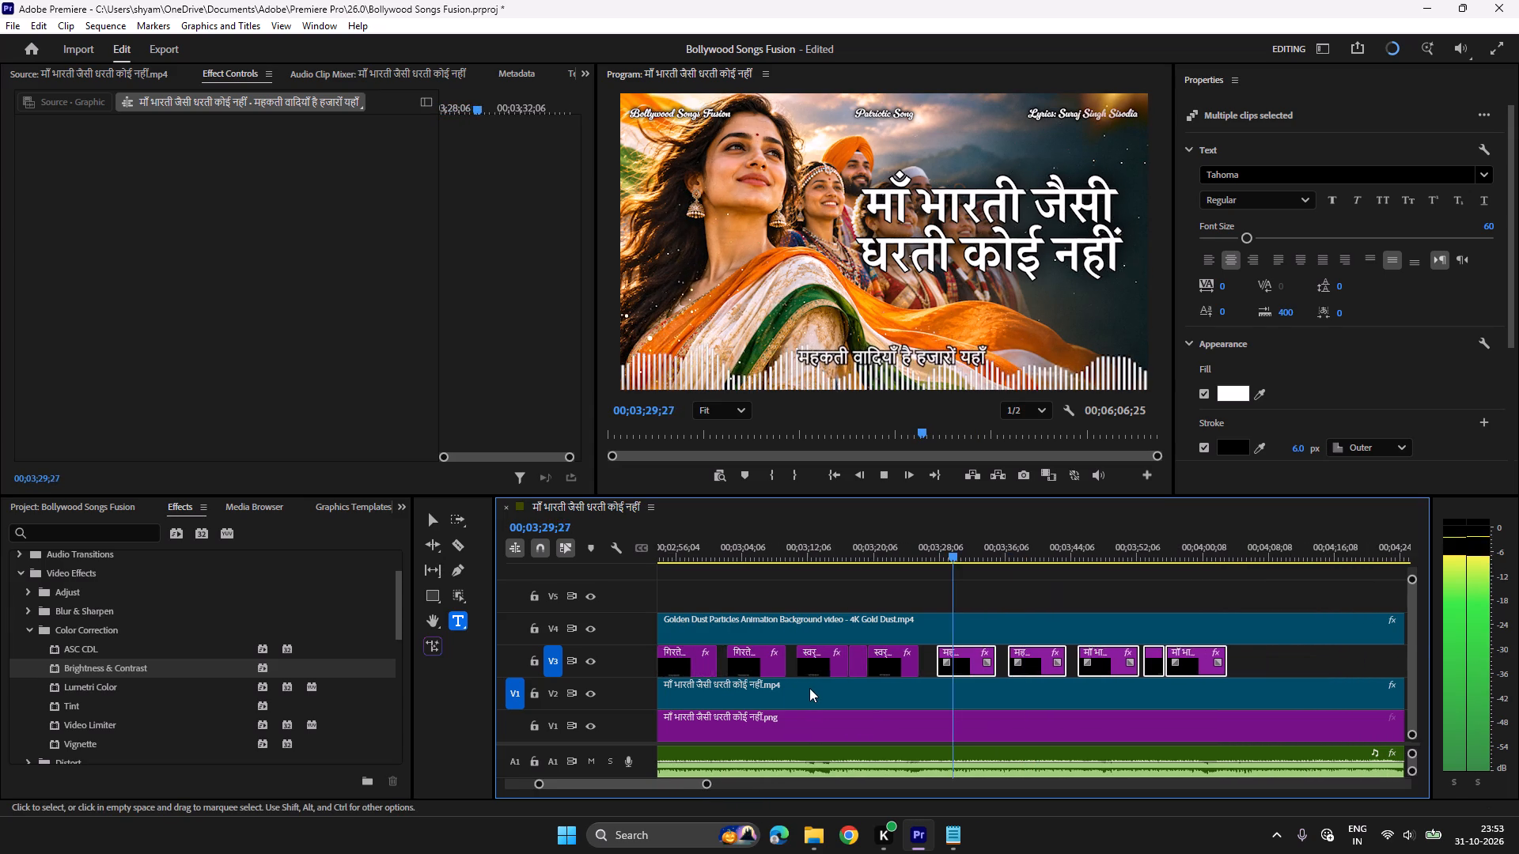
pyautogui.scroll(-10, 809, 688)
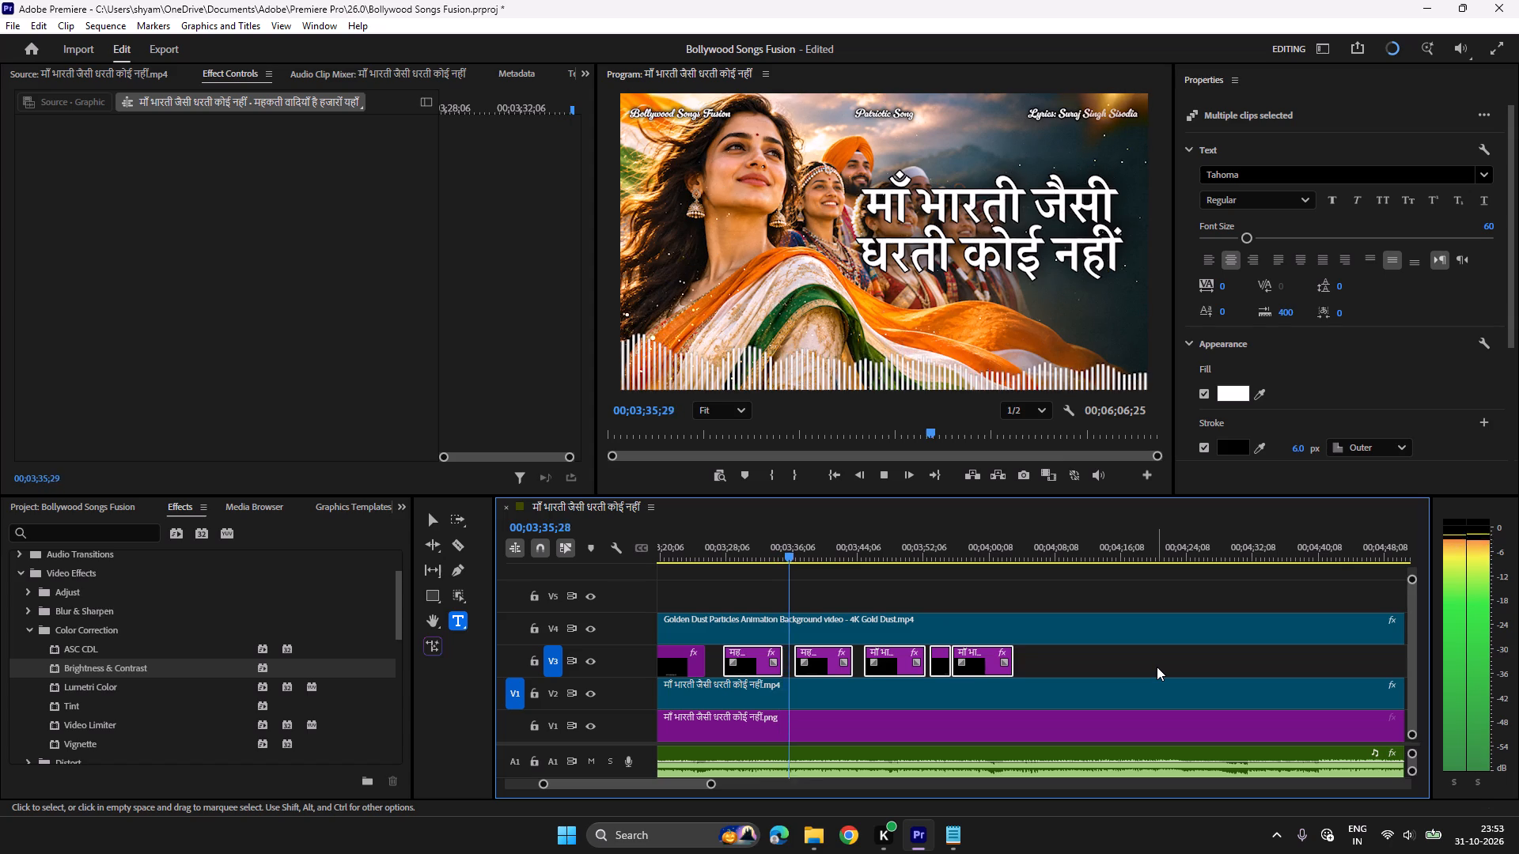
pyautogui.press('space')
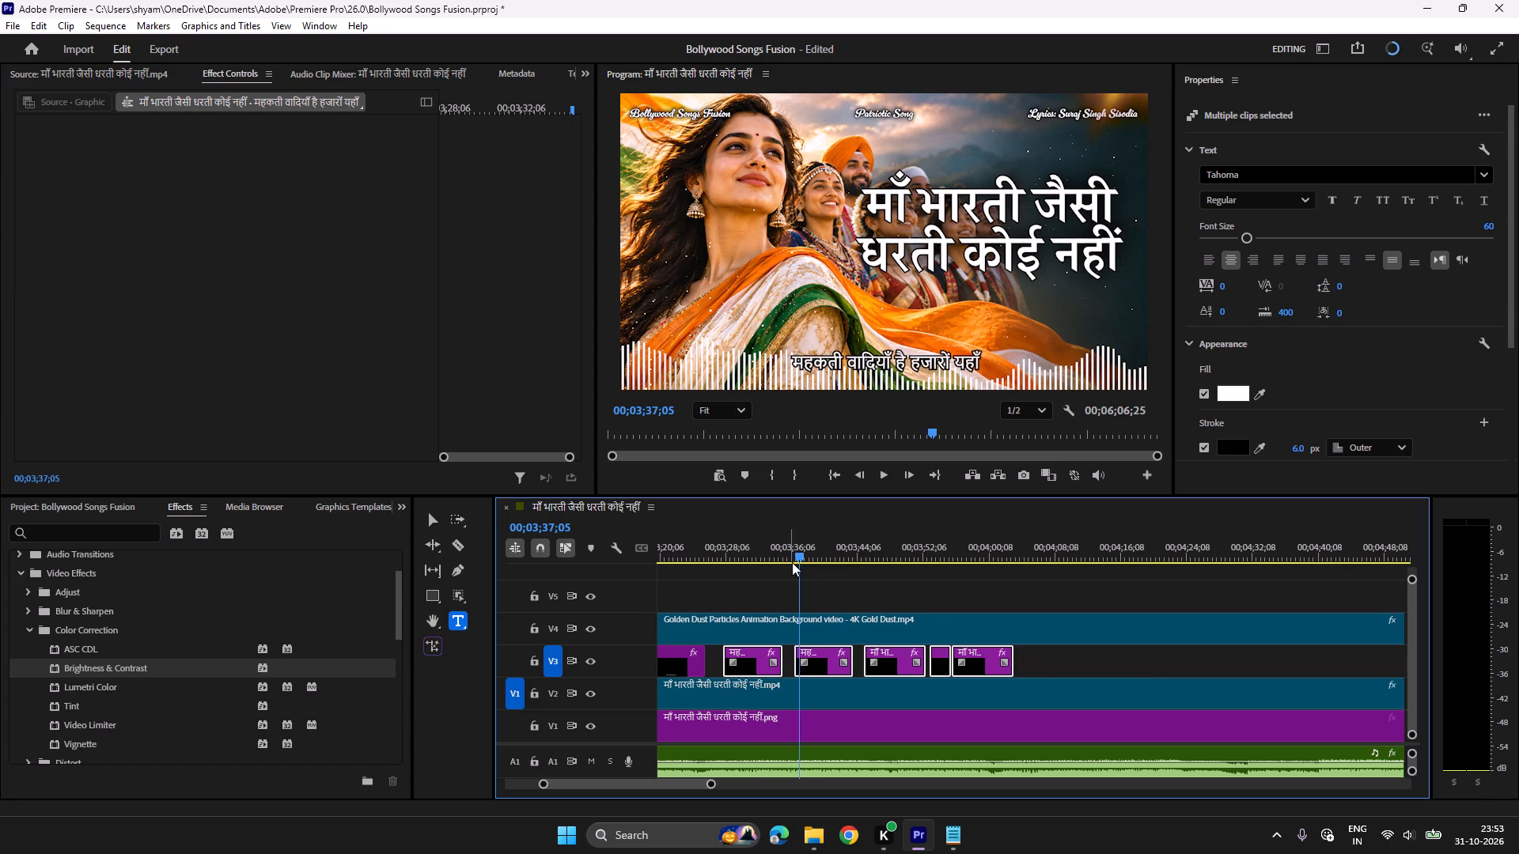
# Shift the second pasted महकती वादियाँ clip and the three chorus clips after it to start at 00;03;36;08 on V3.
pyautogui.click(792, 546)
pyautogui.keyDown('shift'); pyautogui.click(755, 665); pyautogui.keyUp('shift')
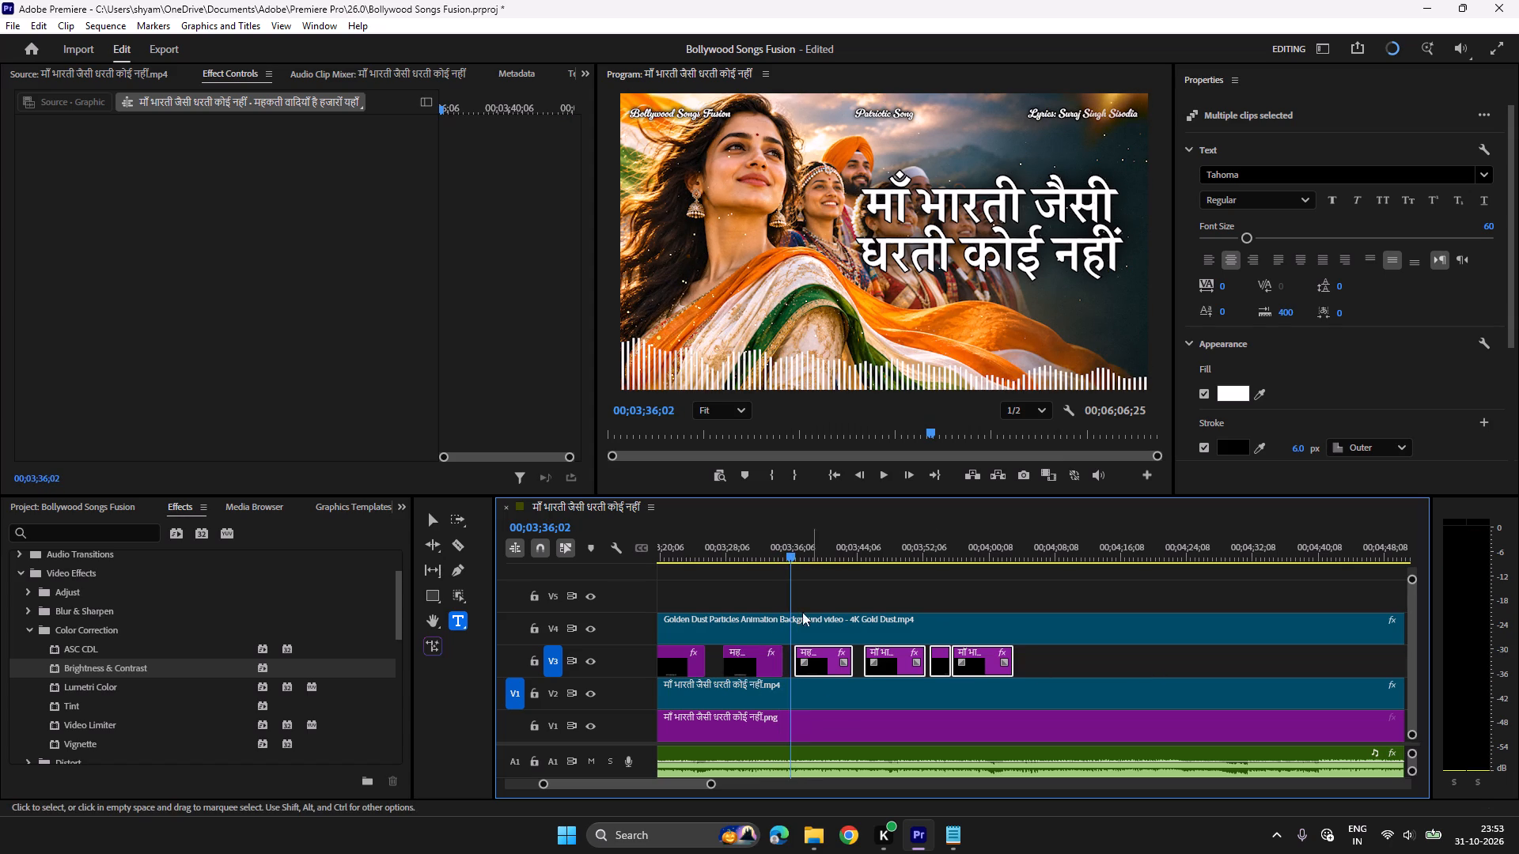
pyautogui.click(781, 547)
pyautogui.press('space')
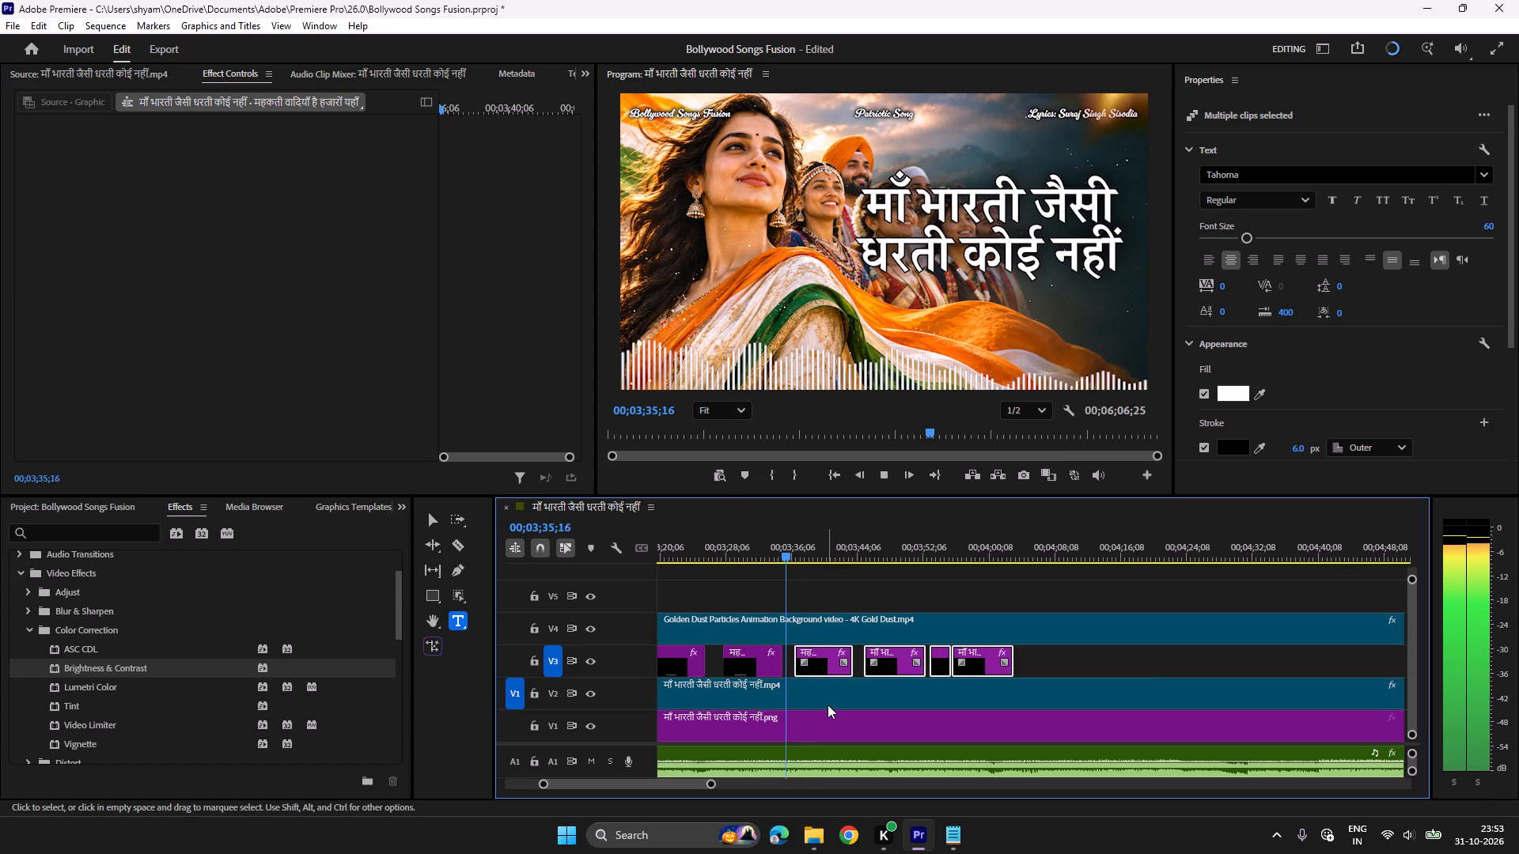
pyautogui.press('space')
pyautogui.press('space')
pyautogui.press('space')
pyautogui.click(827, 659)
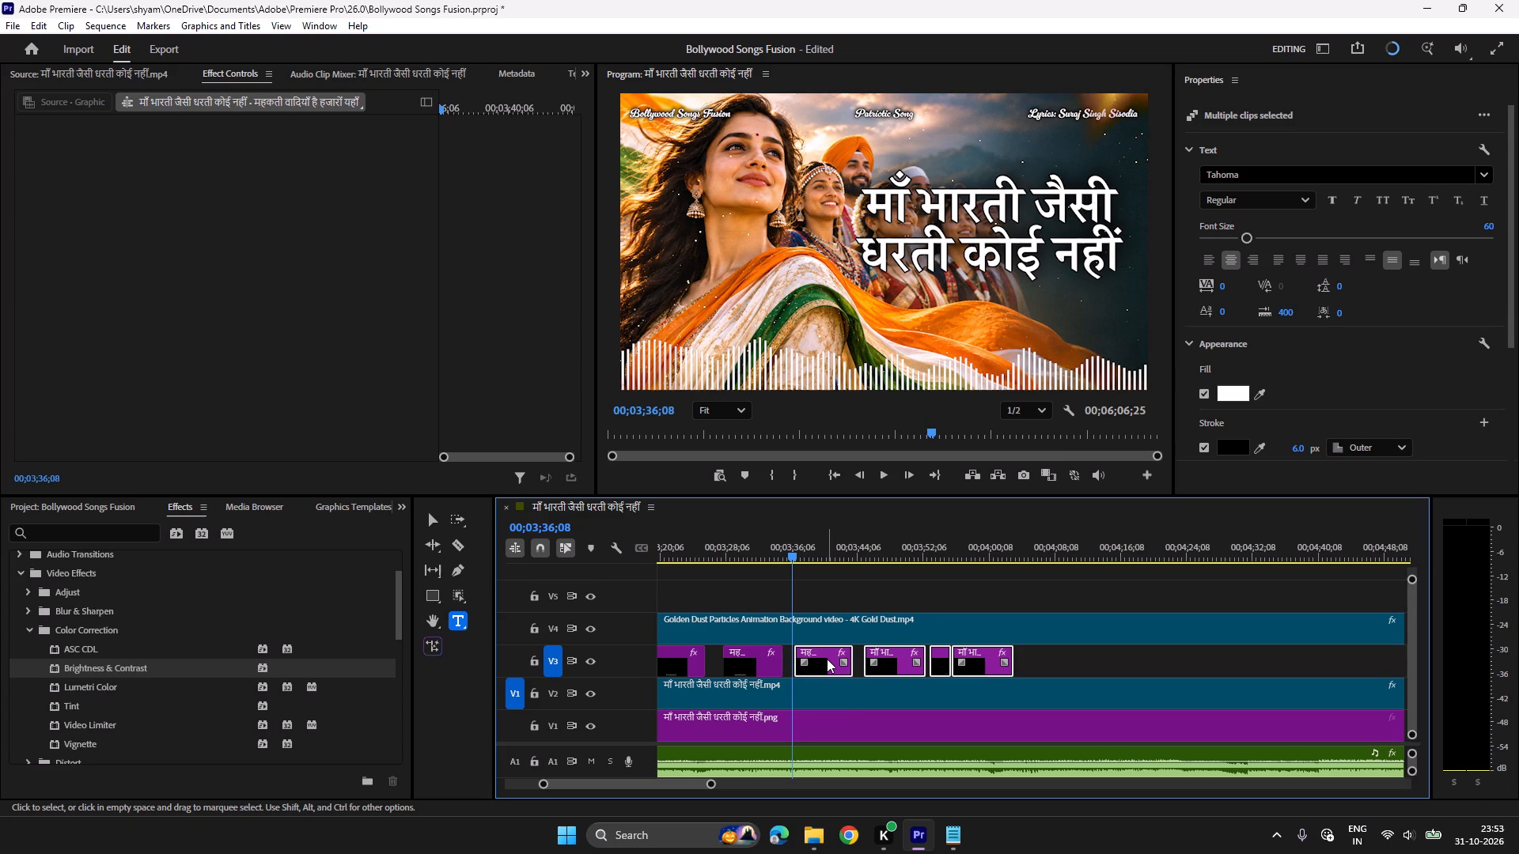
# Play to the माँ भारती line and move the last three chorus clips to start at 00;03;44;11.
pyautogui.press('space')
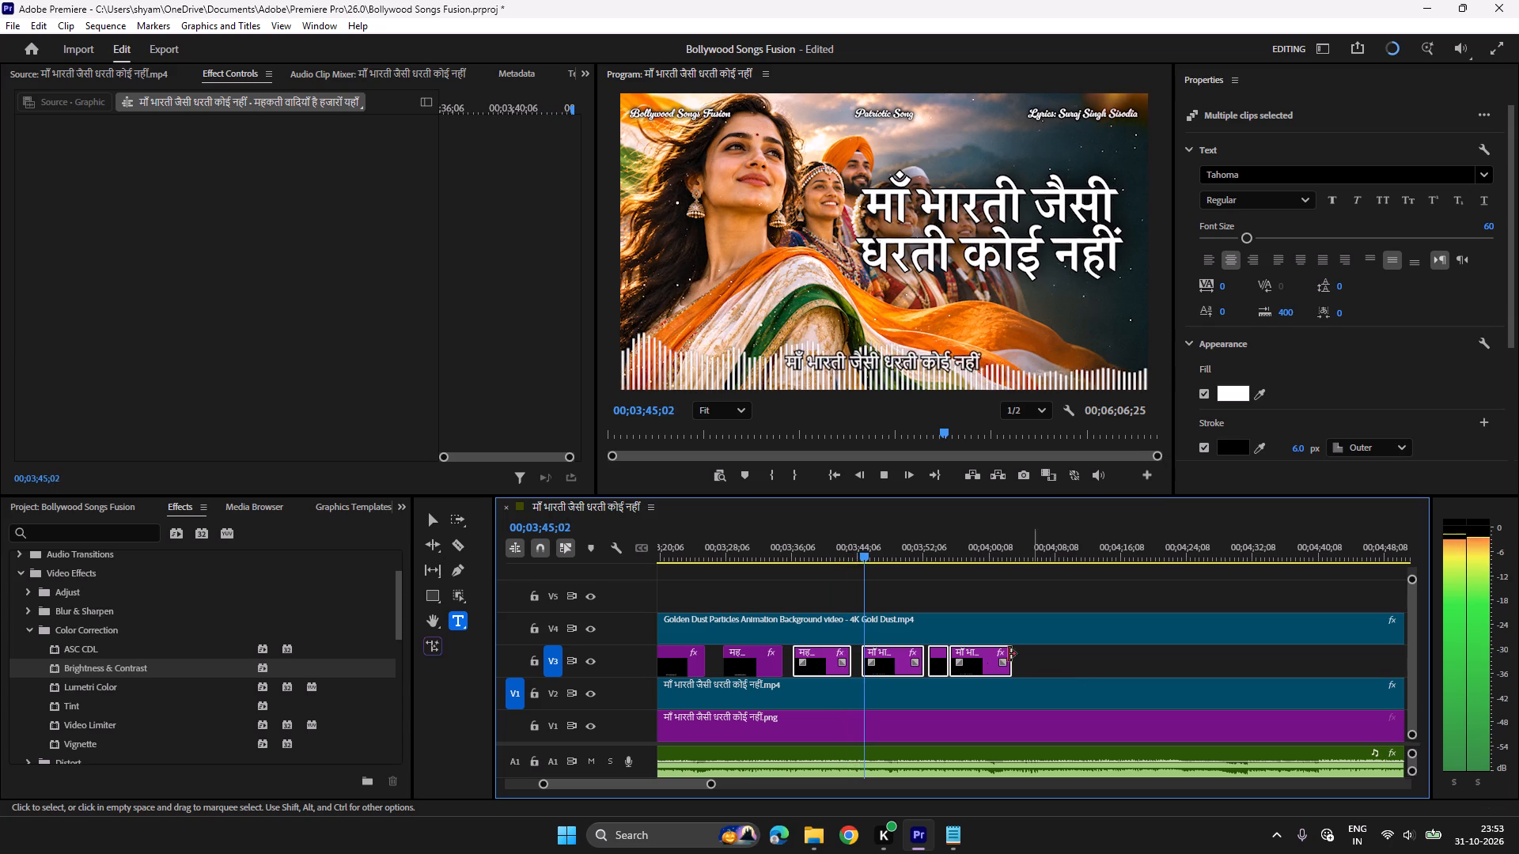
pyautogui.press('space')
pyautogui.click(852, 538)
pyautogui.keyDown('shift'); pyautogui.click(828, 657); pyautogui.keyUp('shift')
pyautogui.press('space')
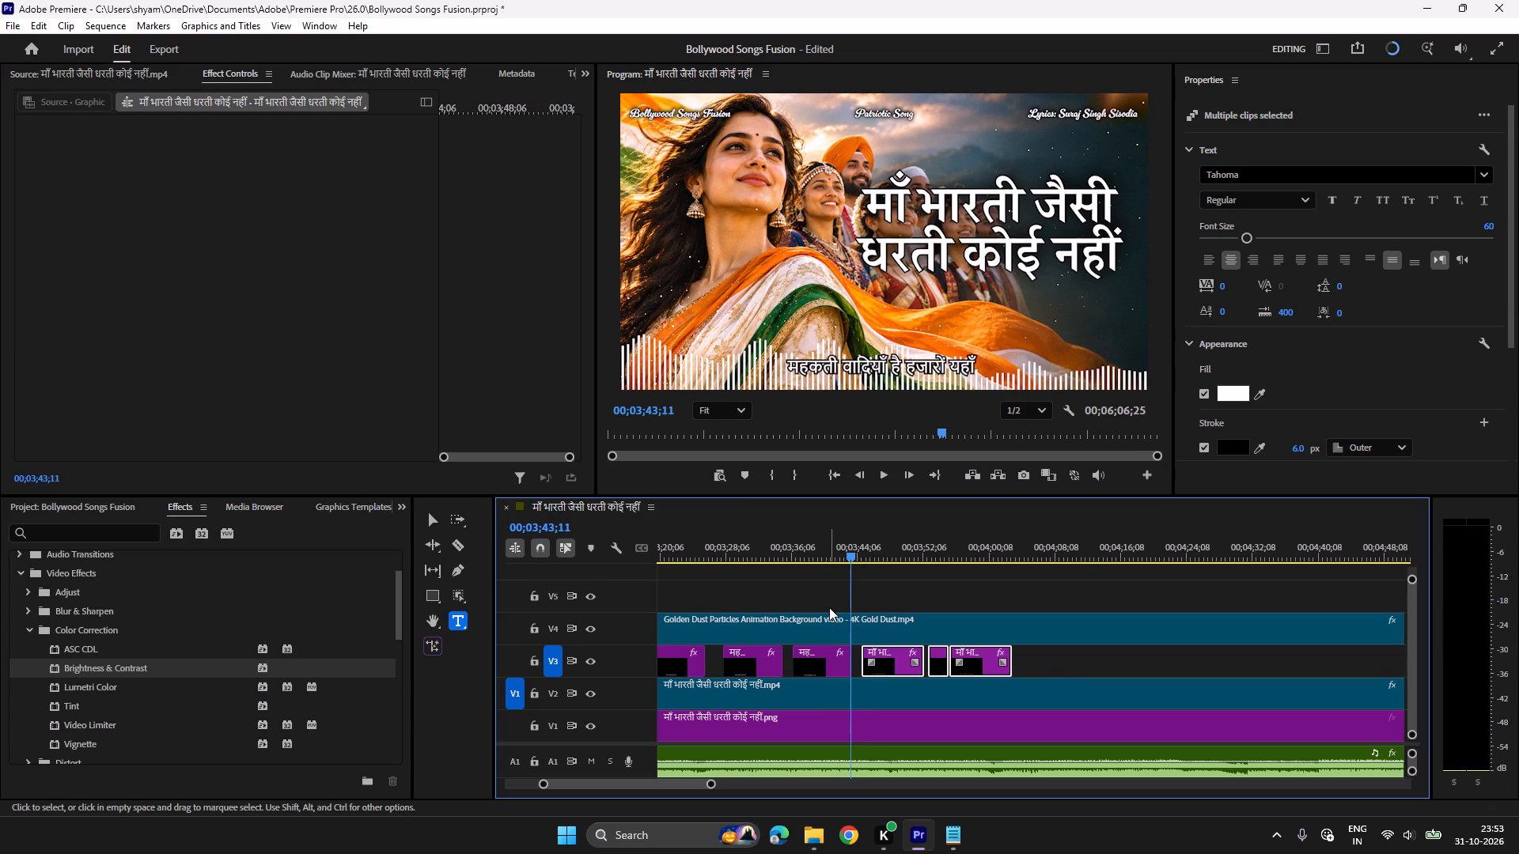
pyautogui.press('space')
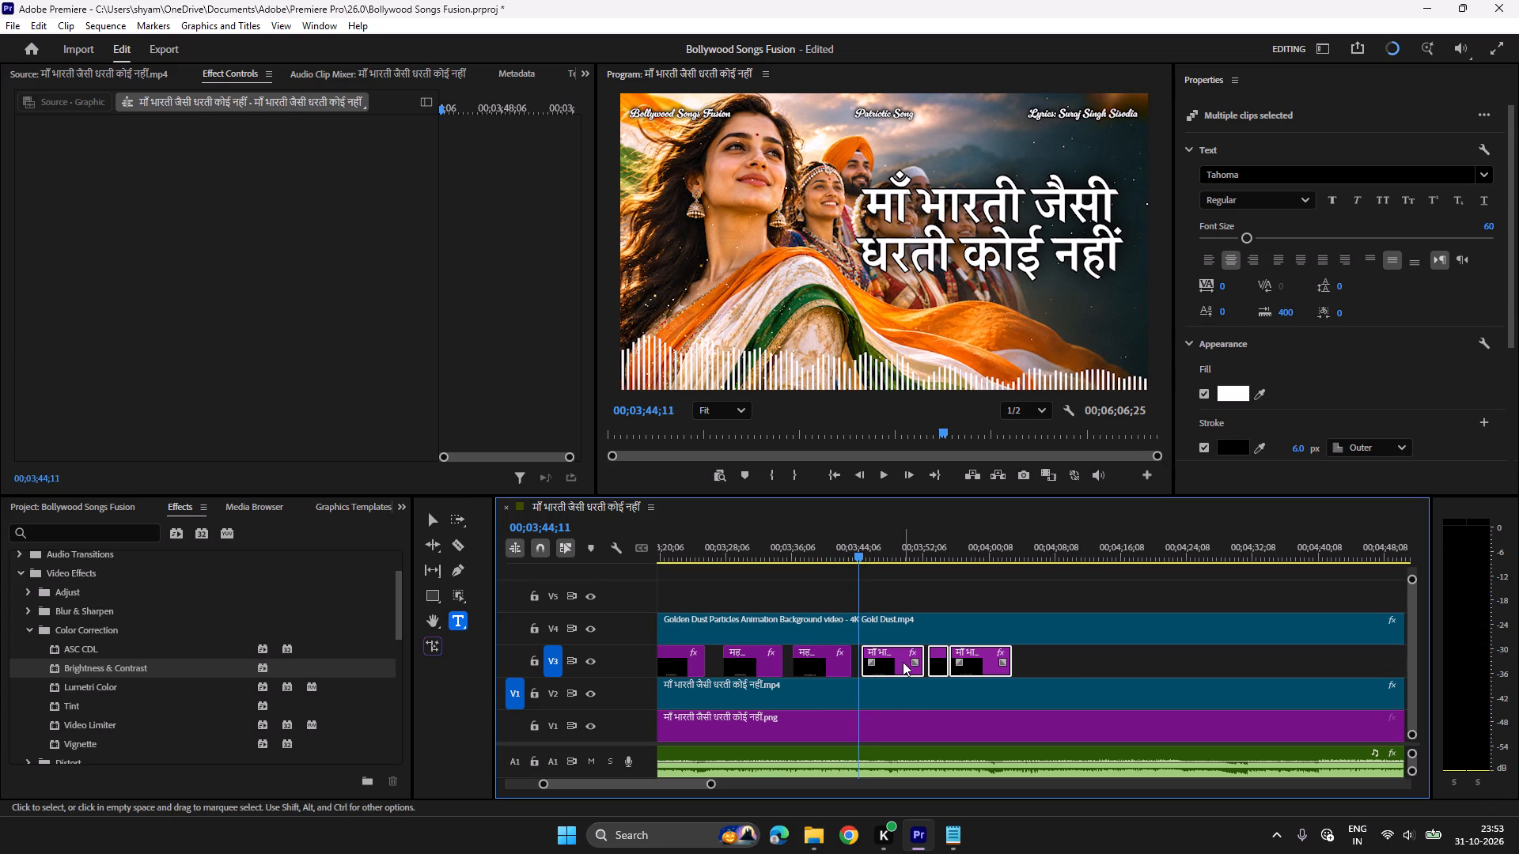
pyautogui.click(903, 662)
pyautogui.click(894, 661)
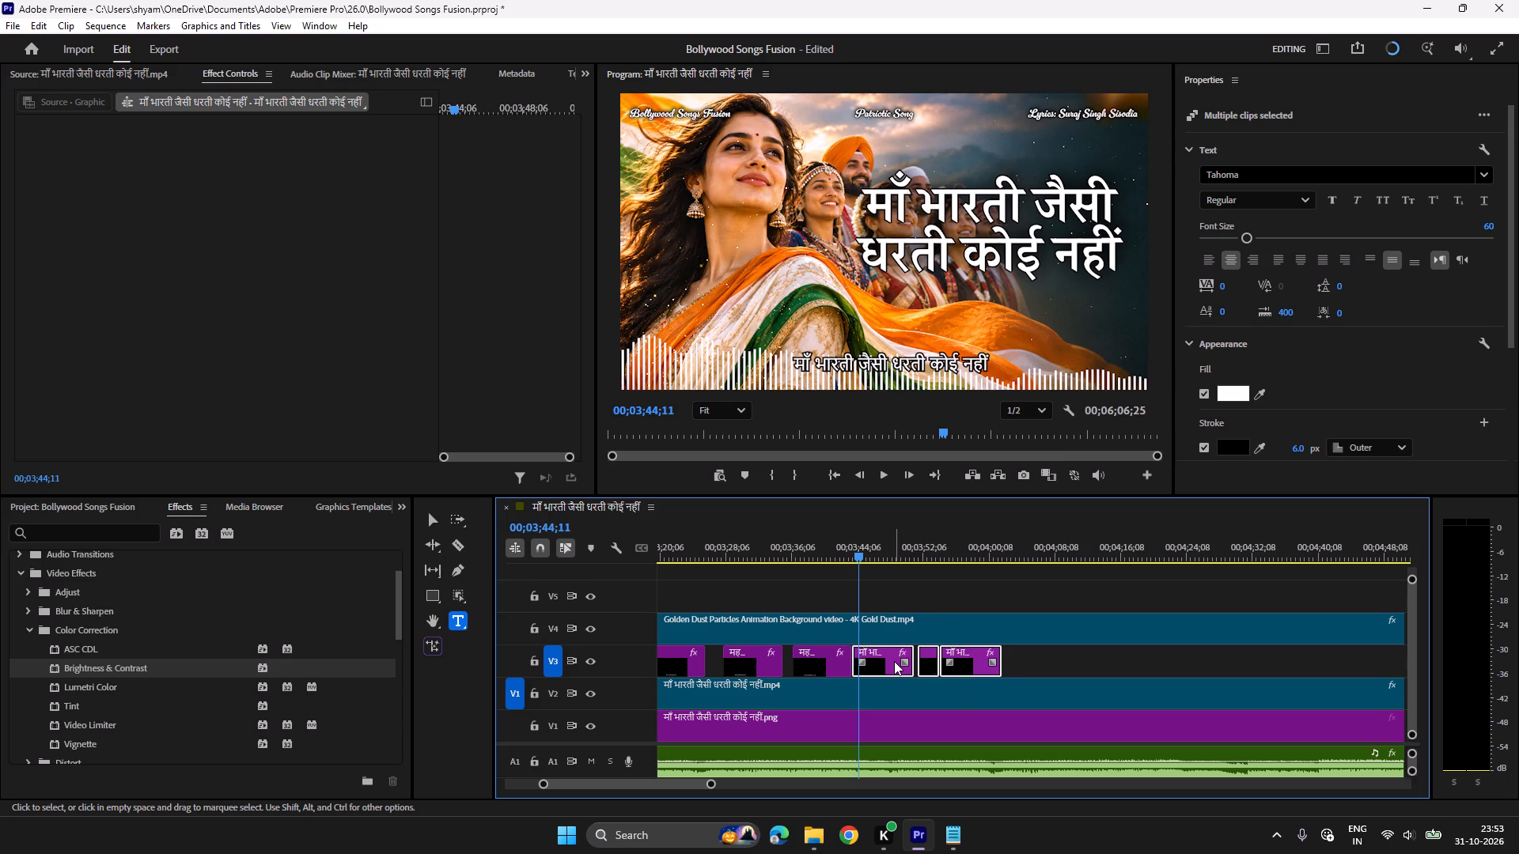
# Play through the remaining chorus clips to about 00;04;03 and save the project.
pyautogui.press('space')
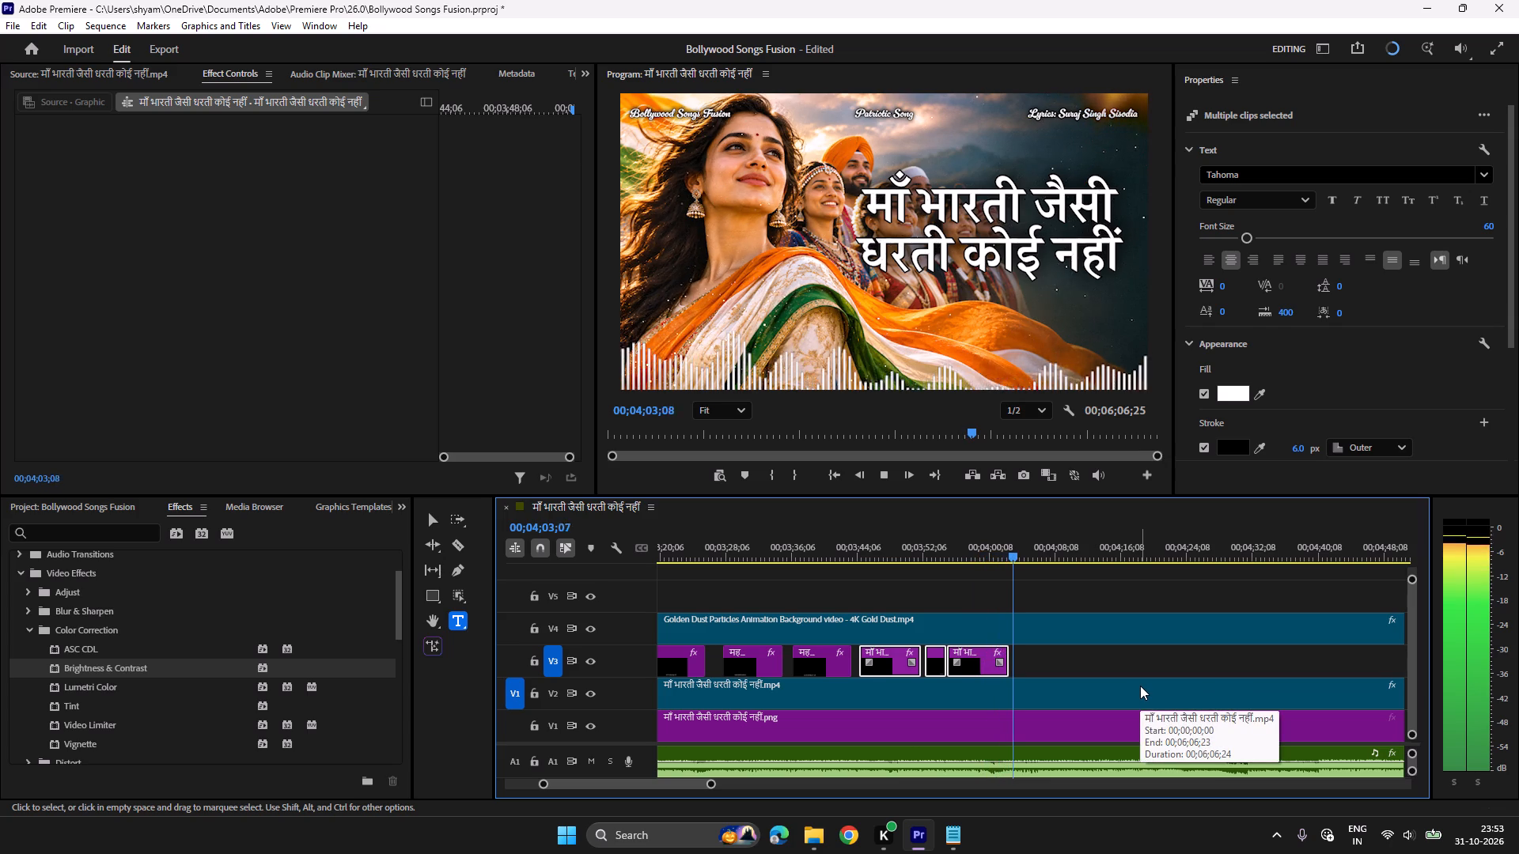
pyautogui.hotkey('ctrl', 's')
# Play to the start of Verse 3 and paste a copy of the last माँ भारती जैसी धरती कोई नहीं clip at 00;04;23;08 on V3.
pyautogui.press('space')
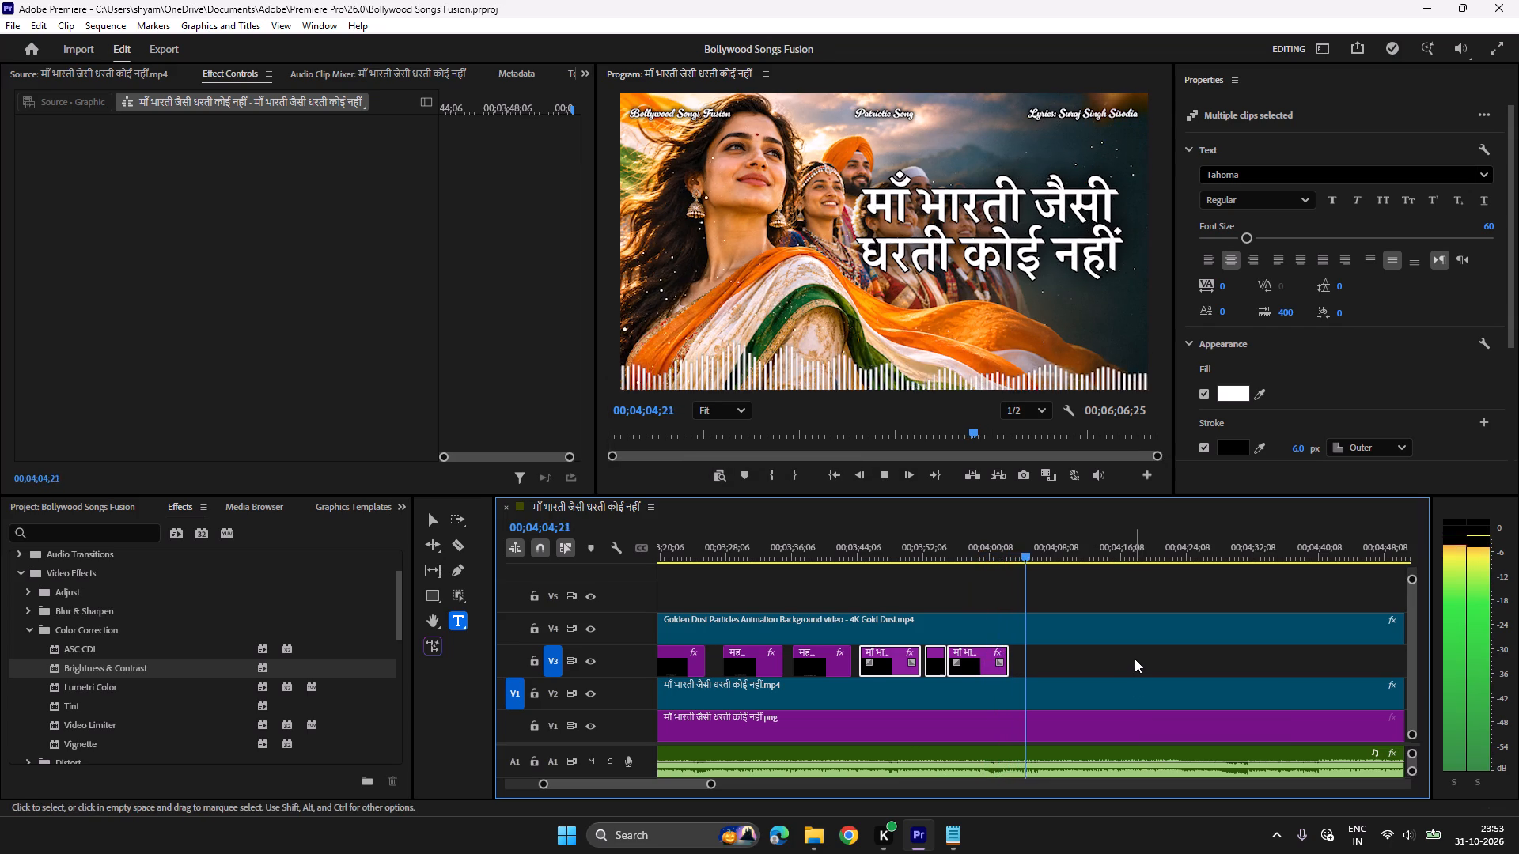
pyautogui.click(1135, 659)
pyautogui.click(986, 667)
pyautogui.hotkey('ctrl', 'c')
pyautogui.scroll(-3, 984, 666)
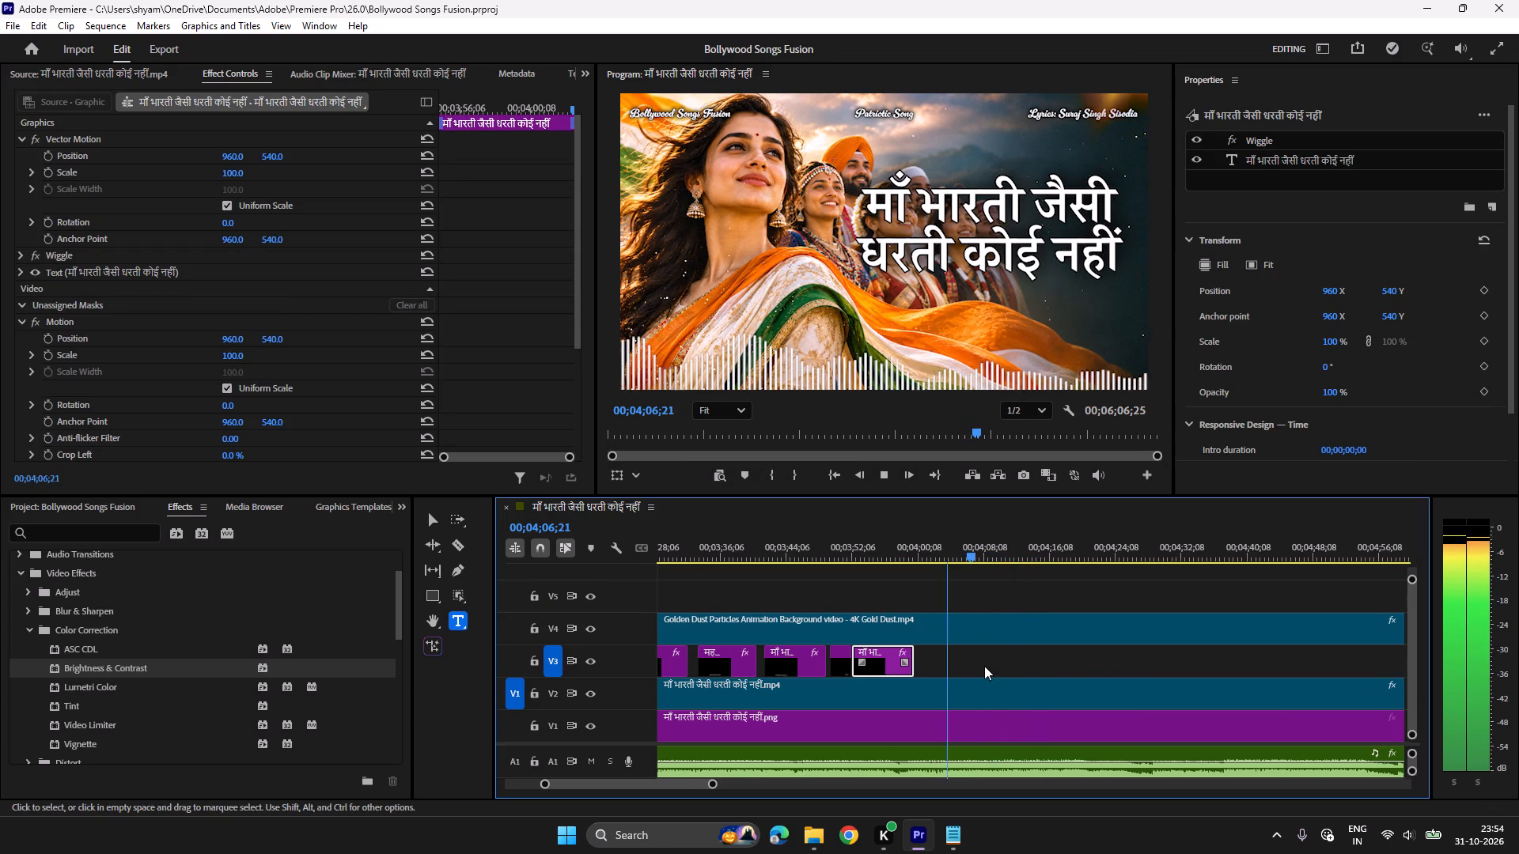
pyautogui.scroll(-2, 984, 666)
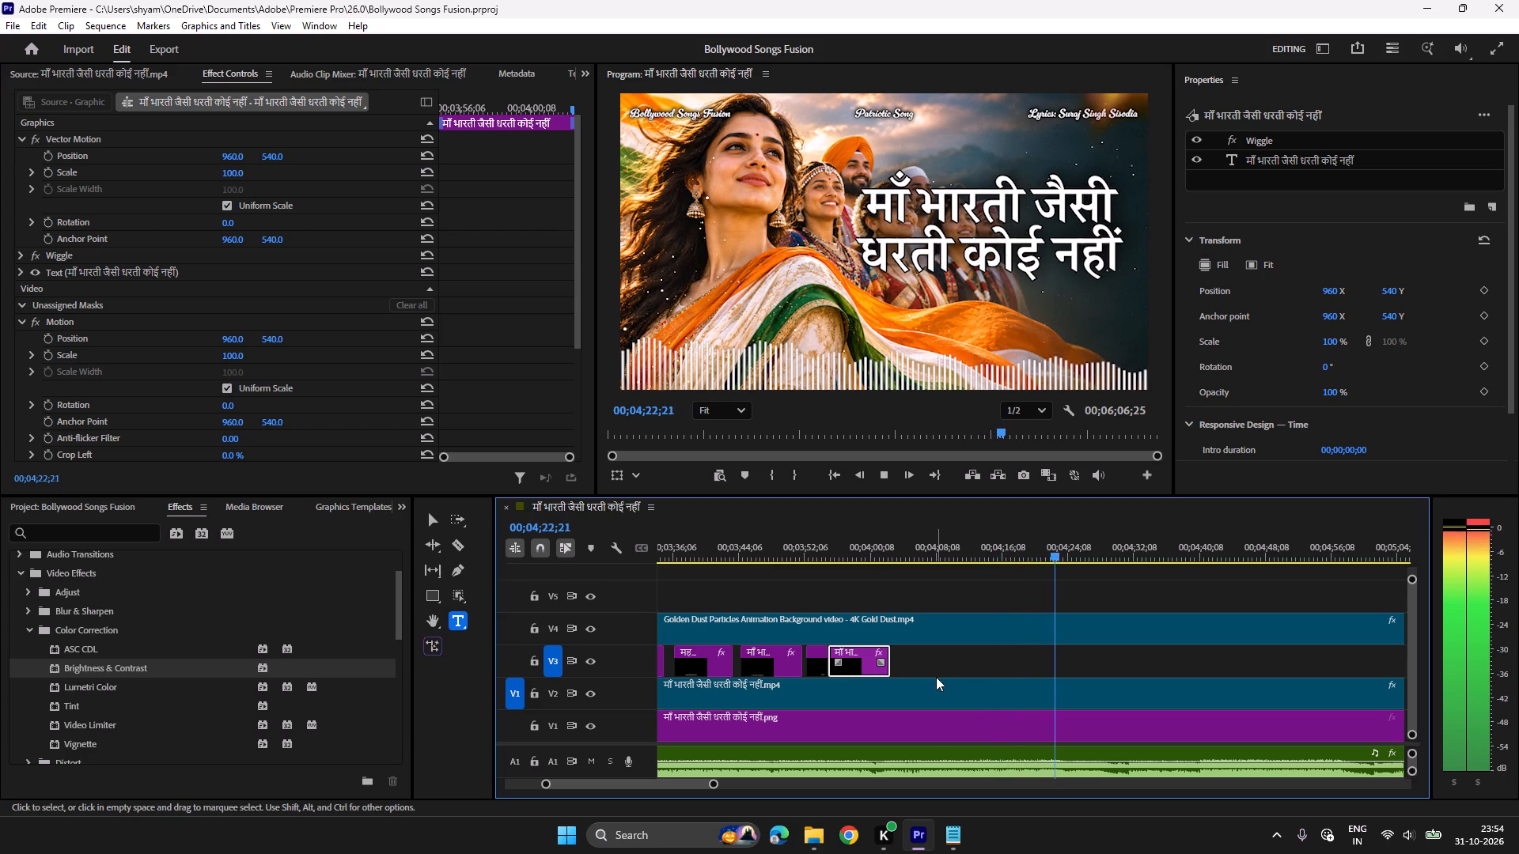
pyautogui.press('space')
pyautogui.press('space')
pyautogui.press('space')
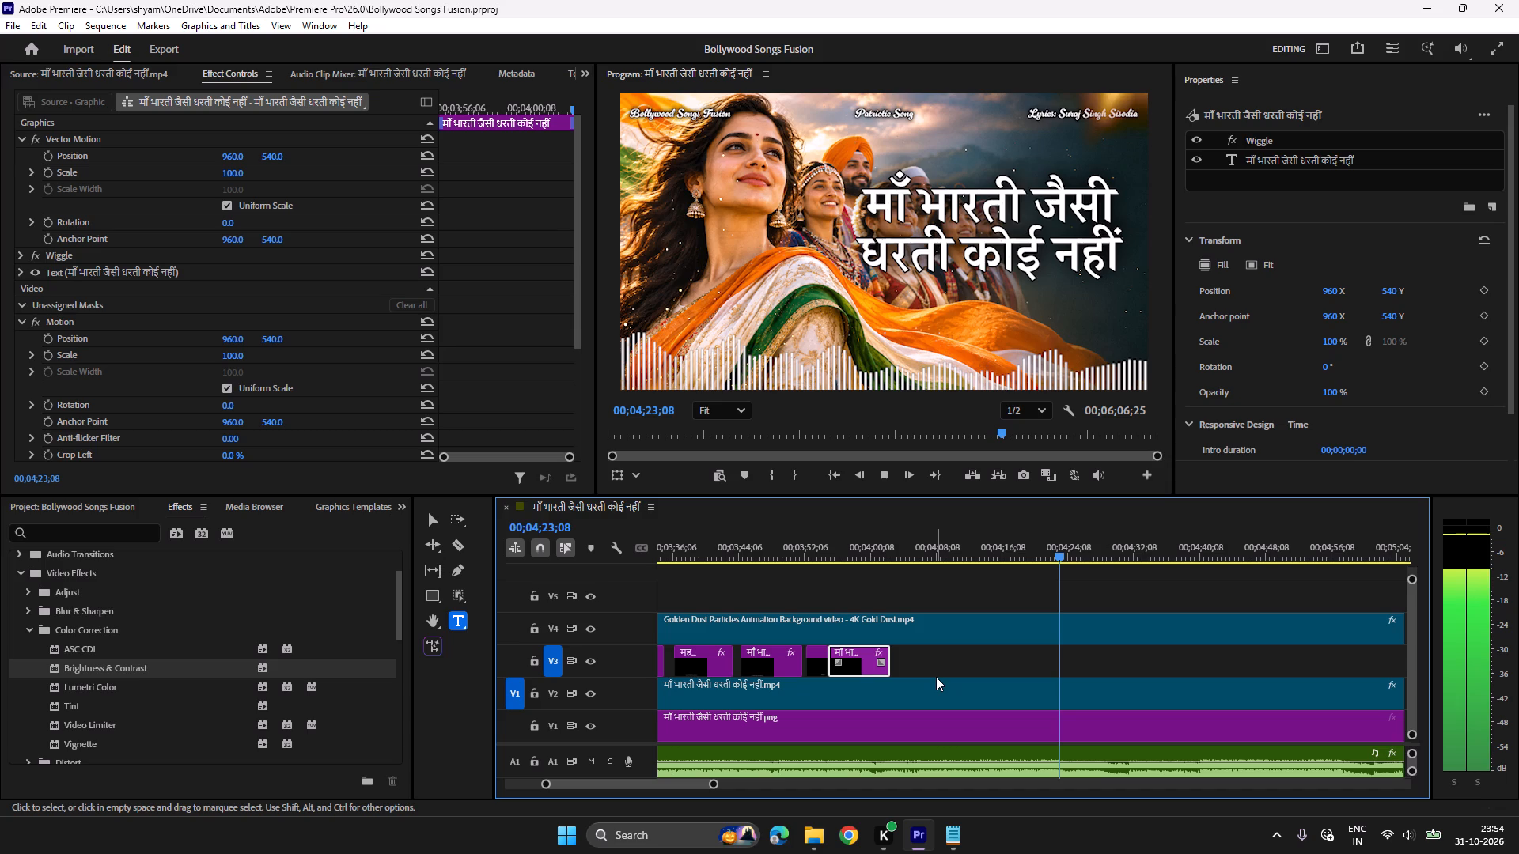
pyautogui.hotkey('ctrl', 'v')
pyautogui.click(1051, 547)
pyautogui.press('space')
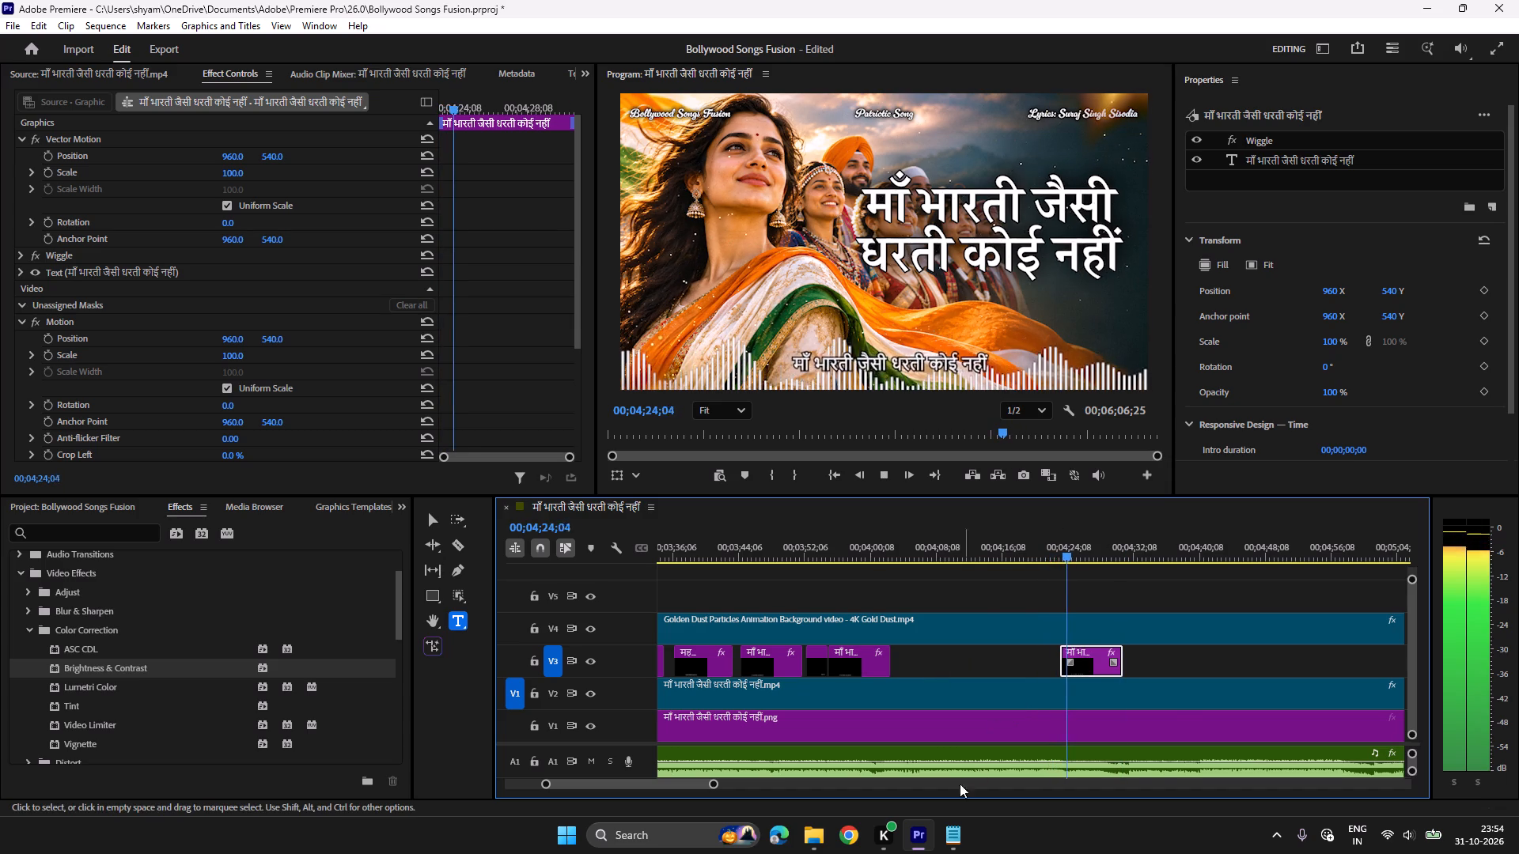
pyautogui.press('space')
# Replace the pasted clip's text with the first Verse 3 line from the Notepad lyrics, इन्द्र धनुष सा देश हमारा.
pyautogui.click(947, 840)
pyautogui.scroll(-6, 975, 550)
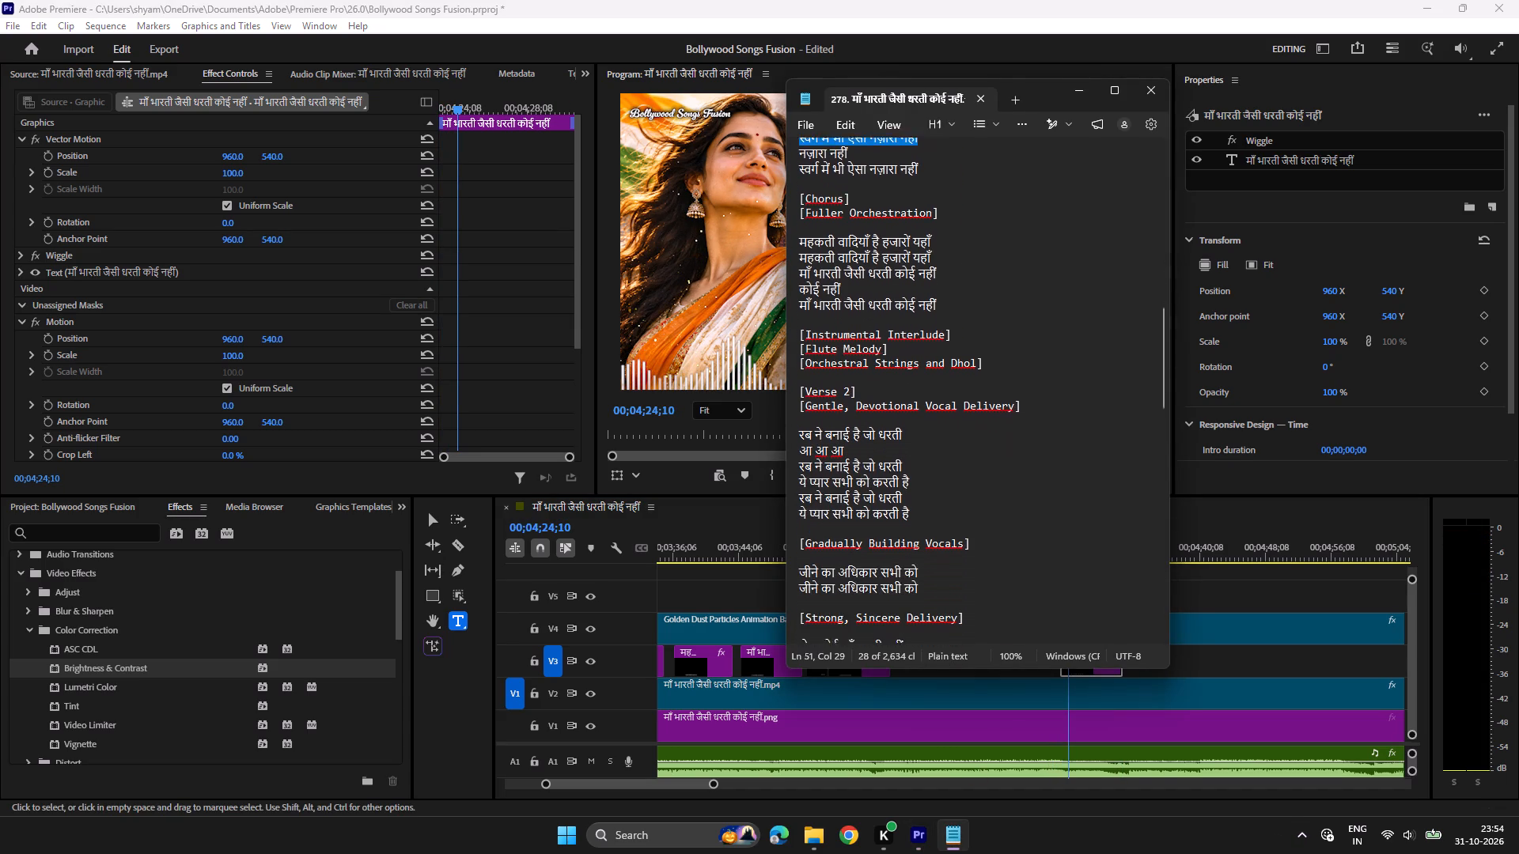
pyautogui.scroll(-7, 976, 550)
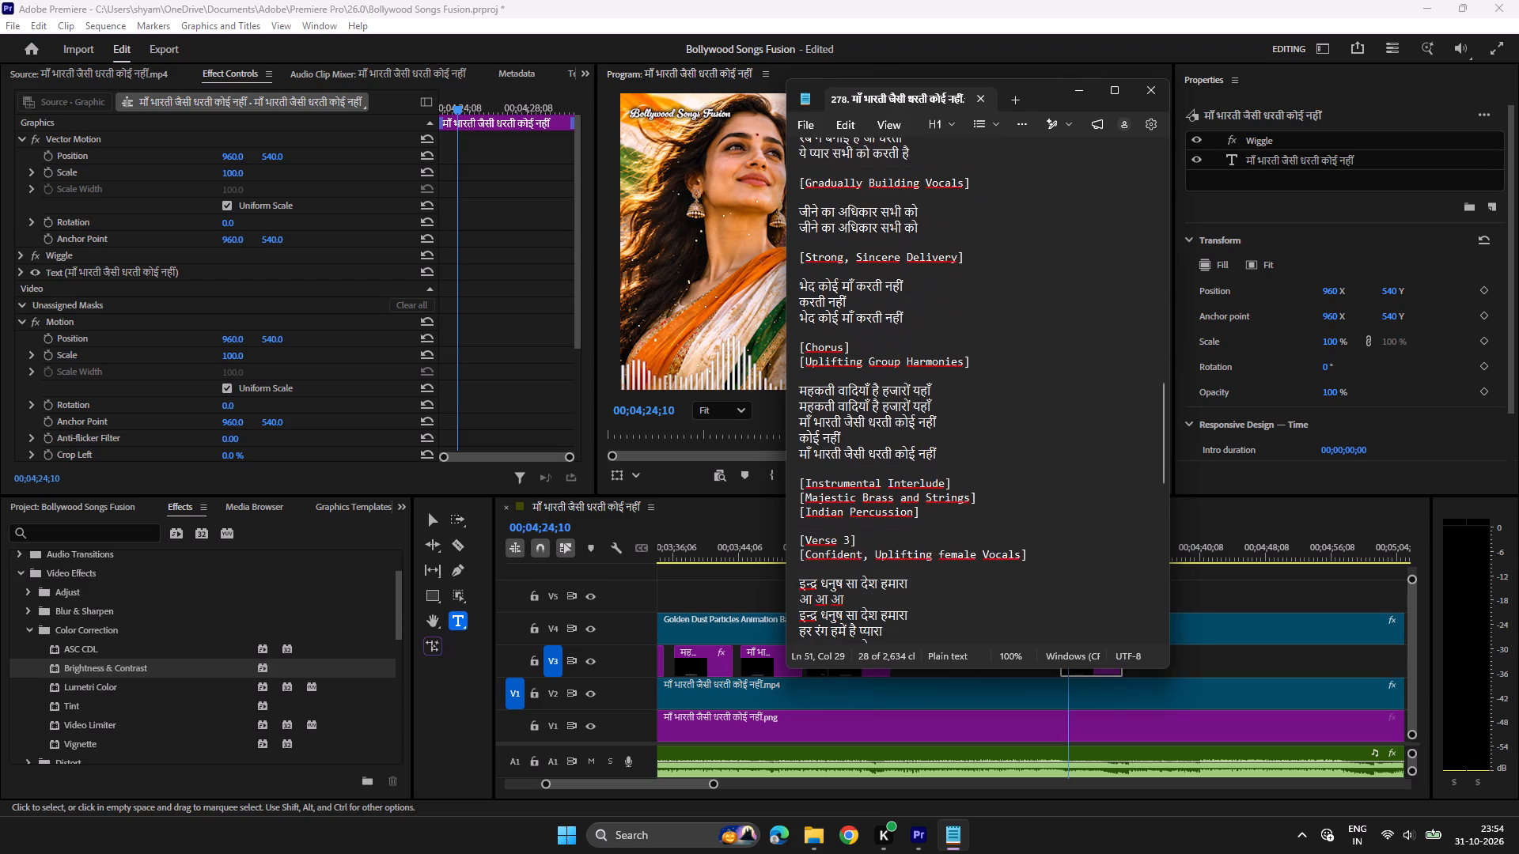
pyautogui.moveTo(925, 515); pyautogui.dragTo(796, 519)
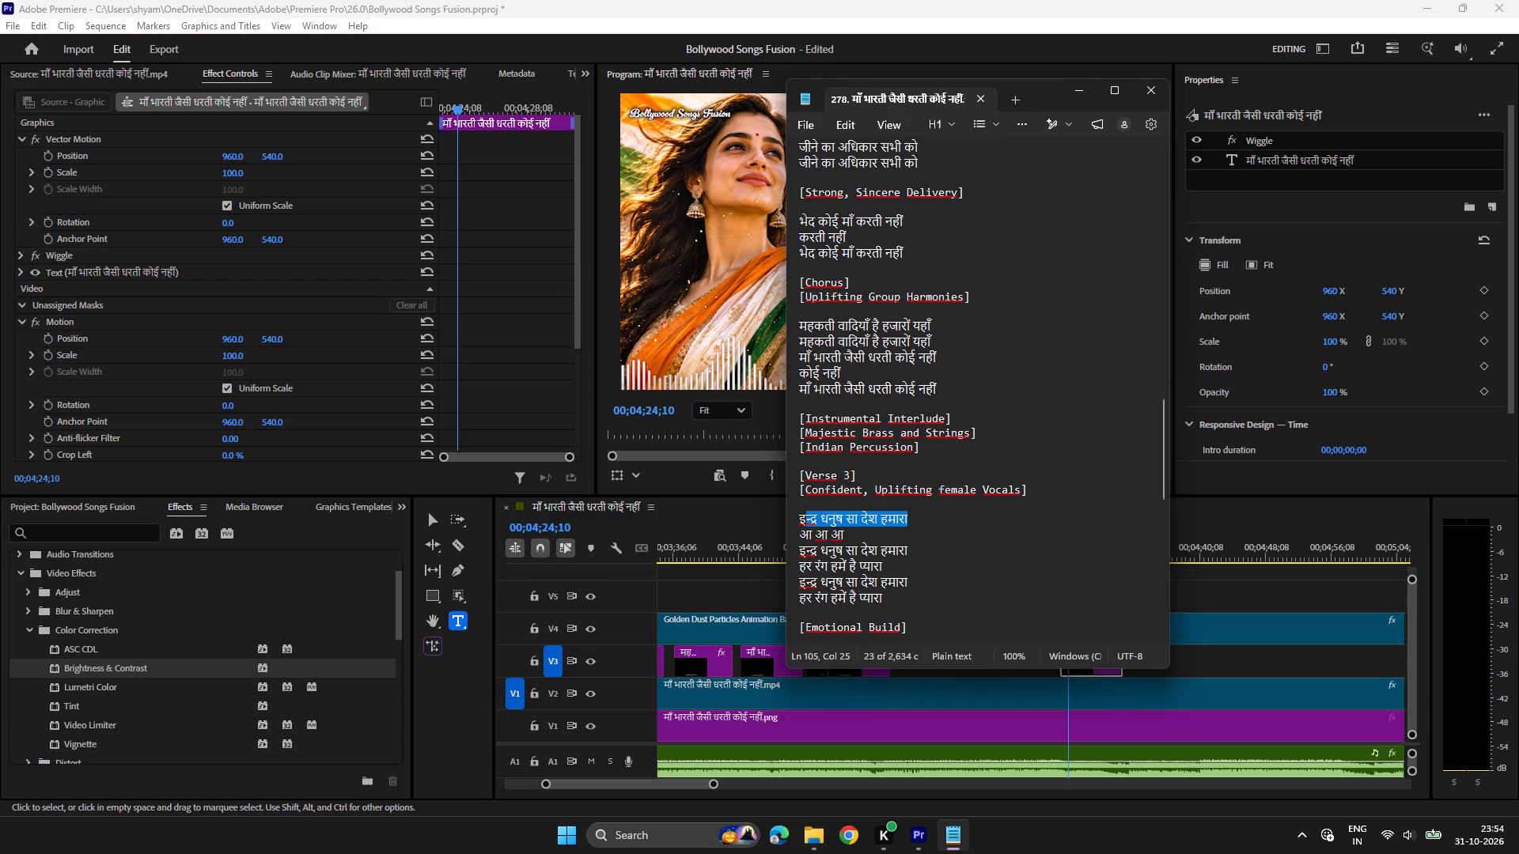
pyautogui.hotkey('ctrl', 'c')
pyautogui.click(928, 836)
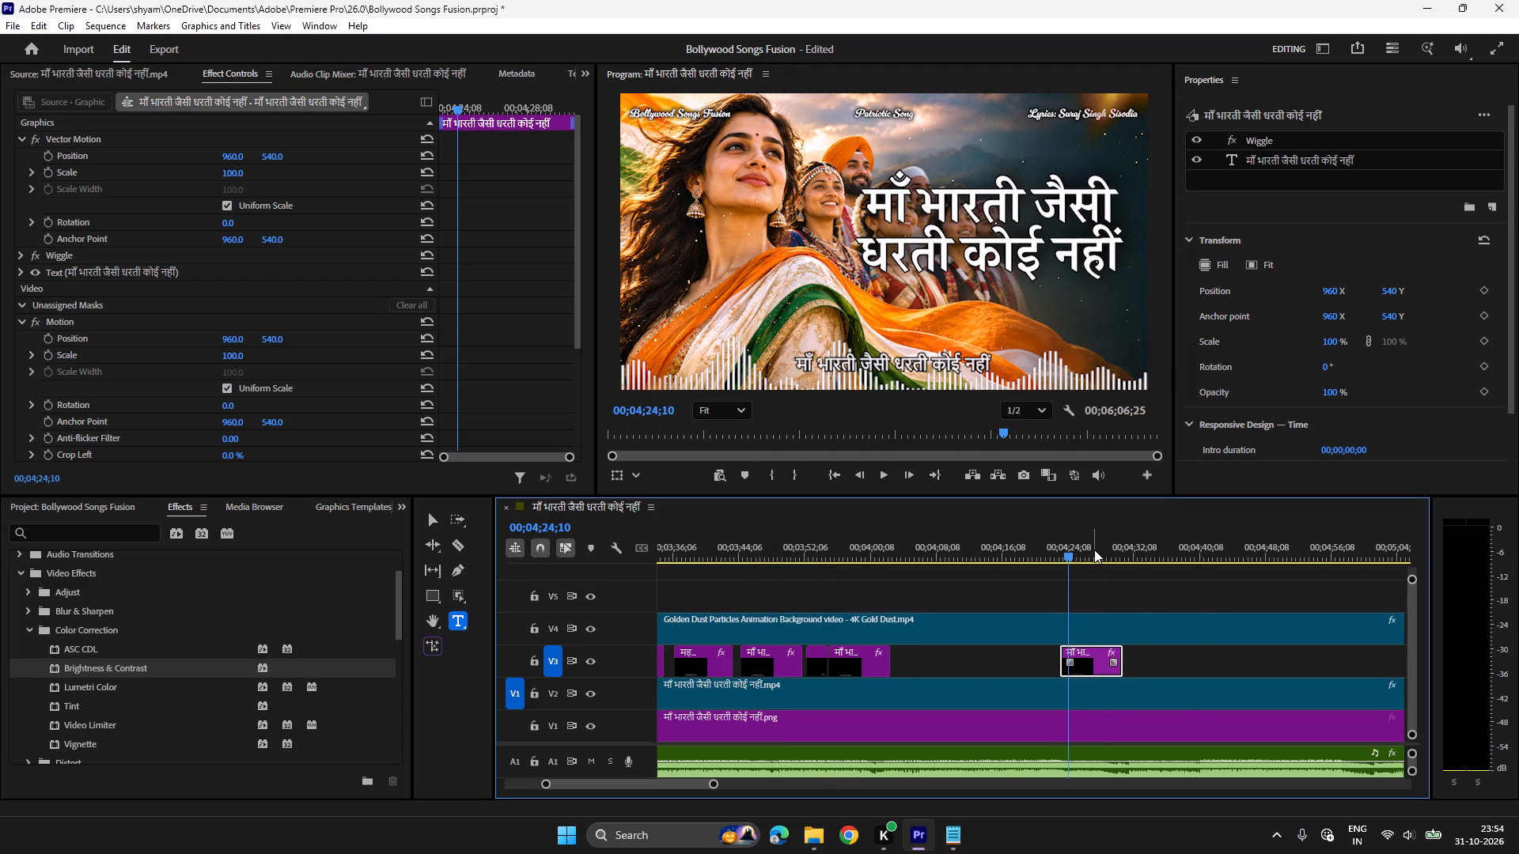
pyautogui.click(1094, 550)
pyautogui.click(885, 361)
pyautogui.hotkey('ctrl', 'a')
pyautogui.hotkey('ctrl', 'v')
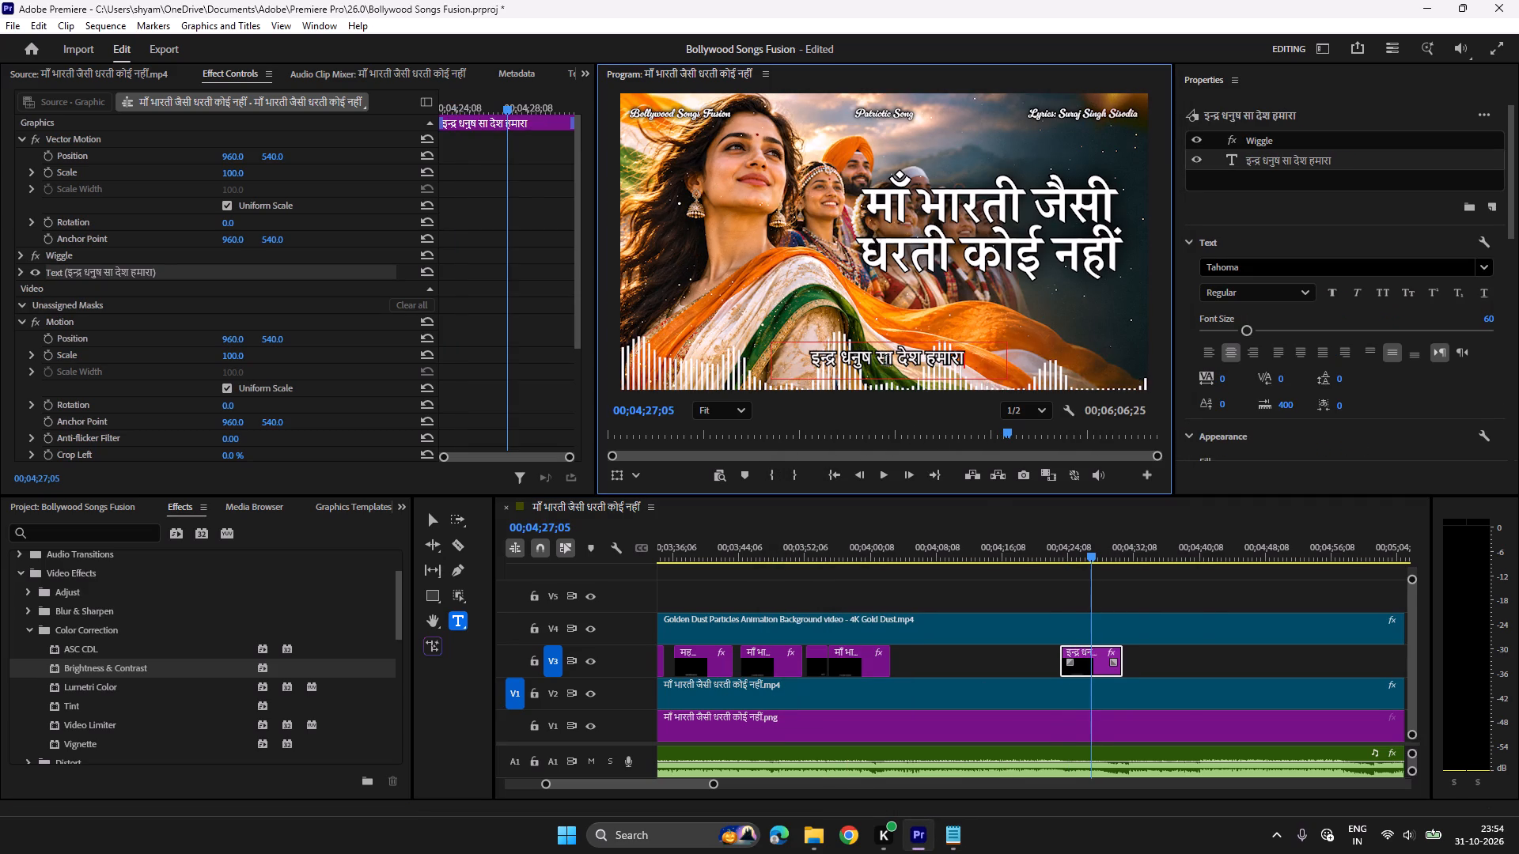
# Play the इन्द्र धनुष सा देश हमारा clip and trim its end to about 00;04;28 to match the vocals.
pyautogui.click(1057, 549)
pyautogui.press('space')
pyautogui.scroll(-5, 1032, 592)
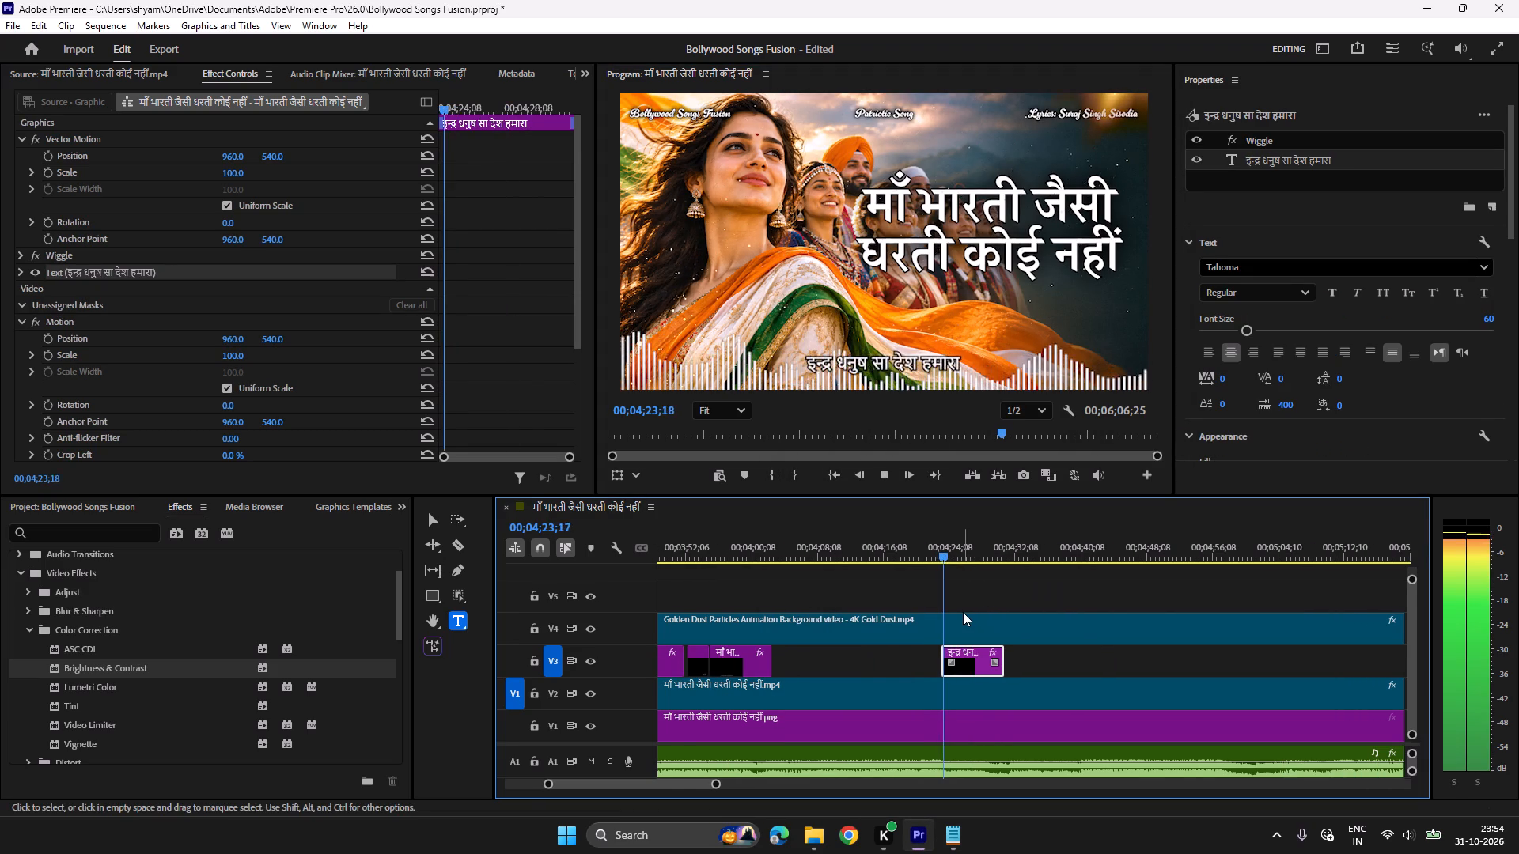
pyautogui.scroll(-2, 963, 612)
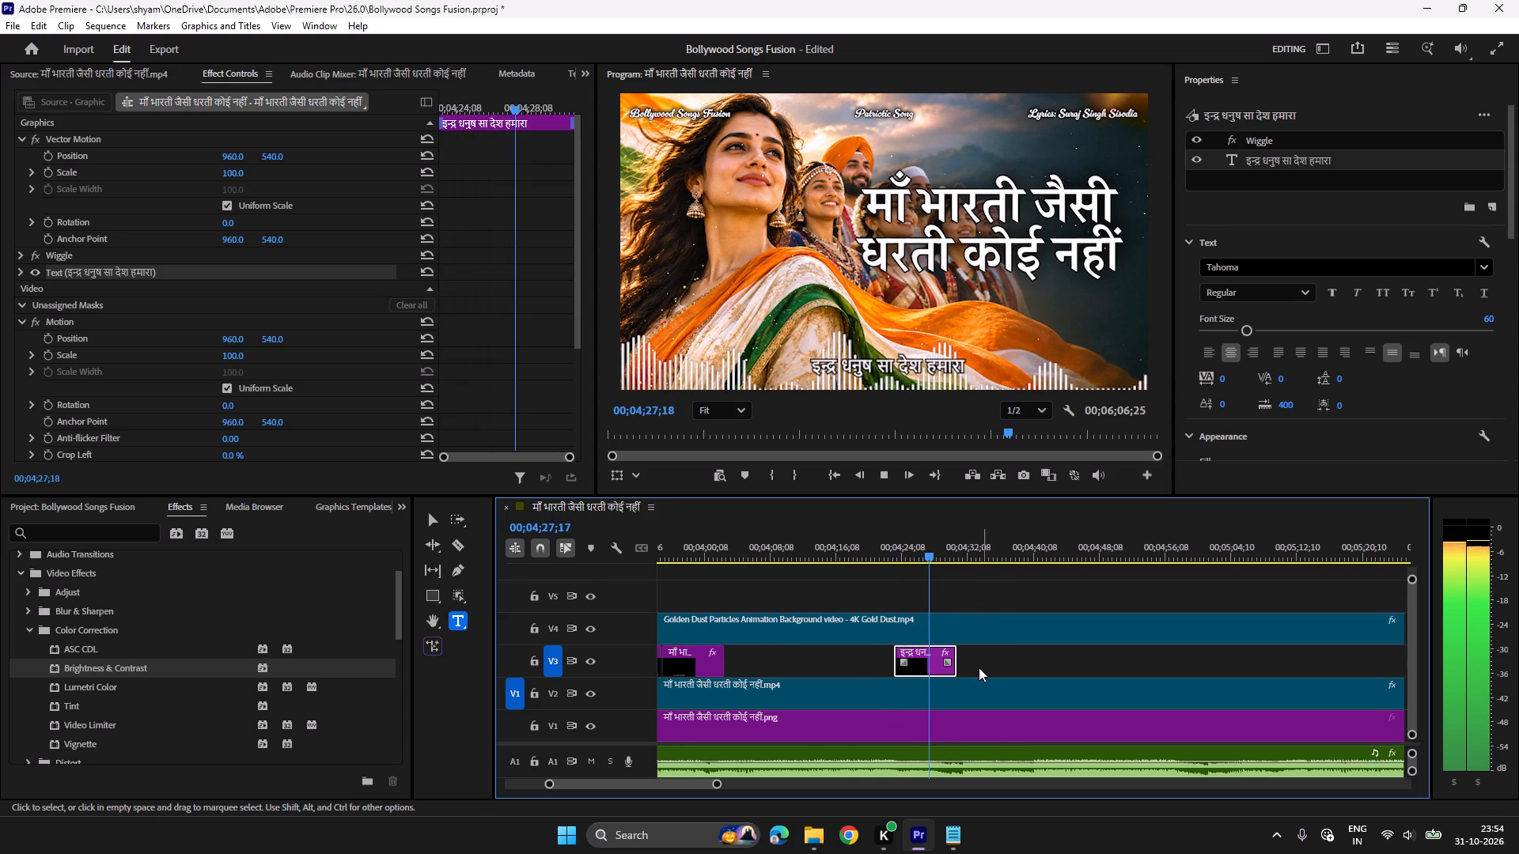
pyautogui.press('space')
pyautogui.moveTo(956, 659); pyautogui.dragTo(938, 659)
# Play to where the line repeats and paste a copy of the इन्द्र धनुष सा देश हमारा clip at 00;04;31;28 on V3.
pyautogui.press('space')
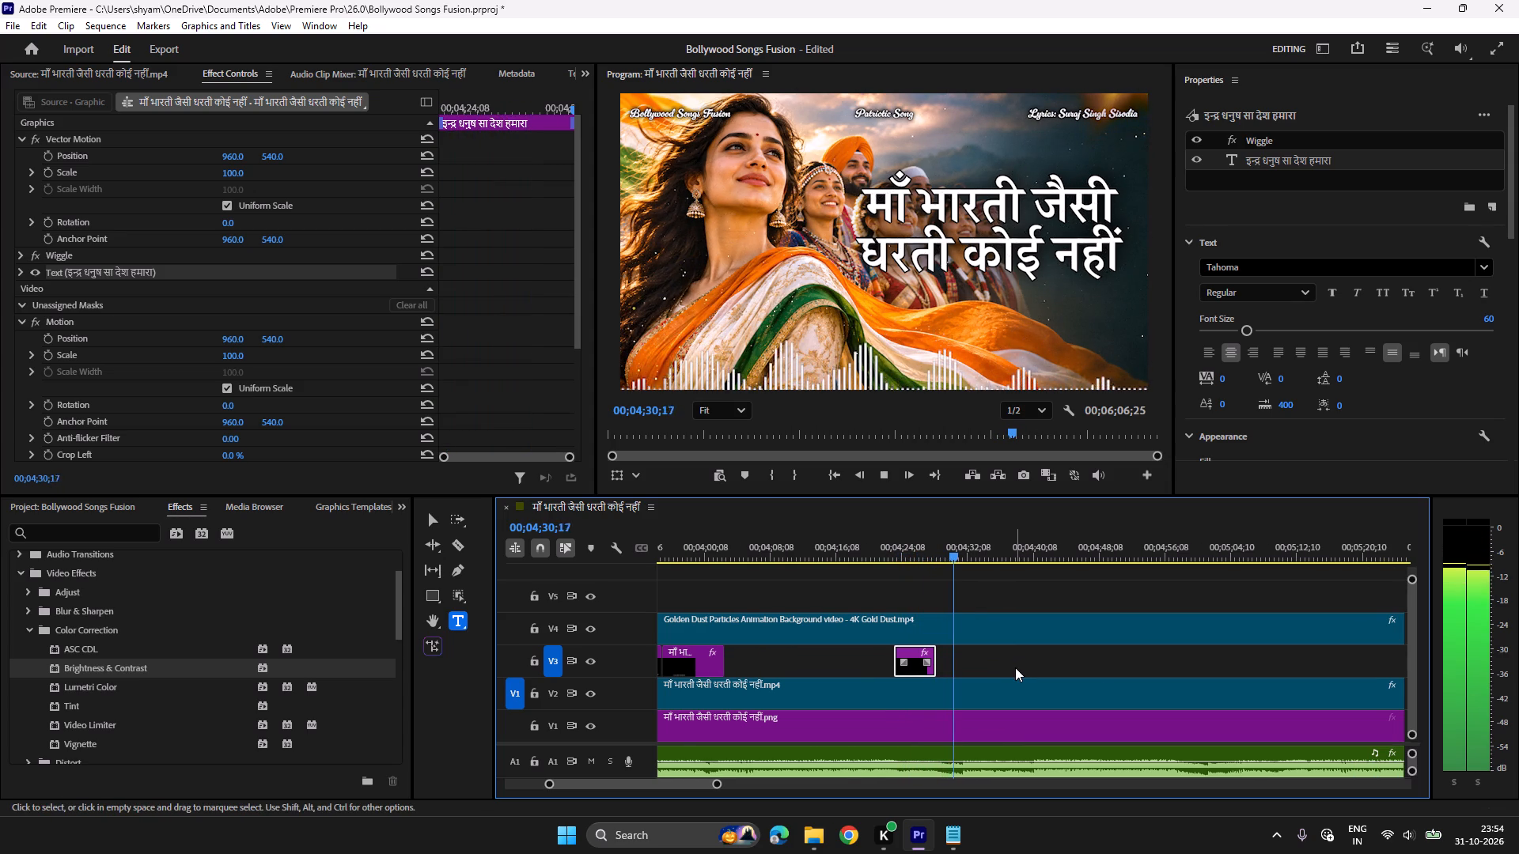
pyautogui.press('space')
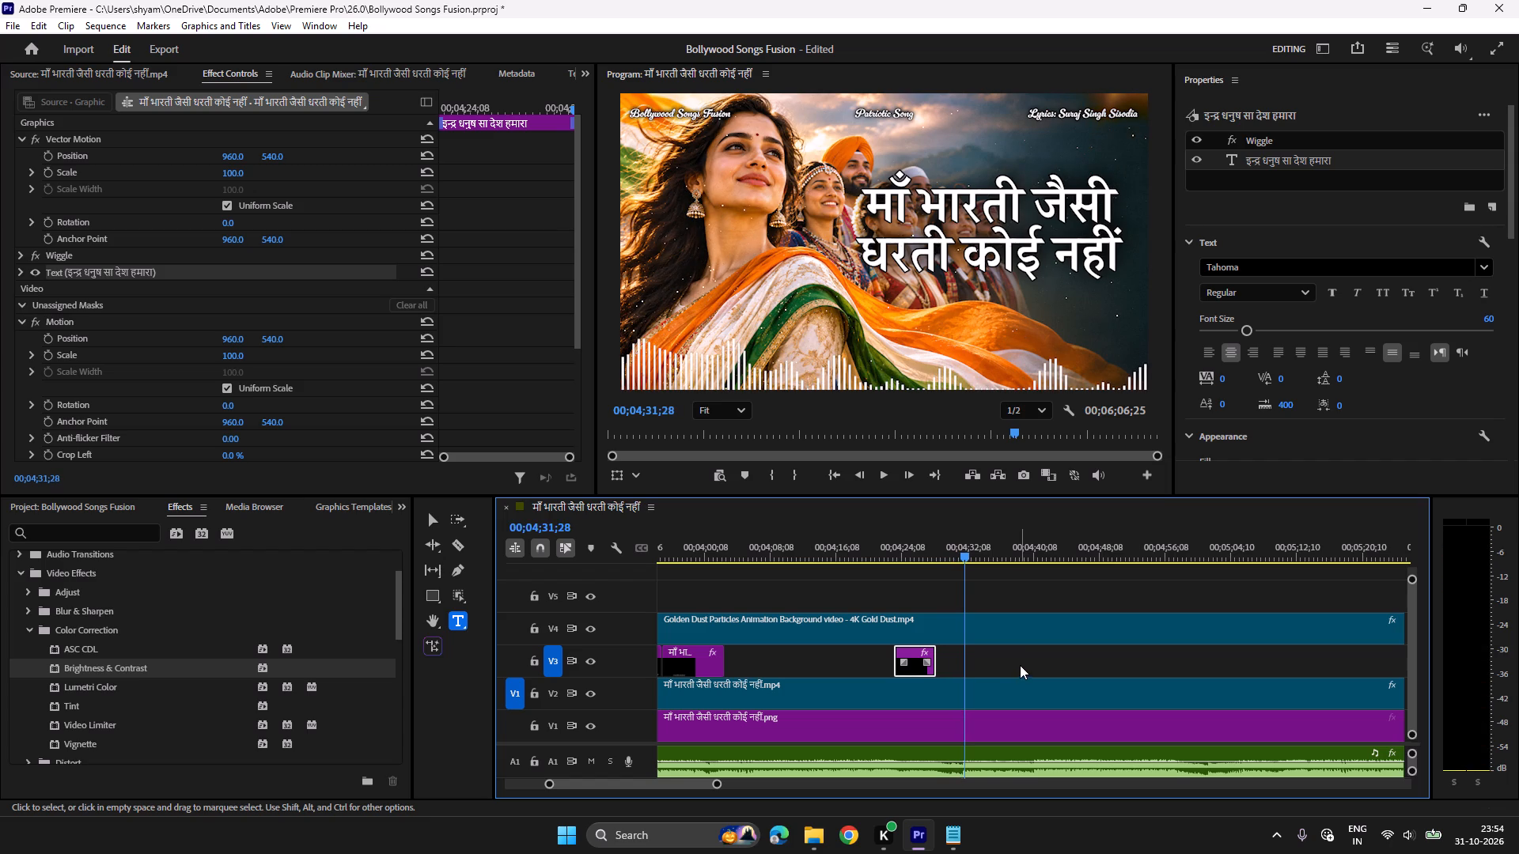
pyautogui.hotkey('ctrl', 'c')
pyautogui.hotkey('ctrl', 'v')
# Play the repeated line to its end and paste another copy of its clip at 00;04;35;24 on V3.
pyautogui.click(967, 538)
pyautogui.press('space')
pyautogui.scroll(-4, 1013, 637)
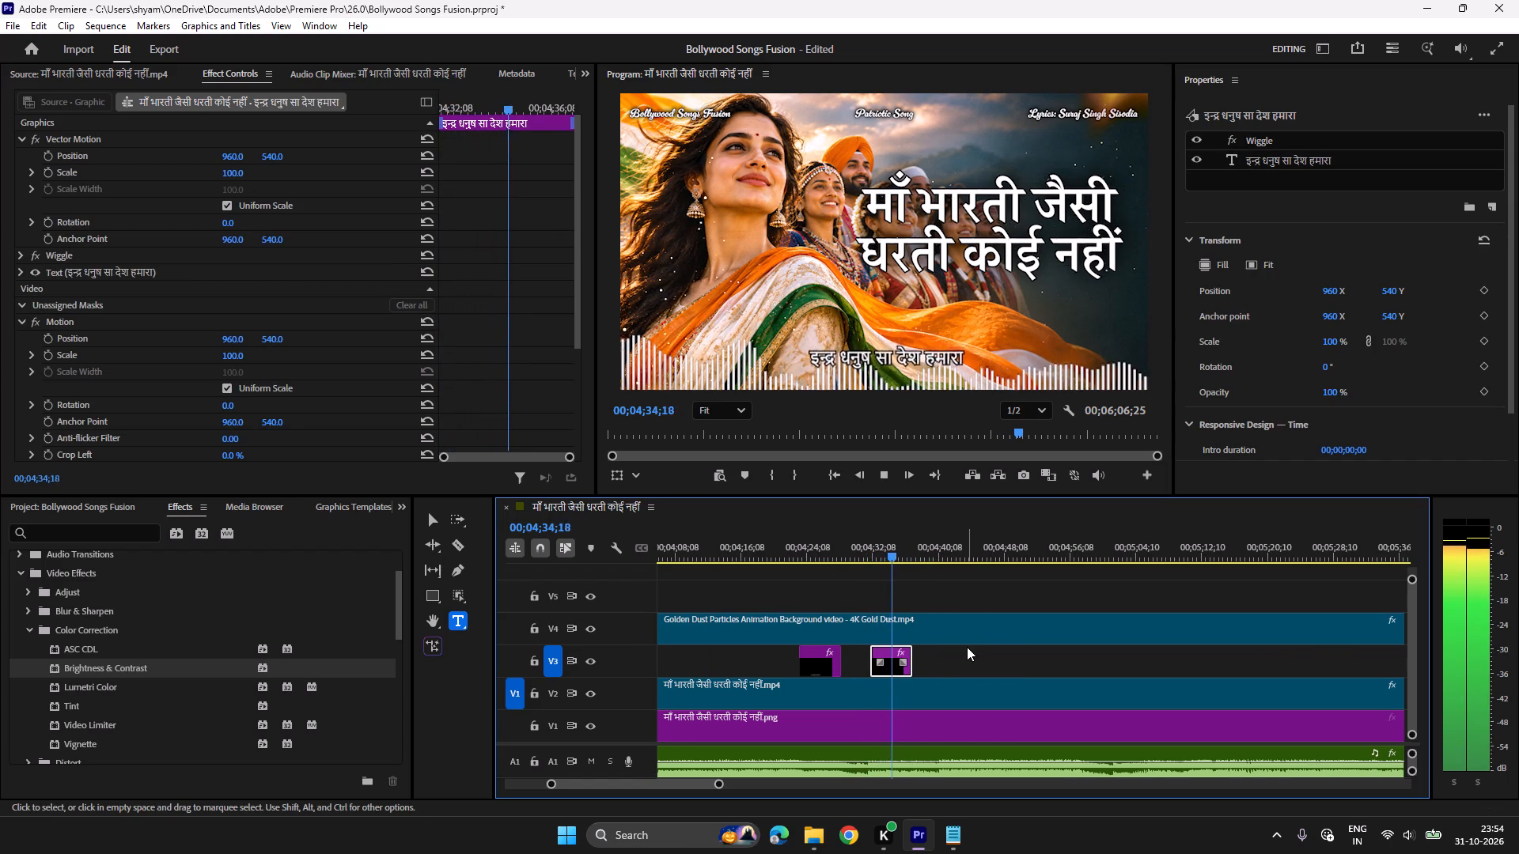
pyautogui.press('space')
pyautogui.hotkey('ctrl', 'c')
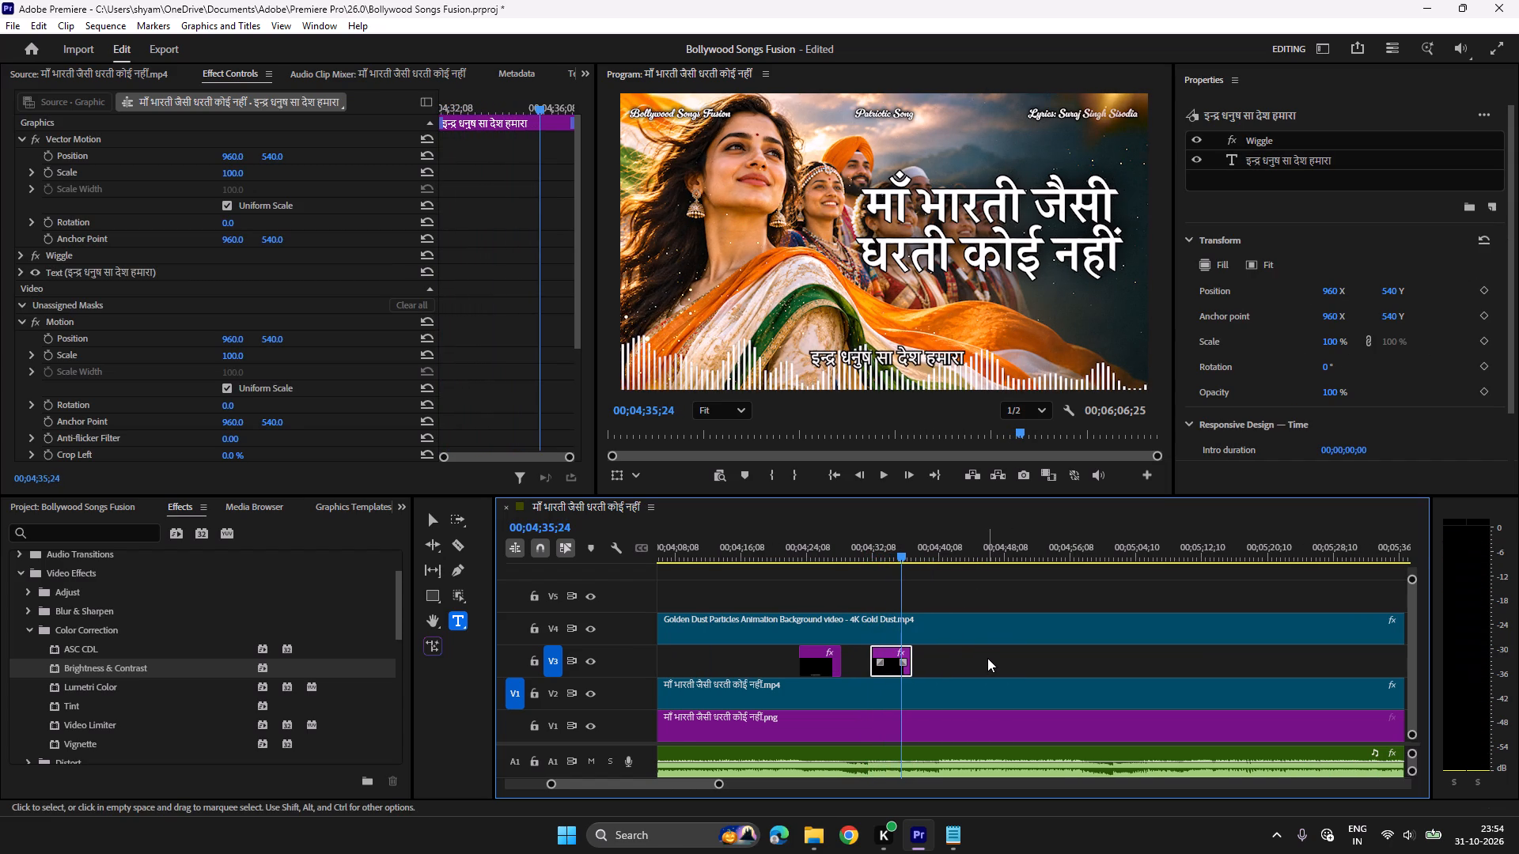
pyautogui.hotkey('ctrl', 'v')
# Replace the newest clip's text with हर रंग हमें है प्यारा, copied from the Notepad lyrics.
pyautogui.click(954, 828)
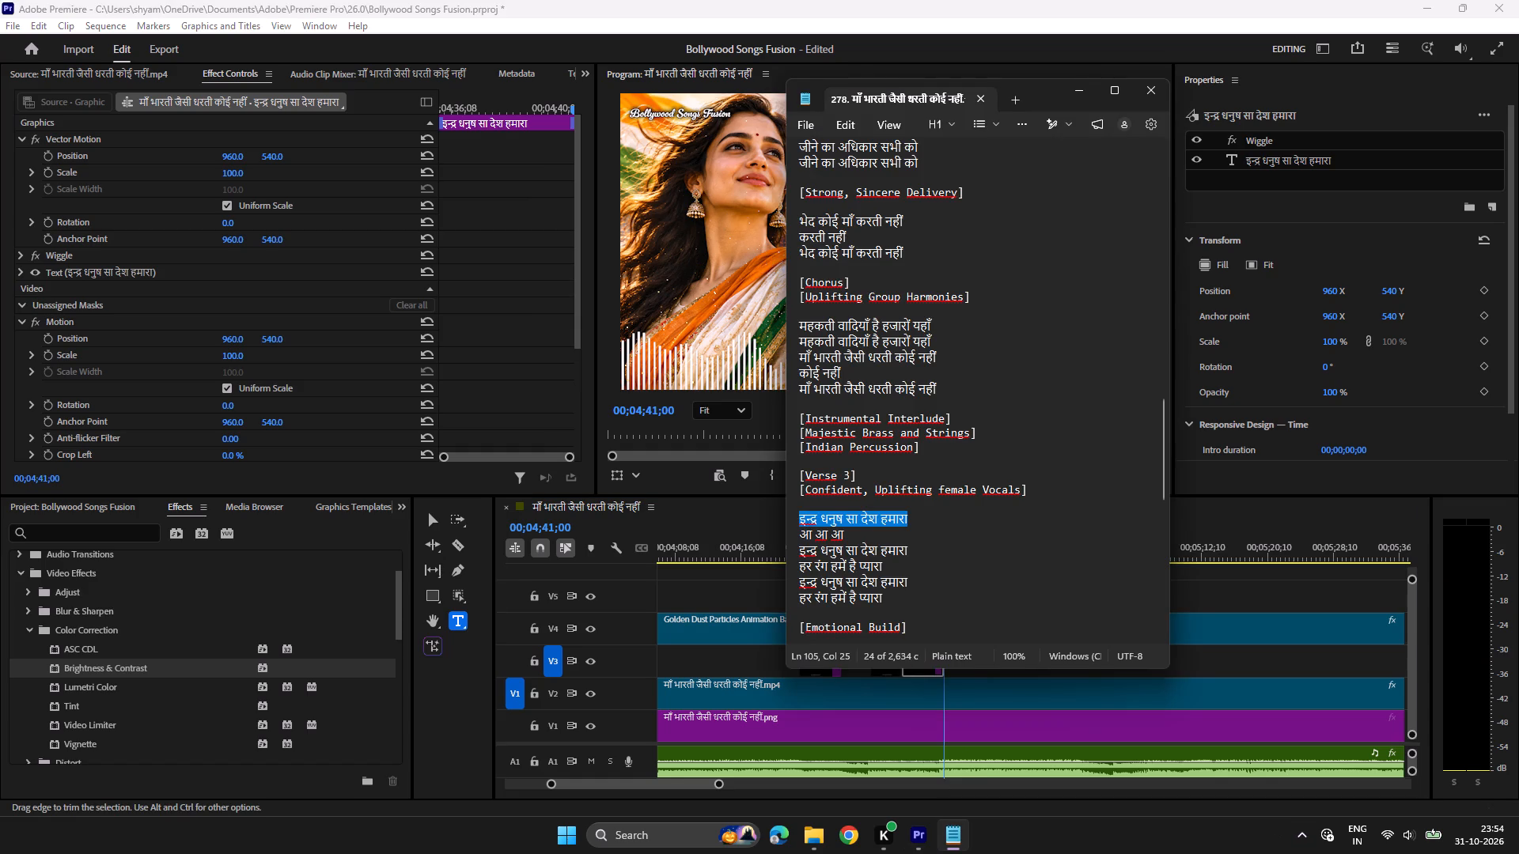
pyautogui.moveTo(889, 567); pyautogui.dragTo(804, 569)
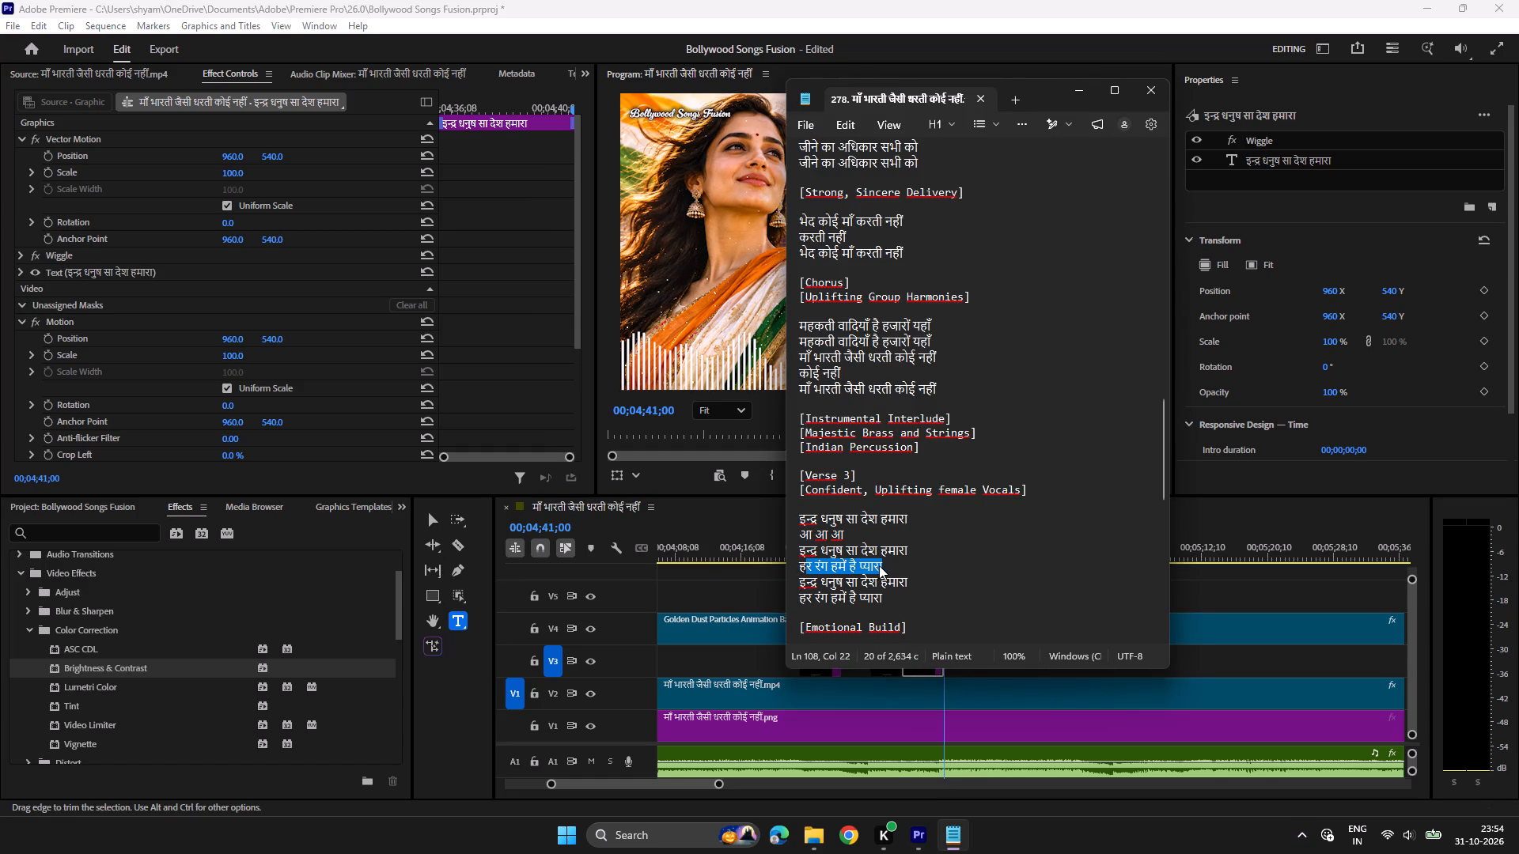
pyautogui.click(879, 565)
pyautogui.moveTo(888, 561); pyautogui.dragTo(789, 561)
pyautogui.hotkey('ctrl', 'c')
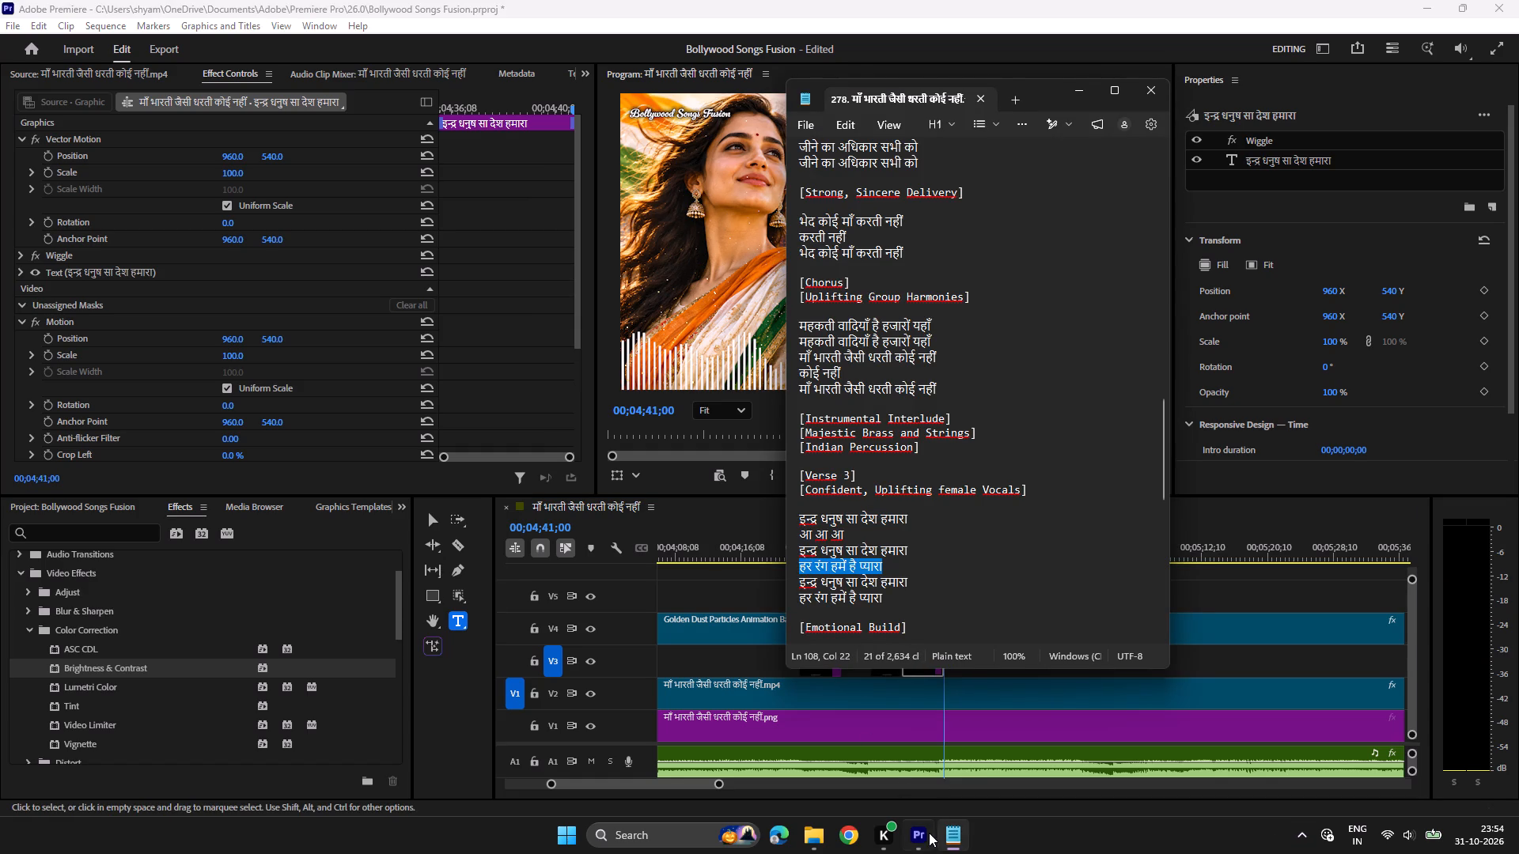
pyautogui.click(924, 833)
pyautogui.click(927, 543)
pyautogui.click(869, 365)
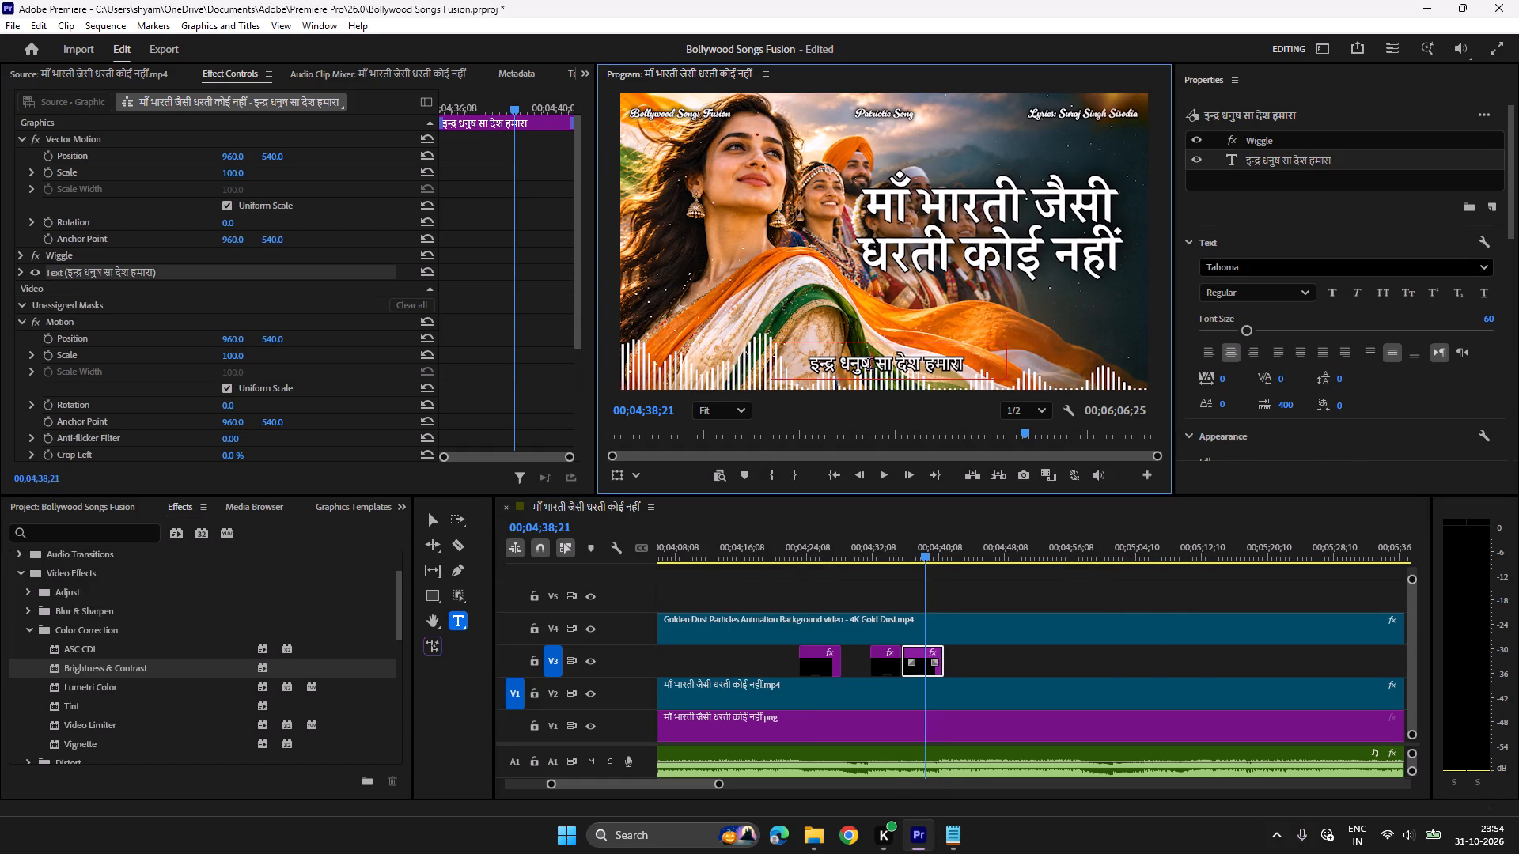
pyautogui.hotkey('ctrl', 'a')
pyautogui.hotkey('ctrl', 'v')
# Play to the end of हर रंग हमें है प्यारा and paste copies of that clip and the इन्द्र धनुष clip before it at 00;04;40;14.
pyautogui.click(904, 544)
pyautogui.press('space')
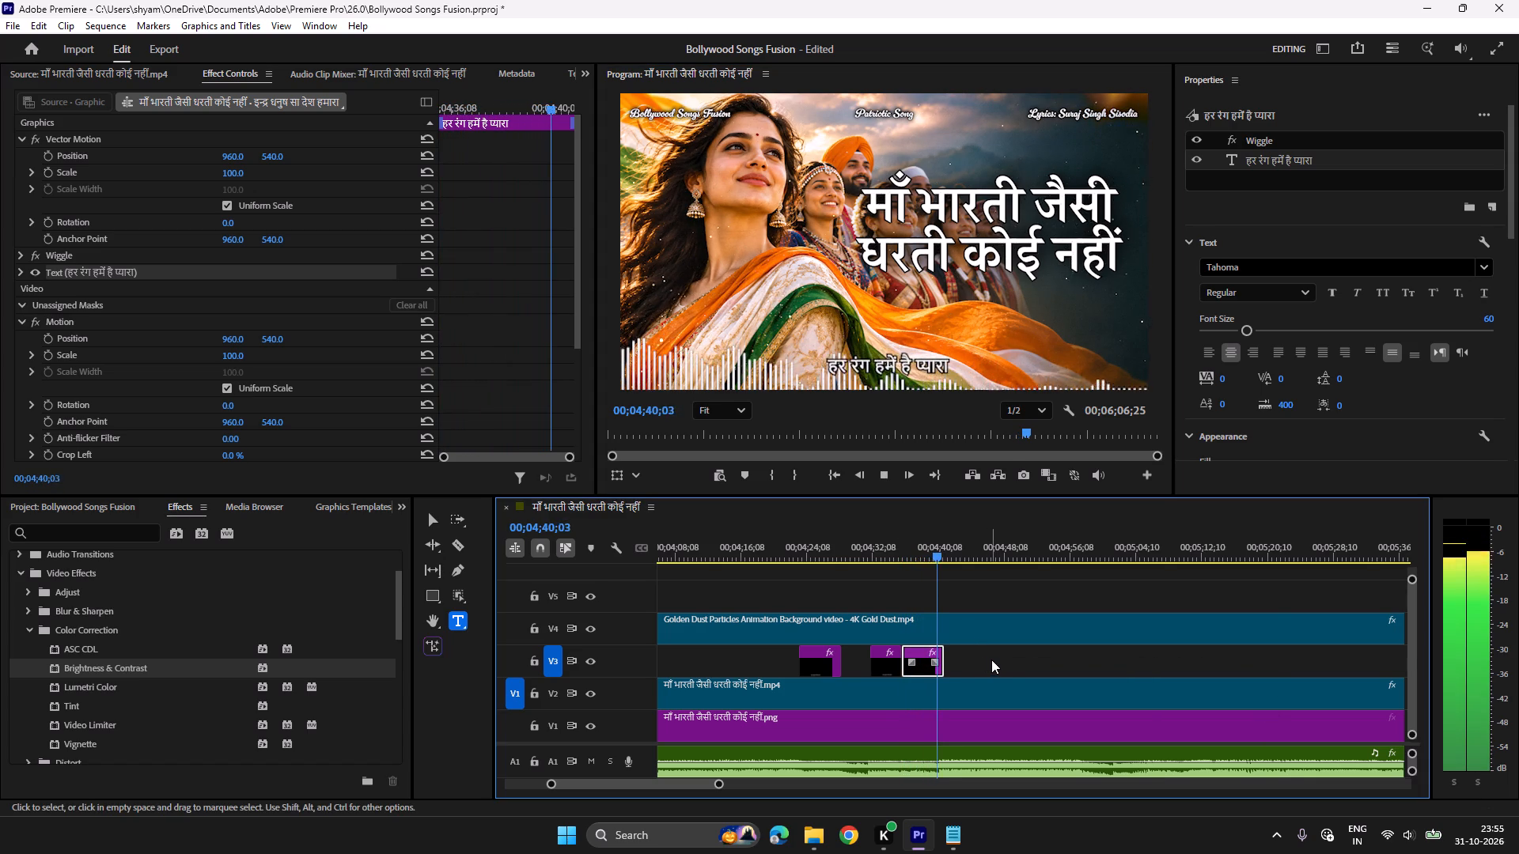
pyautogui.press('space')
pyautogui.keyDown('shift'); pyautogui.click(885, 663); pyautogui.keyUp('shift')
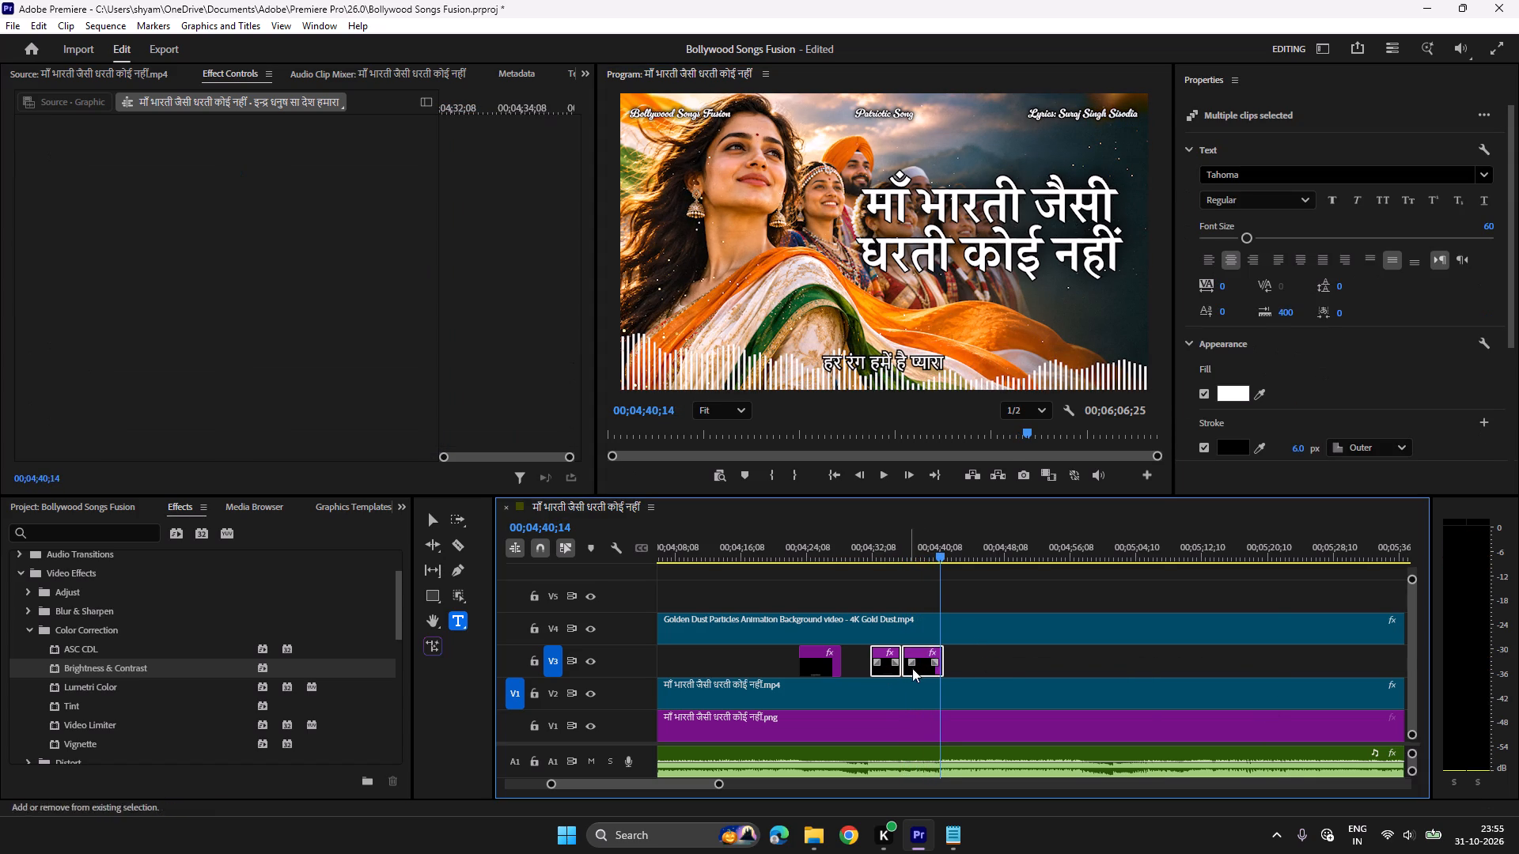
pyautogui.hotkey('ctrl', 'c')
pyautogui.hotkey('ctrl', 'v')
# Play the two pasted clips to the next vocal line and paste a copy of the last हर रंग हमें है प्यारा clip at 00;04;49;05.
pyautogui.click(929, 545)
pyautogui.press('space')
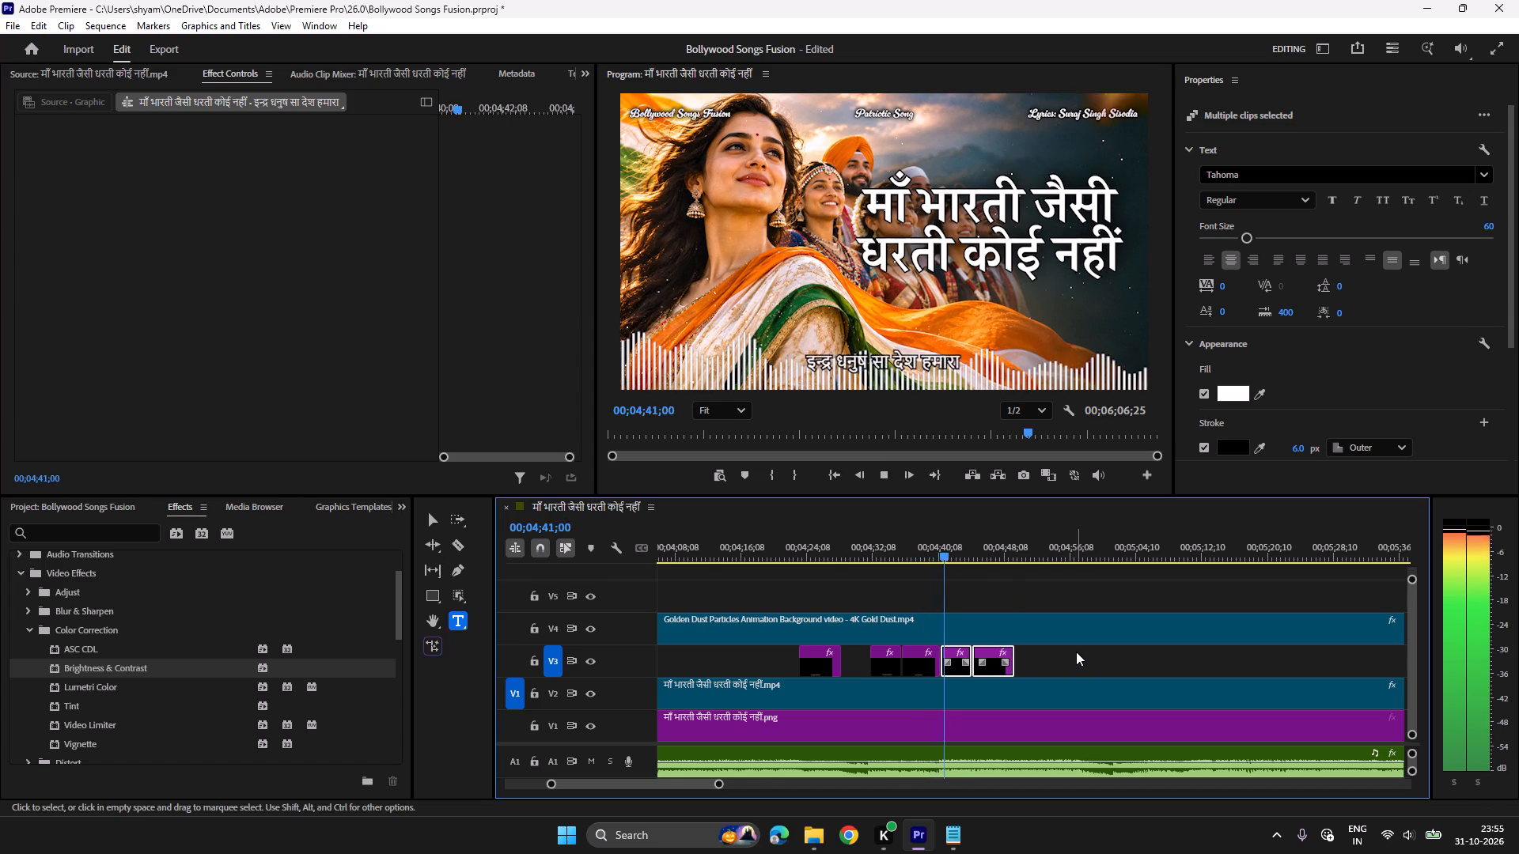
pyautogui.scroll(-2, 1075, 651)
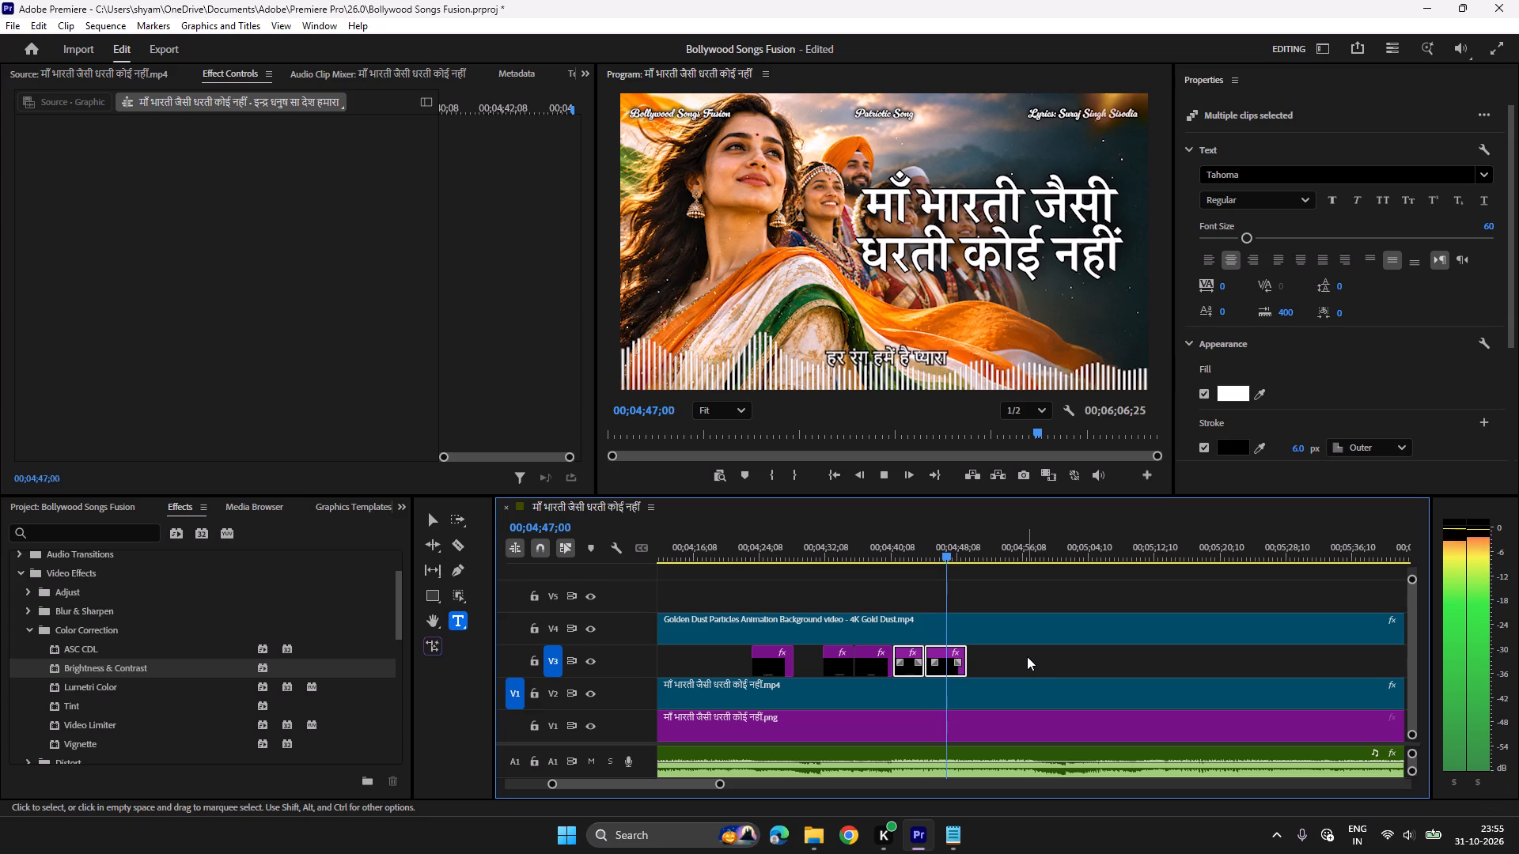
pyautogui.press('space')
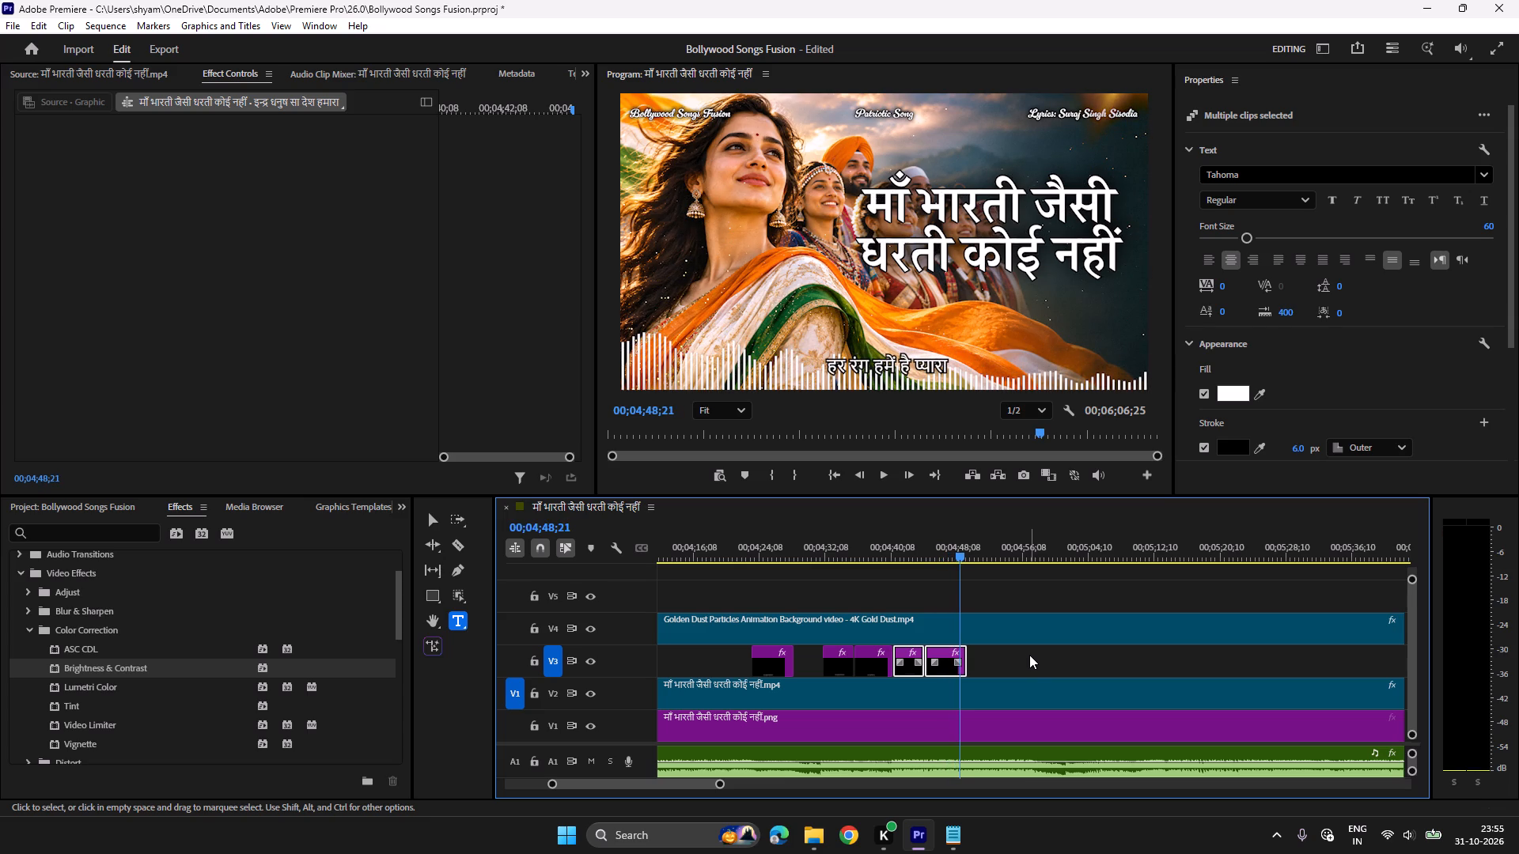
pyautogui.press('space')
pyautogui.press('space')
pyautogui.press('space')
pyautogui.press('space')
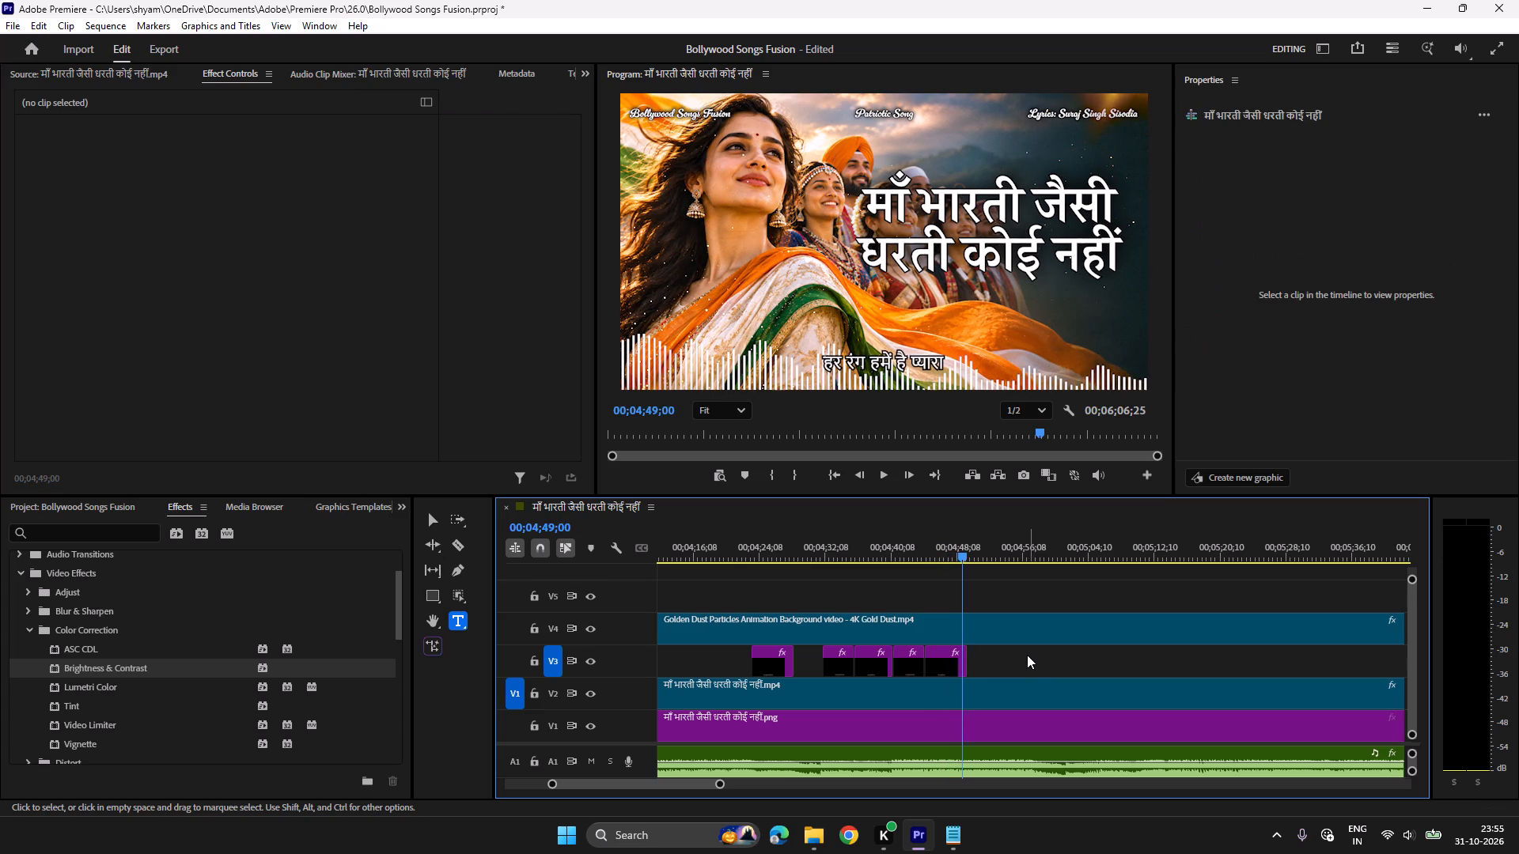
pyautogui.press('space')
pyautogui.press('space')
pyautogui.click(949, 668)
pyautogui.hotkey('ctrl', 'c')
pyautogui.hotkey('ctrl', 'v')
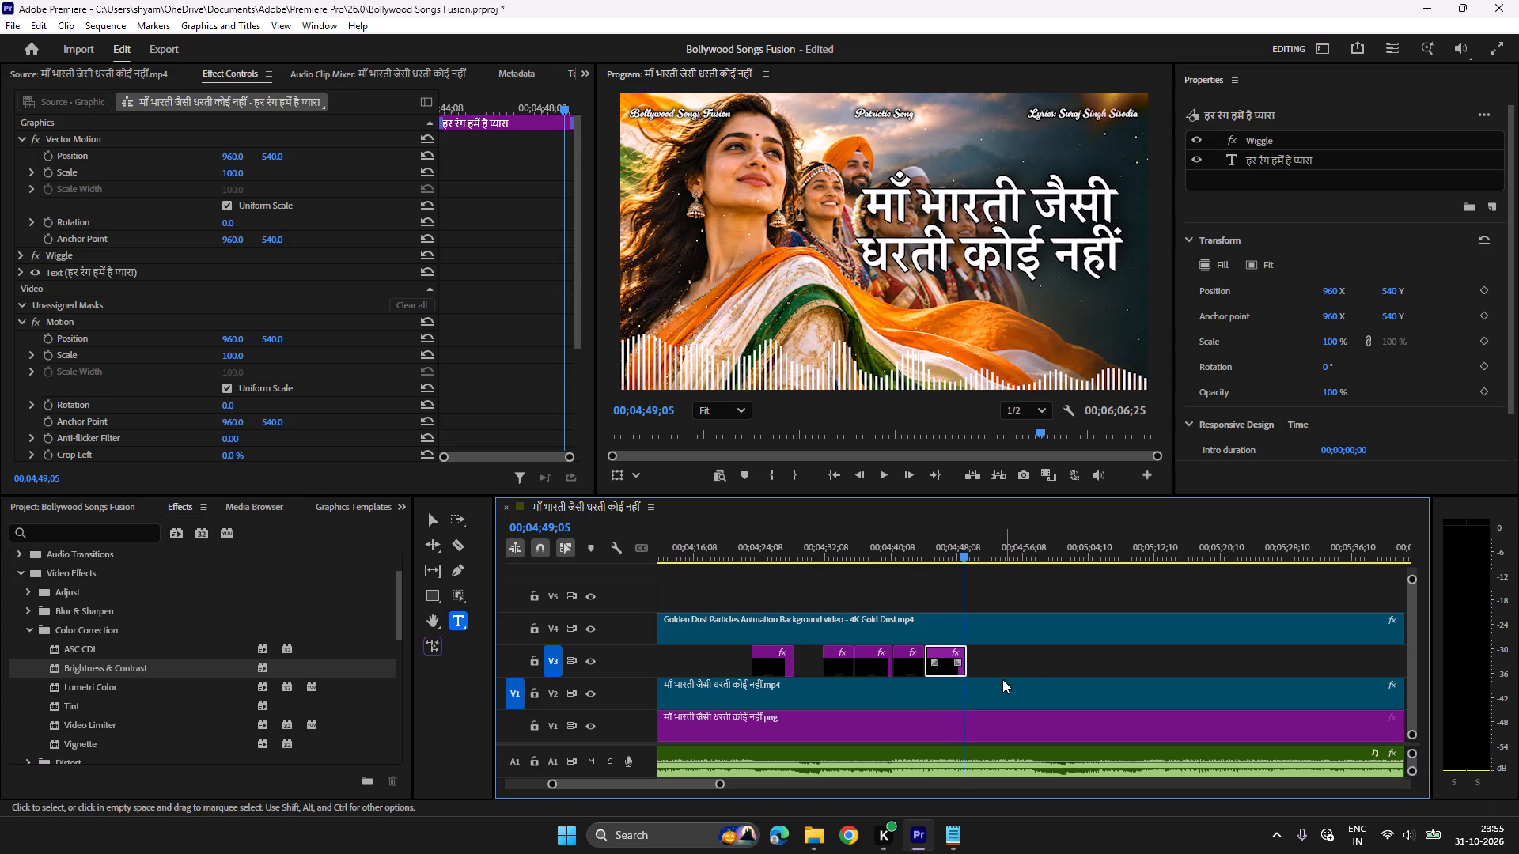
# Replace the newest clip's text with प्यार हमारी माँ की बोली, copied from the Notepad lyrics.
pyautogui.click(944, 833)
pyautogui.scroll(-2, 894, 558)
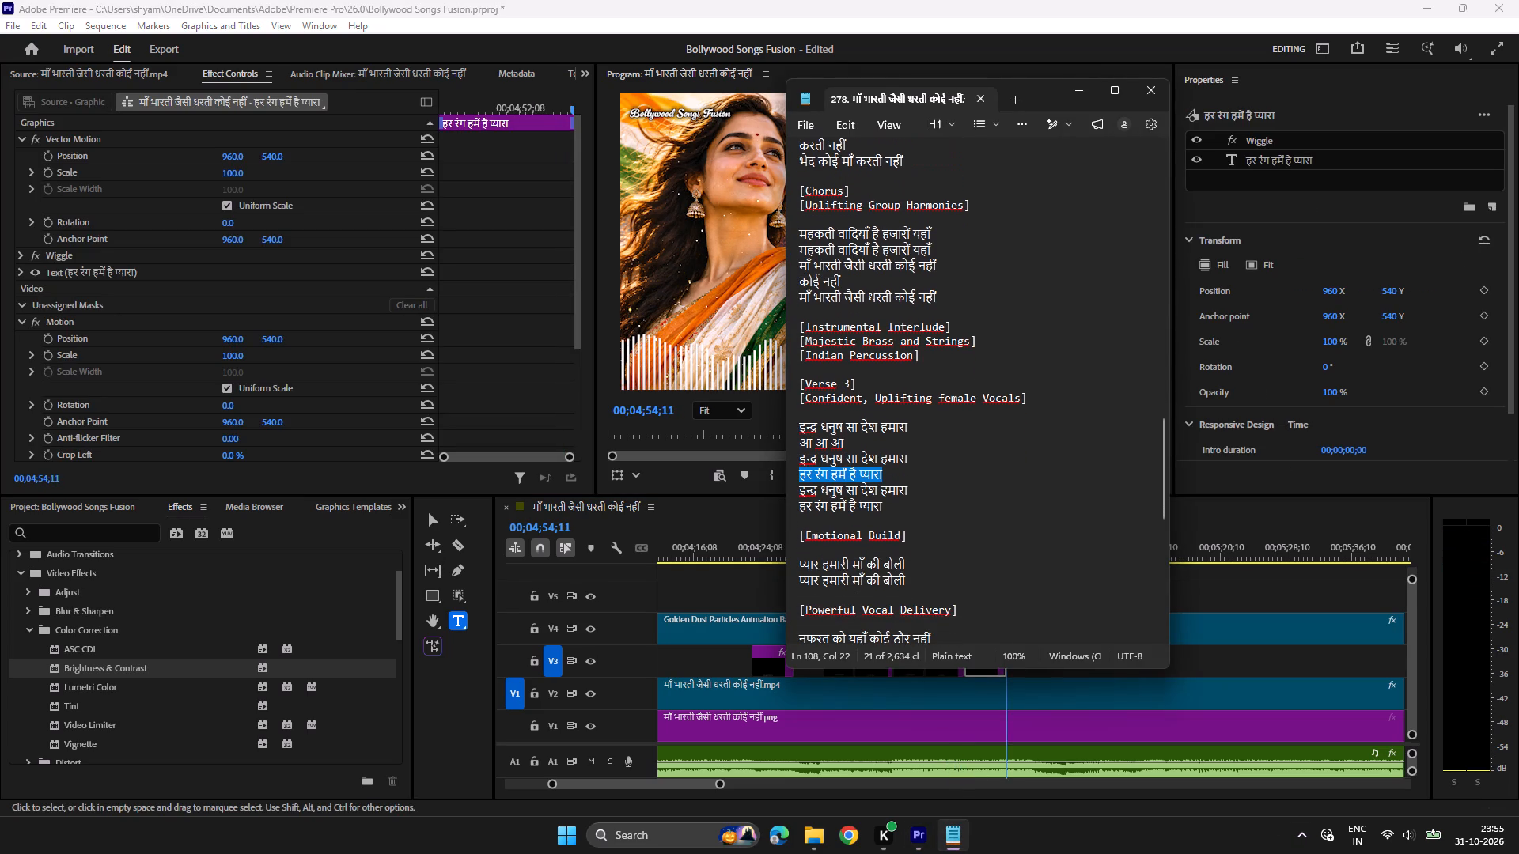
pyautogui.moveTo(913, 565); pyautogui.dragTo(781, 565)
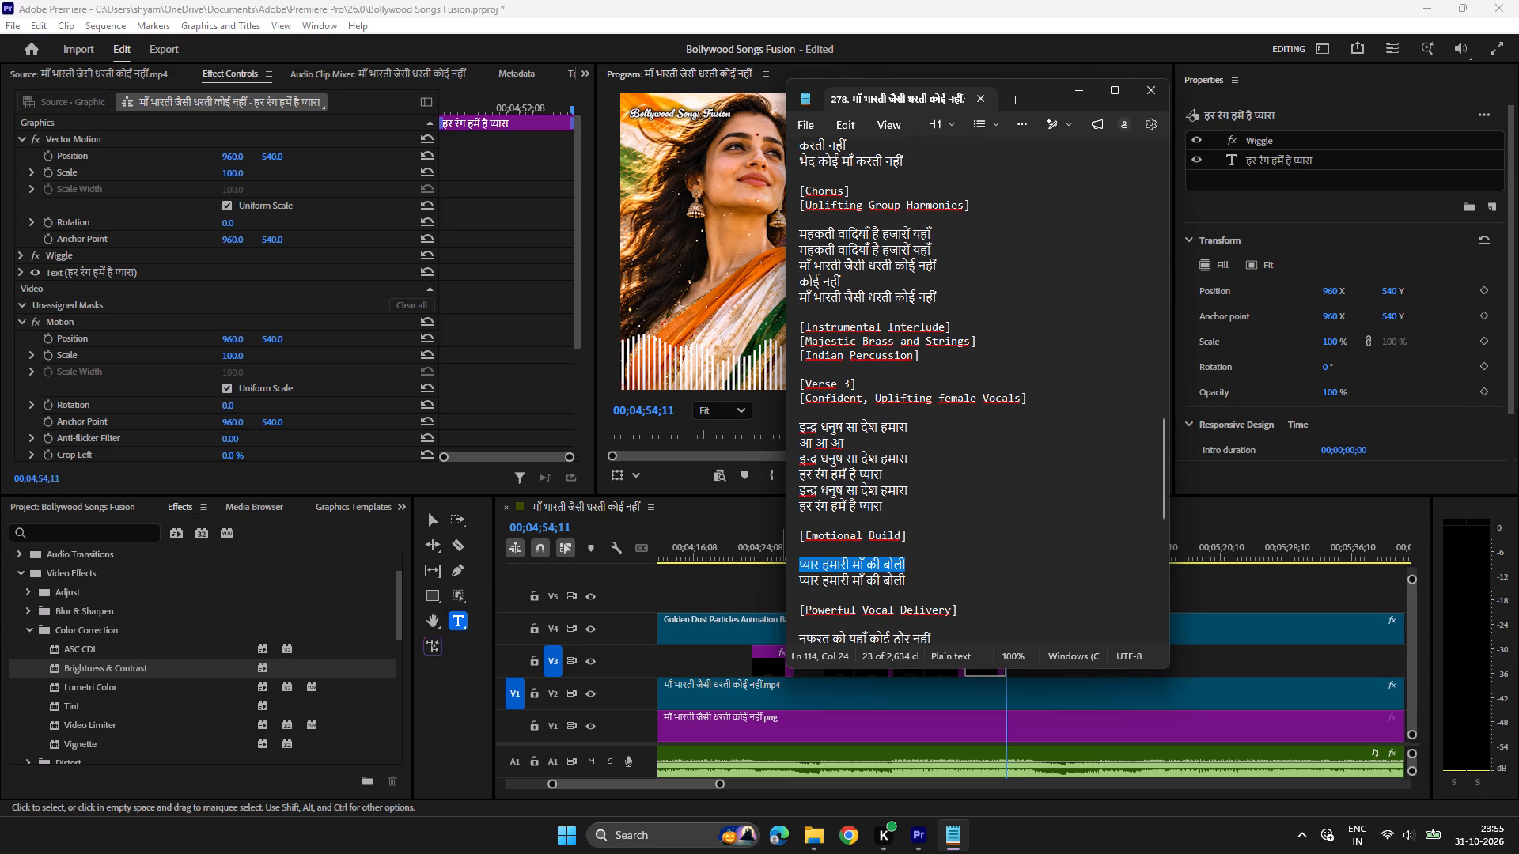
pyautogui.hotkey('ctrl', 'c')
pyautogui.click(915, 824)
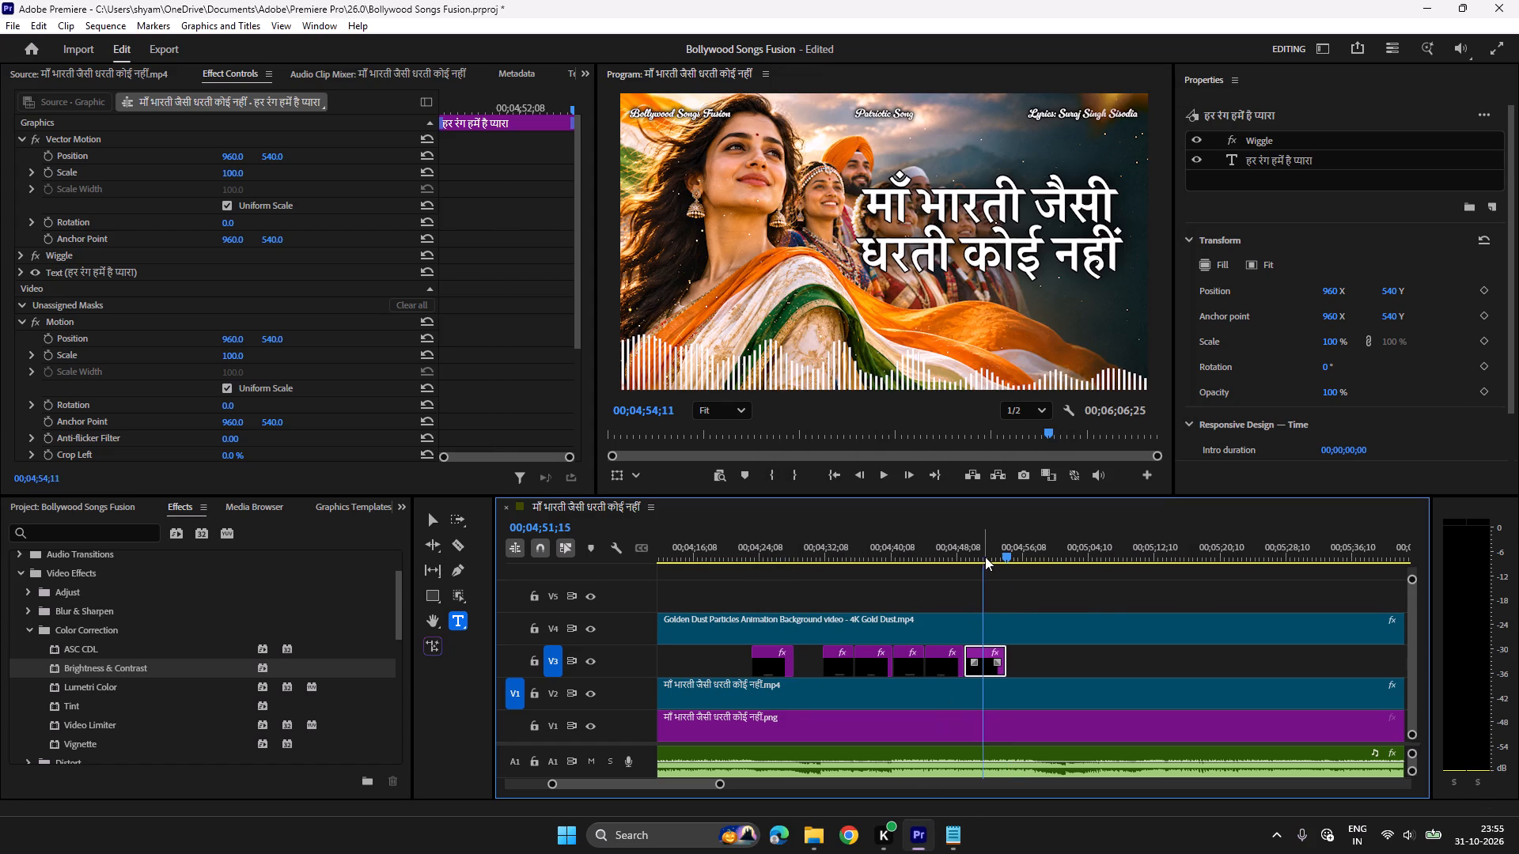
pyautogui.click(985, 557)
pyautogui.click(900, 354)
pyautogui.hotkey('ctrl', 'a')
pyautogui.hotkey('ctrl', 'v')
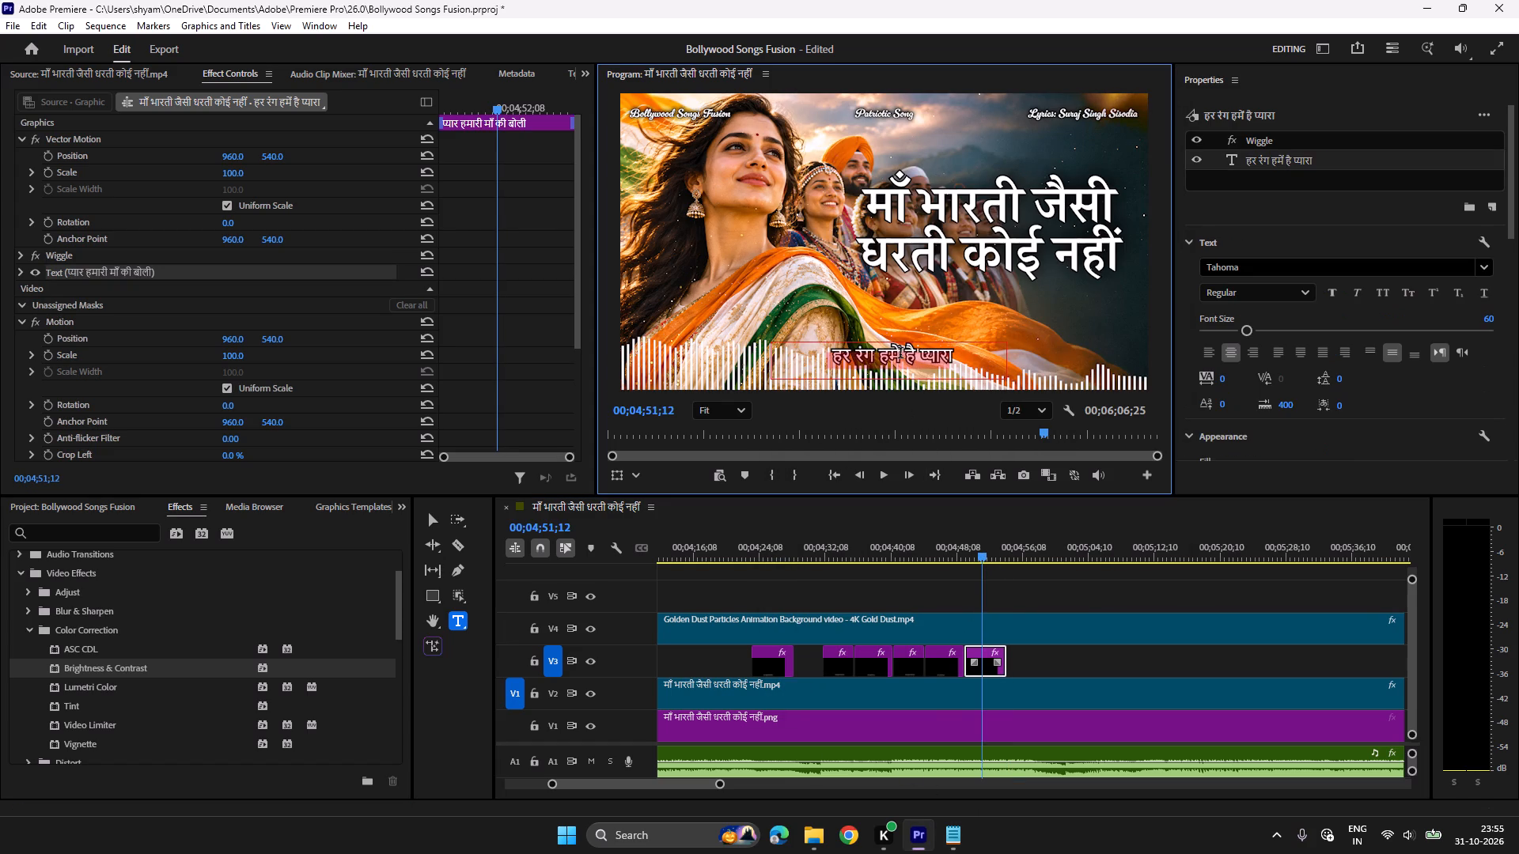
# Replay the line's opening and move the प्यार हमारी माँ की बोली clip to start at 00;04;48;26, matching the vocal.
pyautogui.click(962, 538)
pyautogui.press('space')
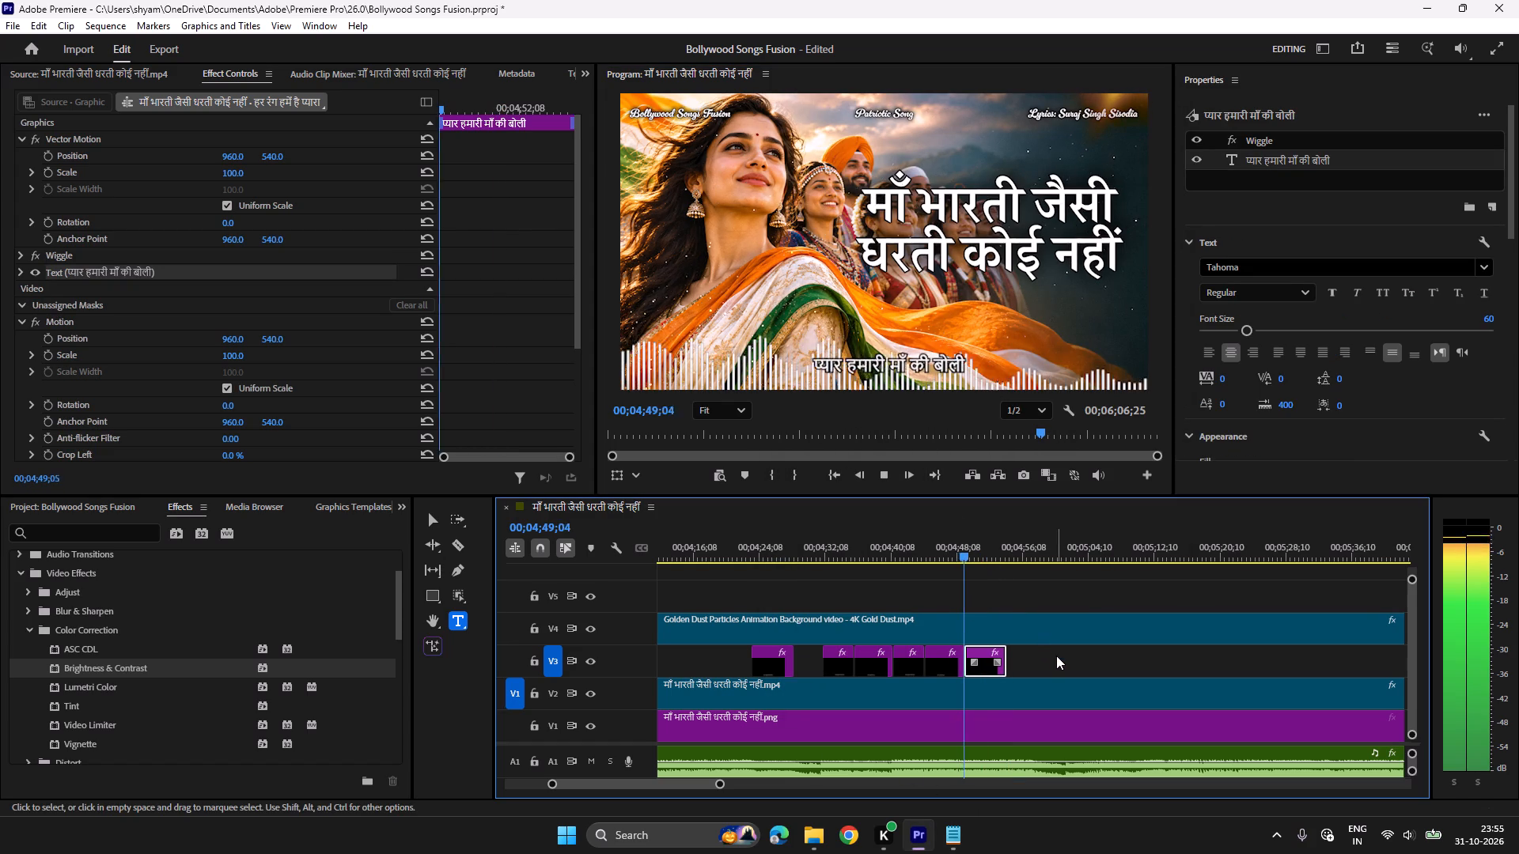
pyautogui.press('space')
pyautogui.click(956, 538)
pyautogui.press('space')
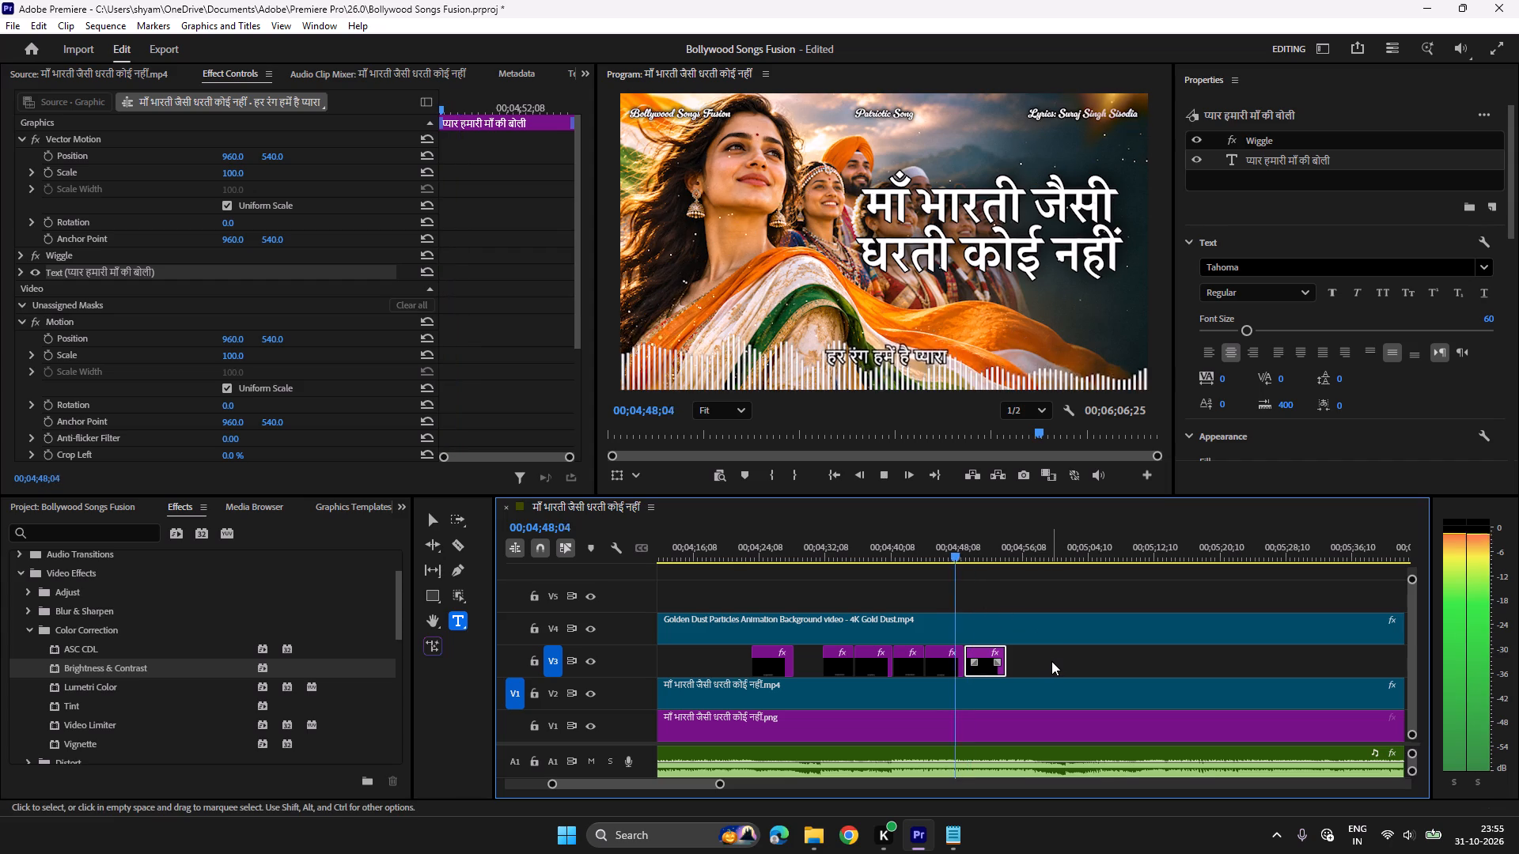
pyautogui.press('space')
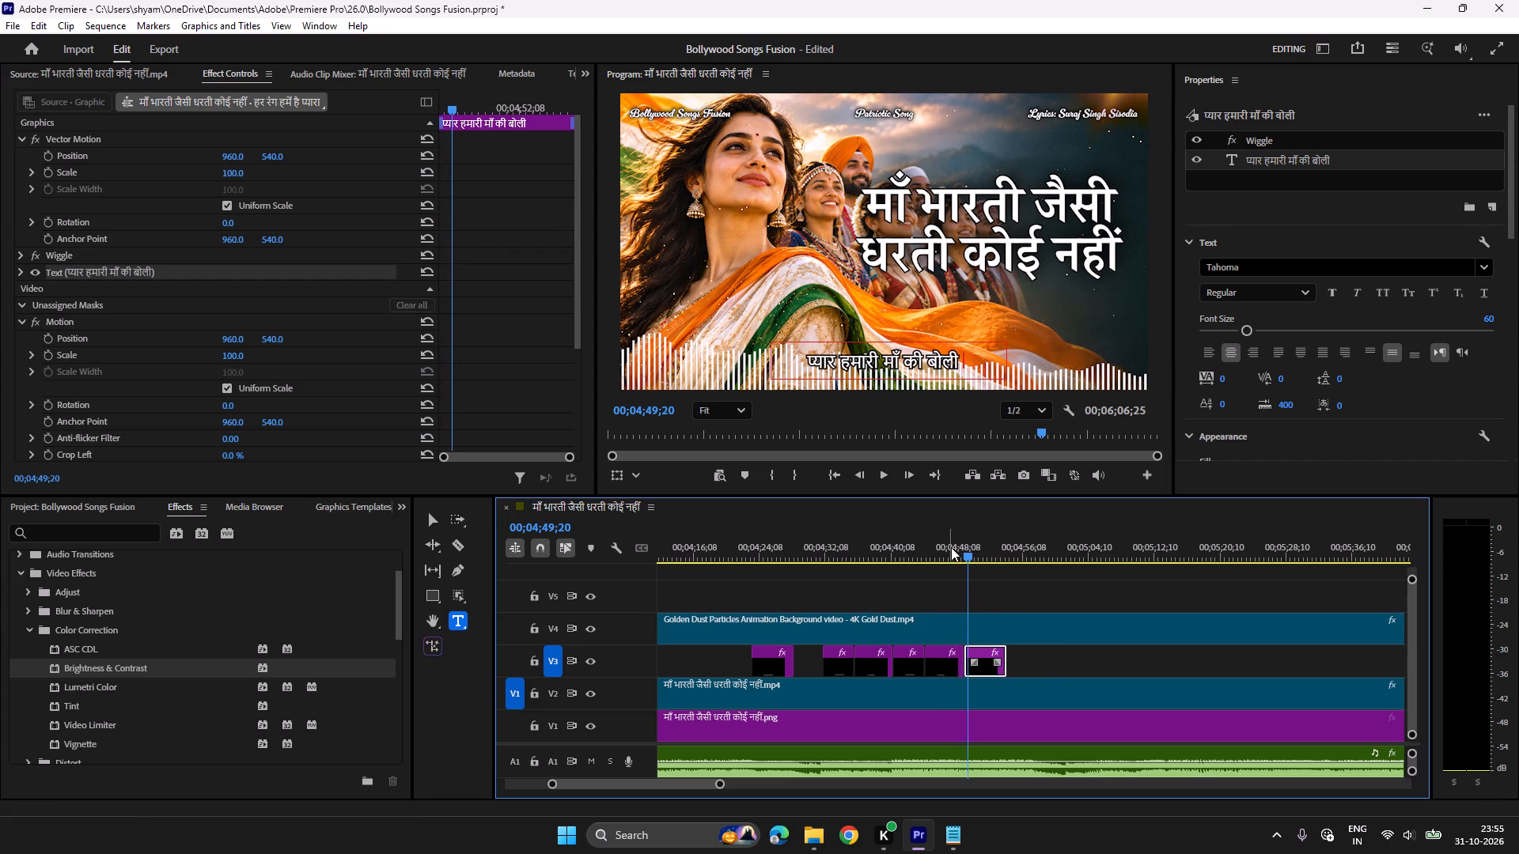
pyautogui.click(956, 550)
pyautogui.press('space')
pyautogui.press('space')
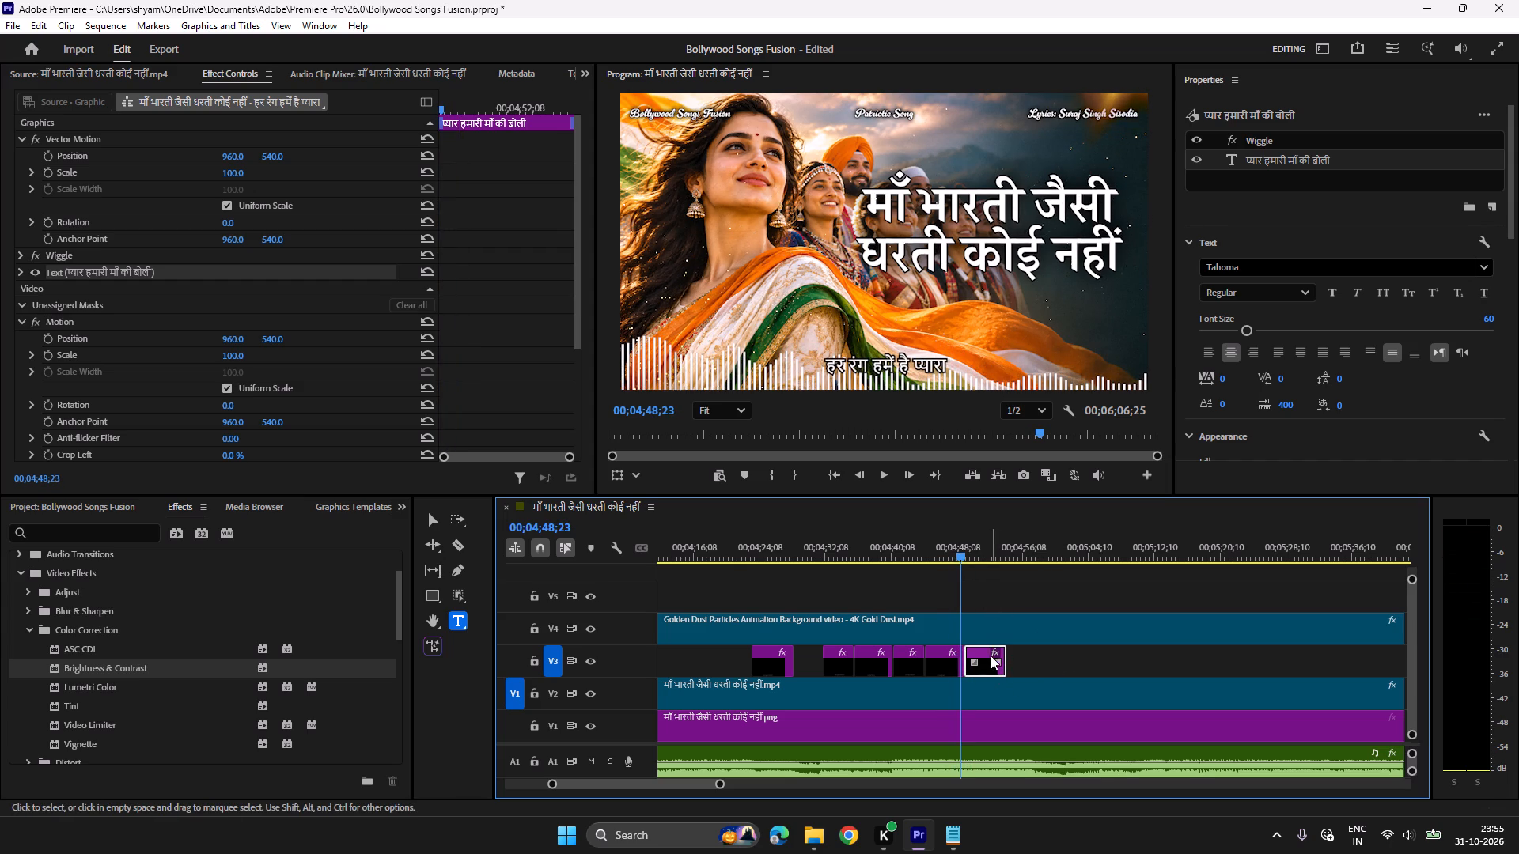
pyautogui.press('space')
pyautogui.press('space')
pyautogui.click(986, 655)
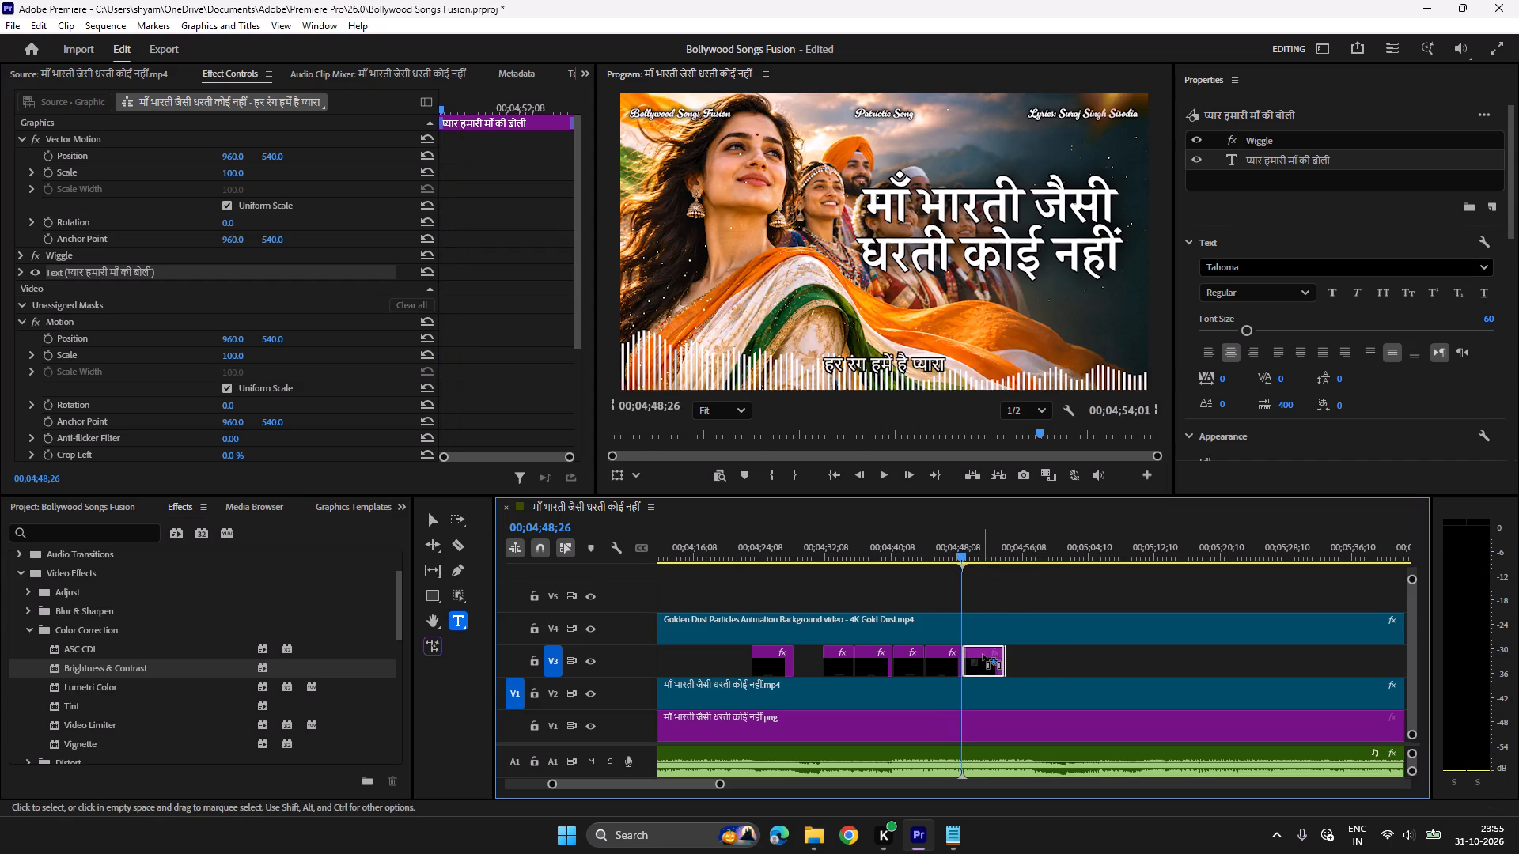
# Play past प्यार हमारी माँ की बोली to the next vocal line and paste a copy of its clip at 00;04;56;24 on V3.
pyautogui.press('space')
pyautogui.scroll(-3, 1044, 668)
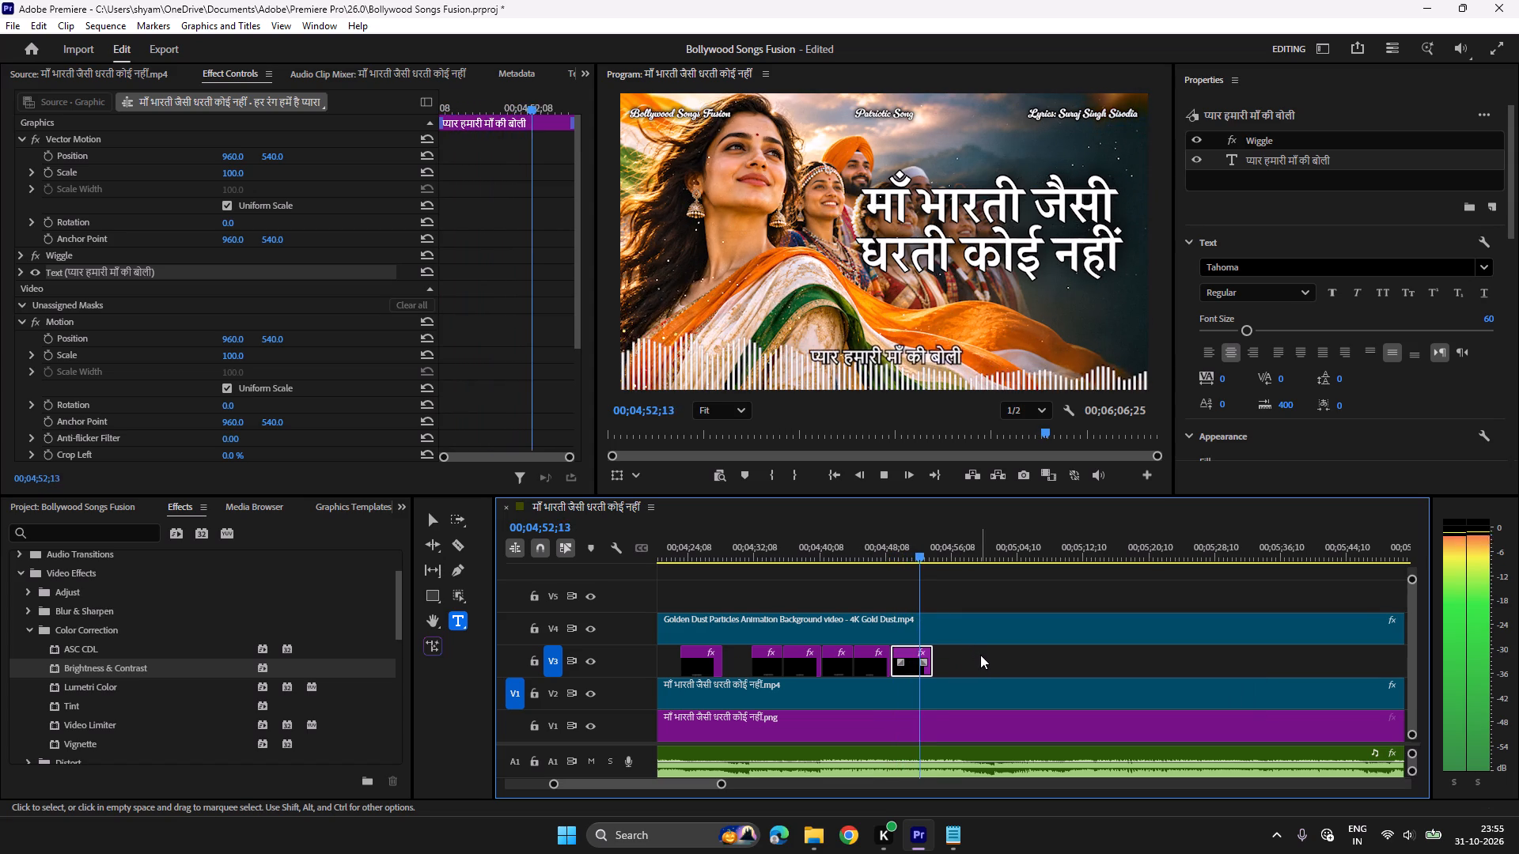
pyautogui.press('space')
pyautogui.press('space')
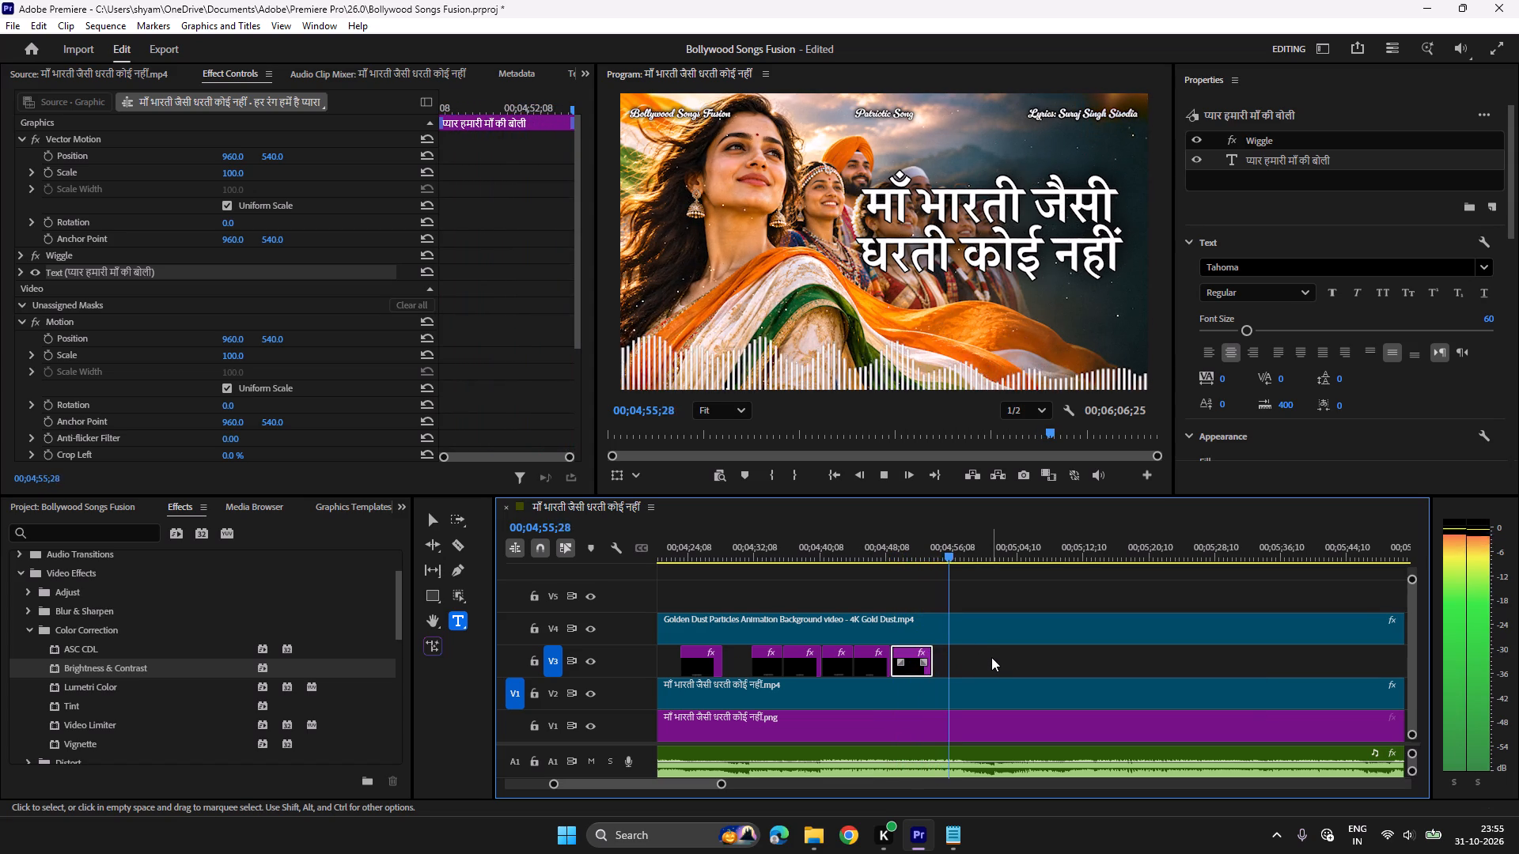
pyautogui.press('space')
pyautogui.press('space')
pyautogui.press('space')
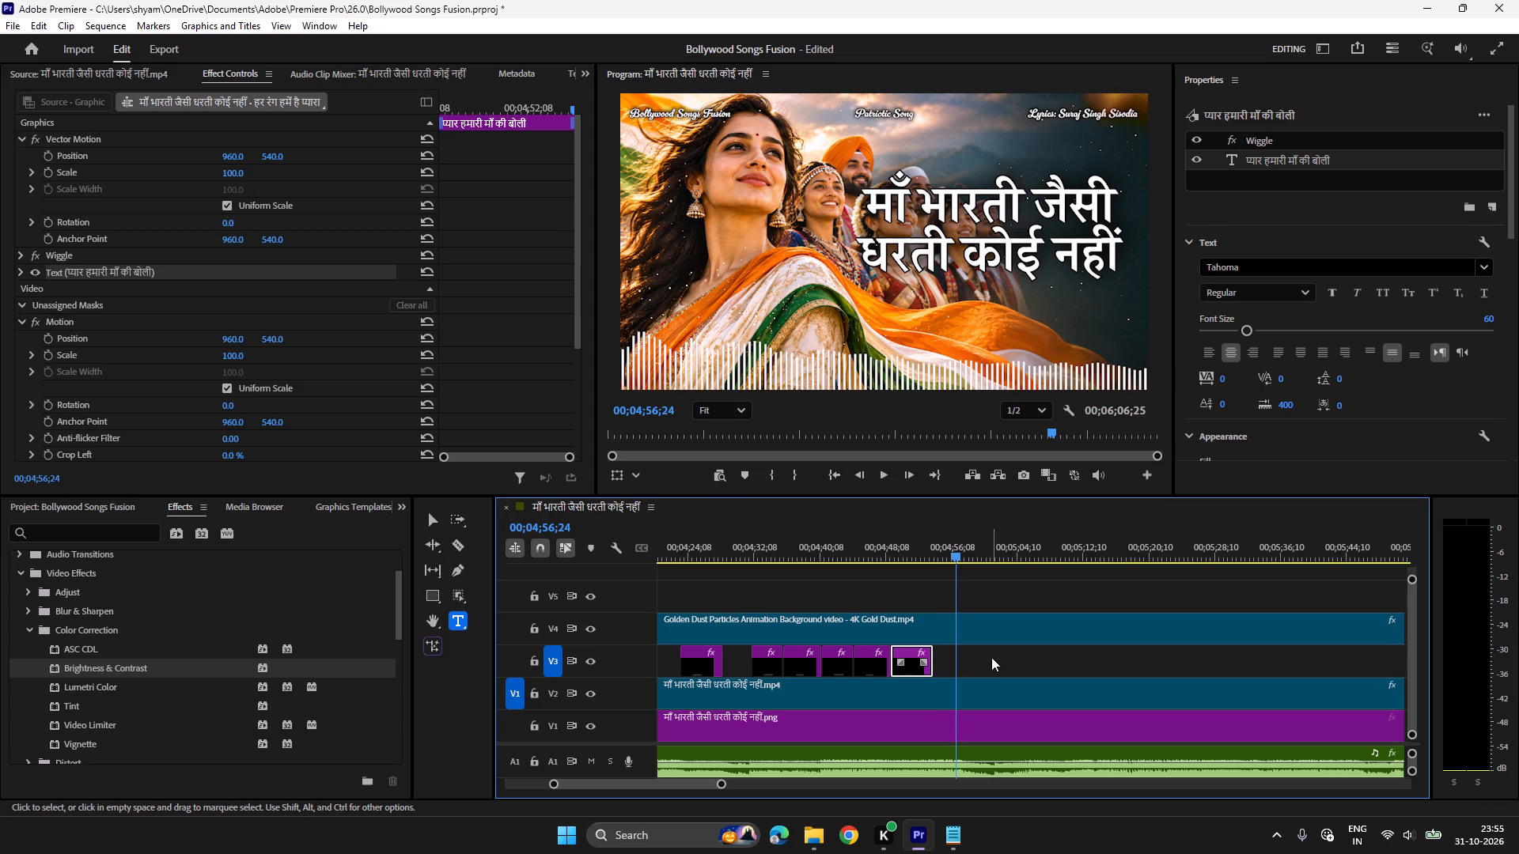
pyautogui.hotkey('ctrl', 'c')
pyautogui.hotkey('ctrl', 'v')
# Replace the newest clip's text with नफ़रत को यहाँ कोई ठौर नहीं, copied from the Notepad lyrics.
pyautogui.click(952, 842)
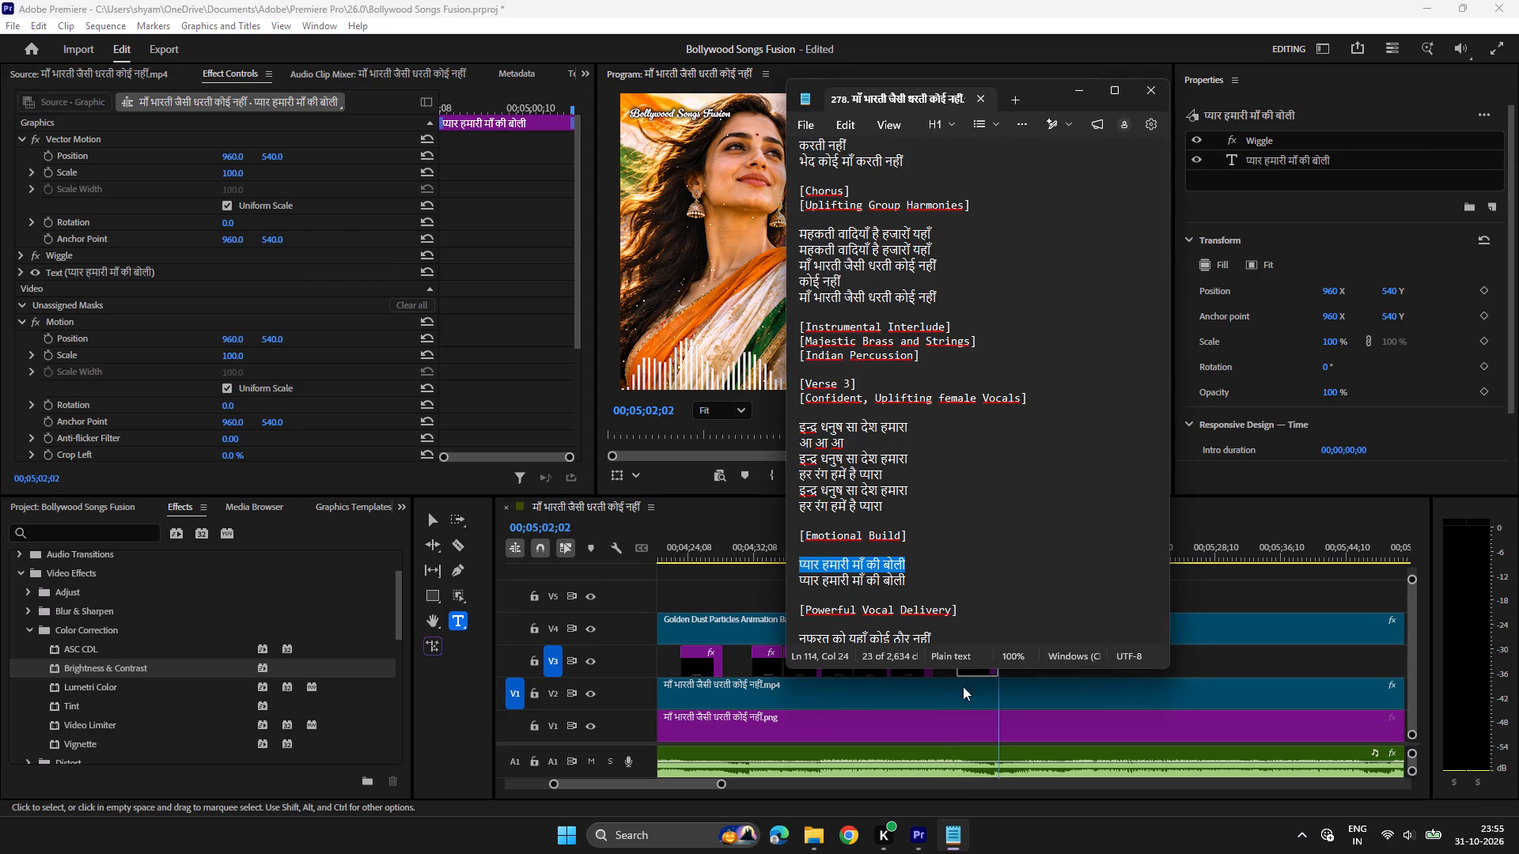
pyautogui.scroll(-2, 1027, 569)
pyautogui.moveTo(938, 548); pyautogui.dragTo(903, 548)
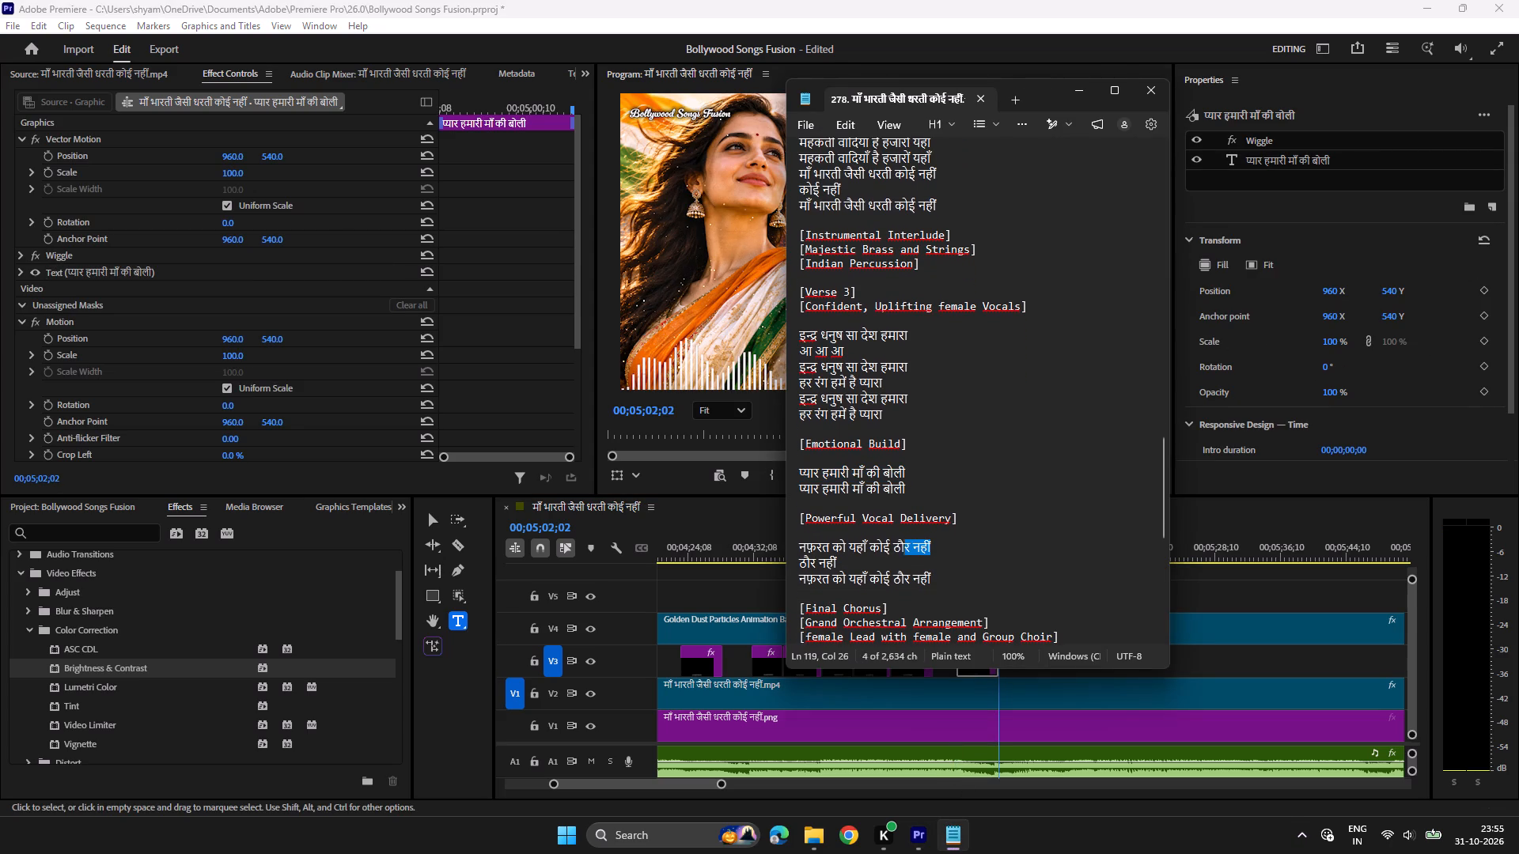
pyautogui.moveTo(903, 548); pyautogui.dragTo(778, 547)
pyautogui.hotkey('ctrl', 'c')
pyautogui.click(922, 833)
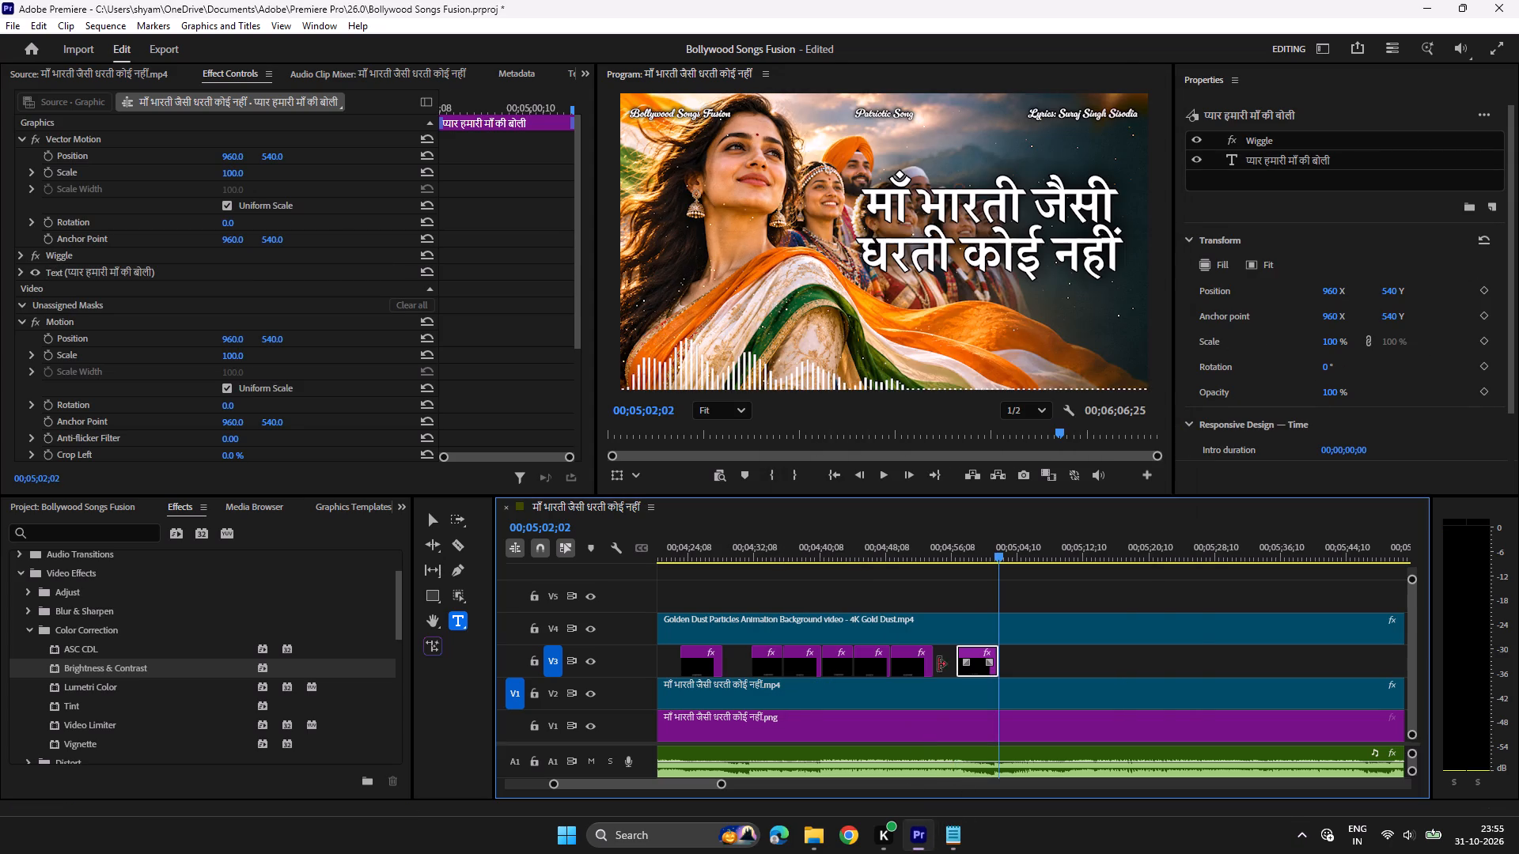
pyautogui.click(978, 536)
pyautogui.click(892, 355)
pyautogui.hotkey('ctrl', 'a')
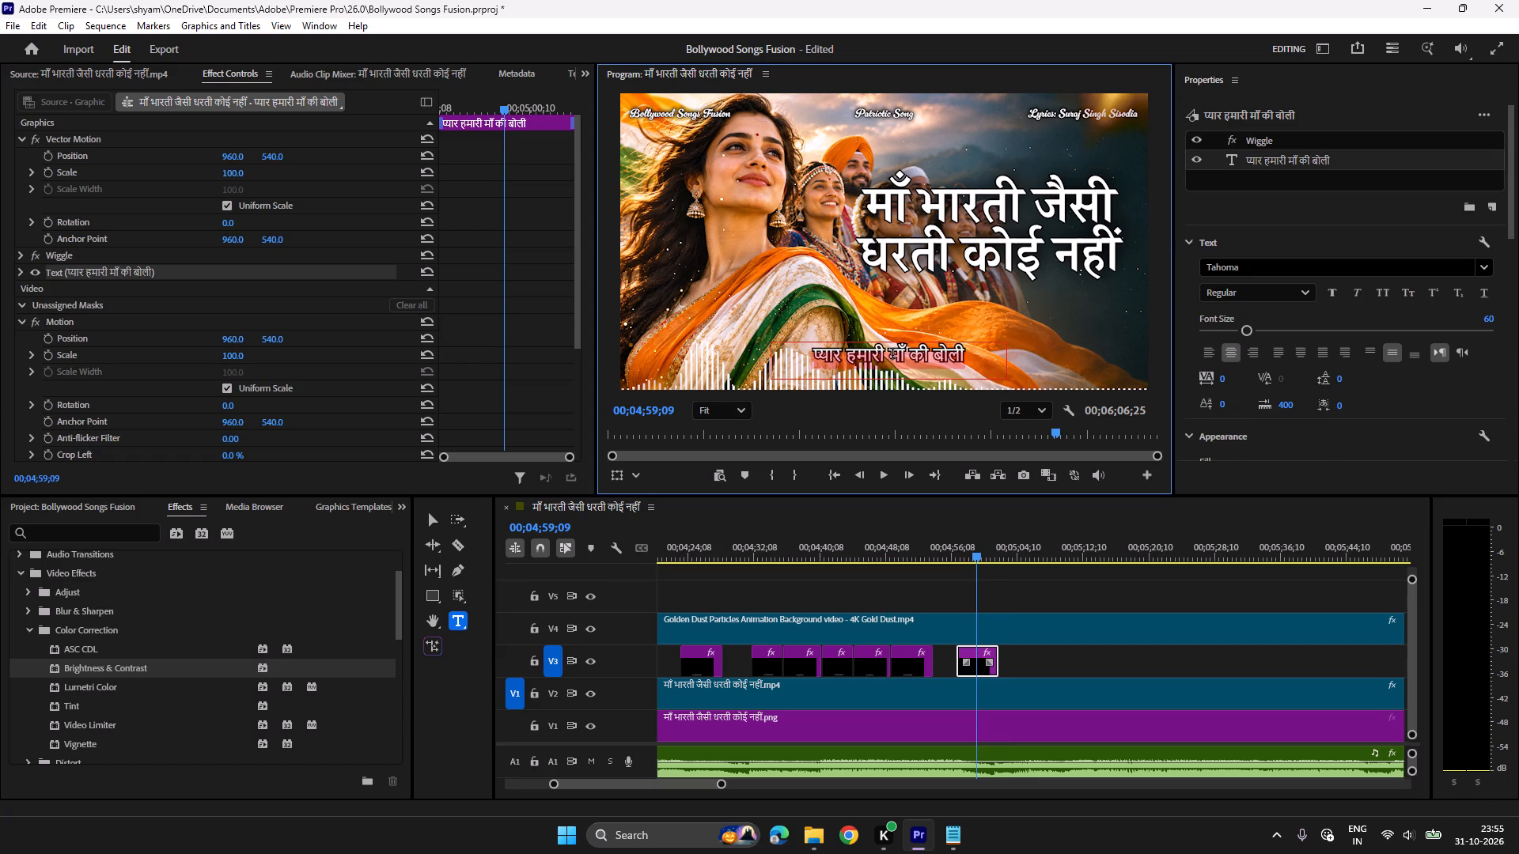
pyautogui.hotkey('ctrl', 'v')
# Play to the end of नफ़रत को यहाँ कोई ठौर नहीं and paste a copy of its clip at about 00;05;01 on V3.
pyautogui.click(961, 542)
pyautogui.press('space')
pyautogui.press('space')
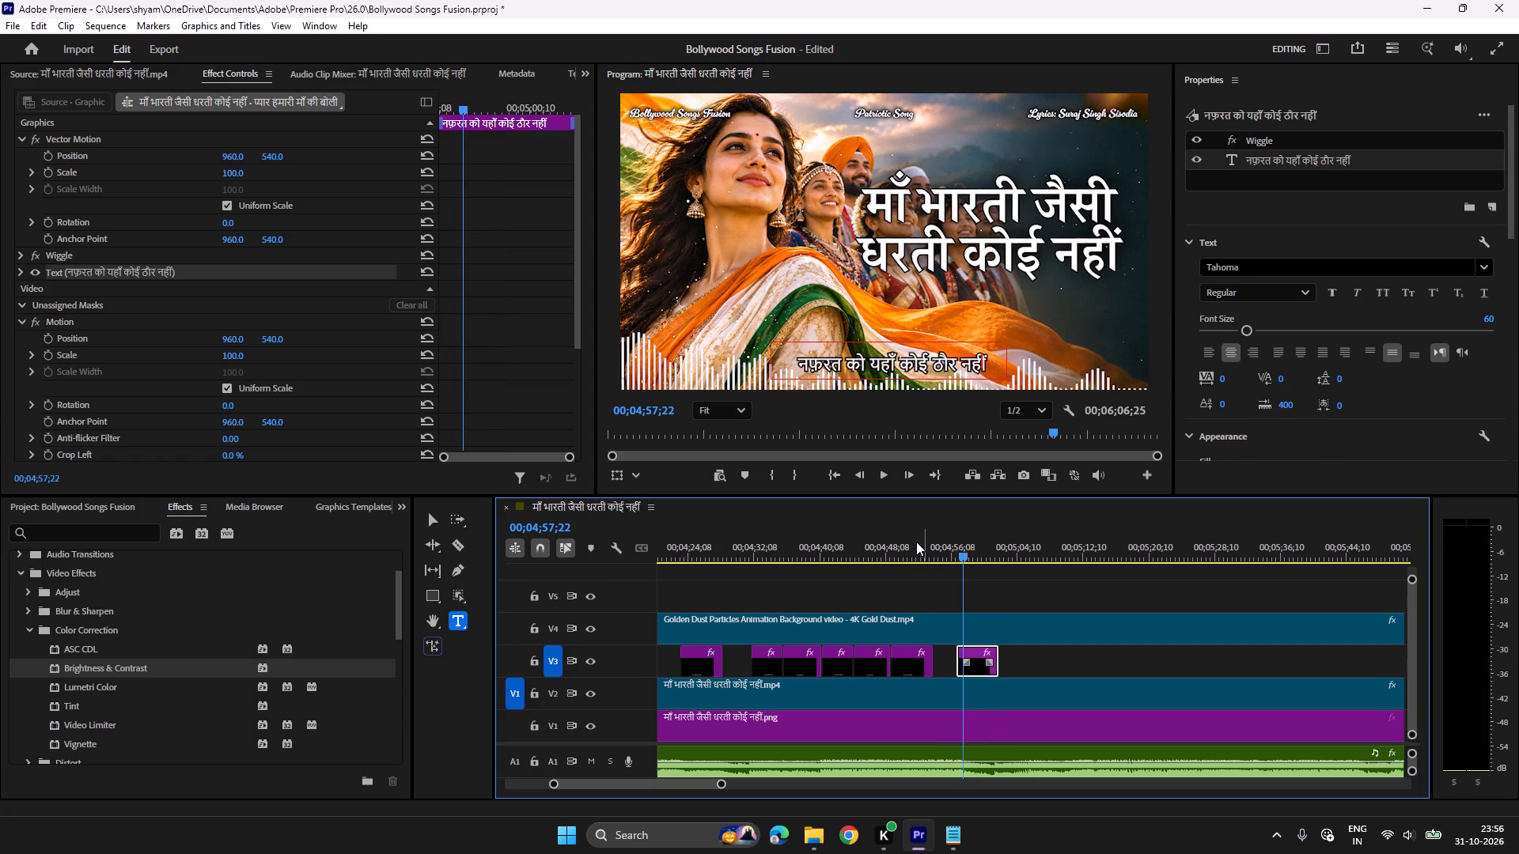
pyautogui.click(888, 529)
pyautogui.press('space')
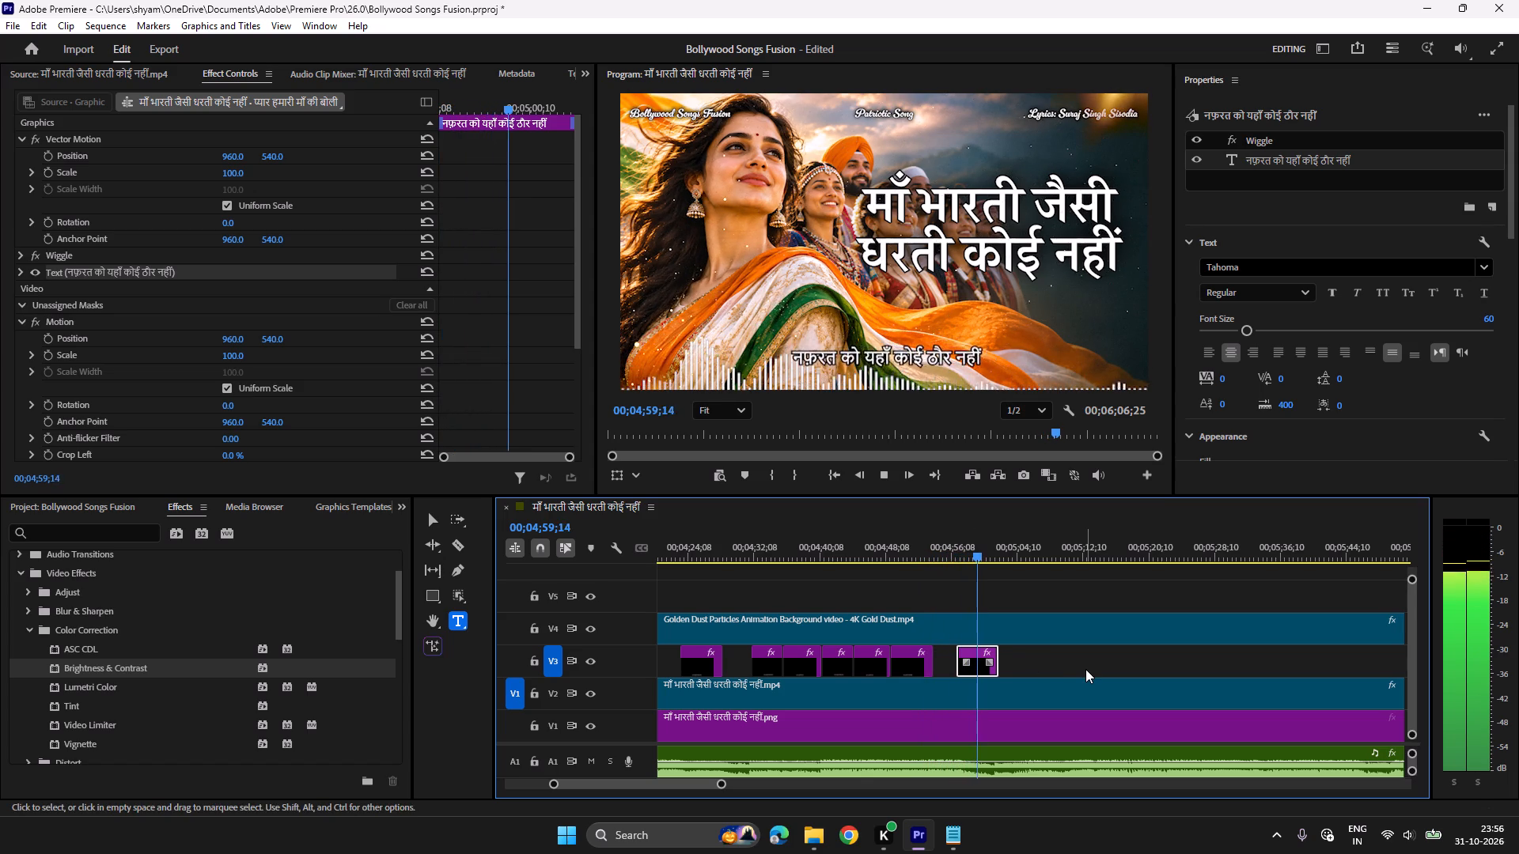
pyautogui.press('space')
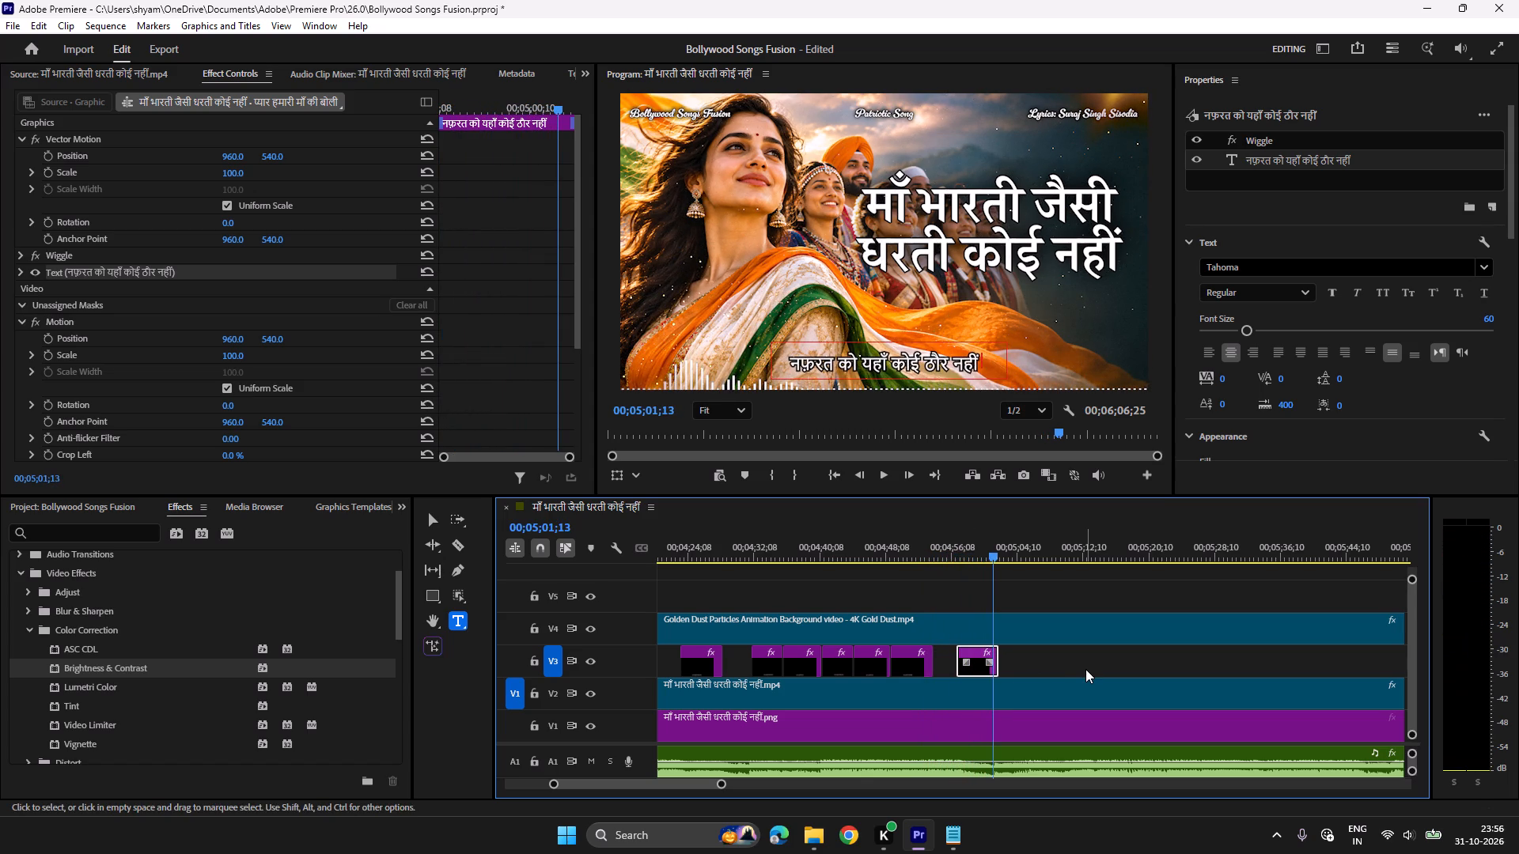
pyautogui.press('space')
pyautogui.press('space')
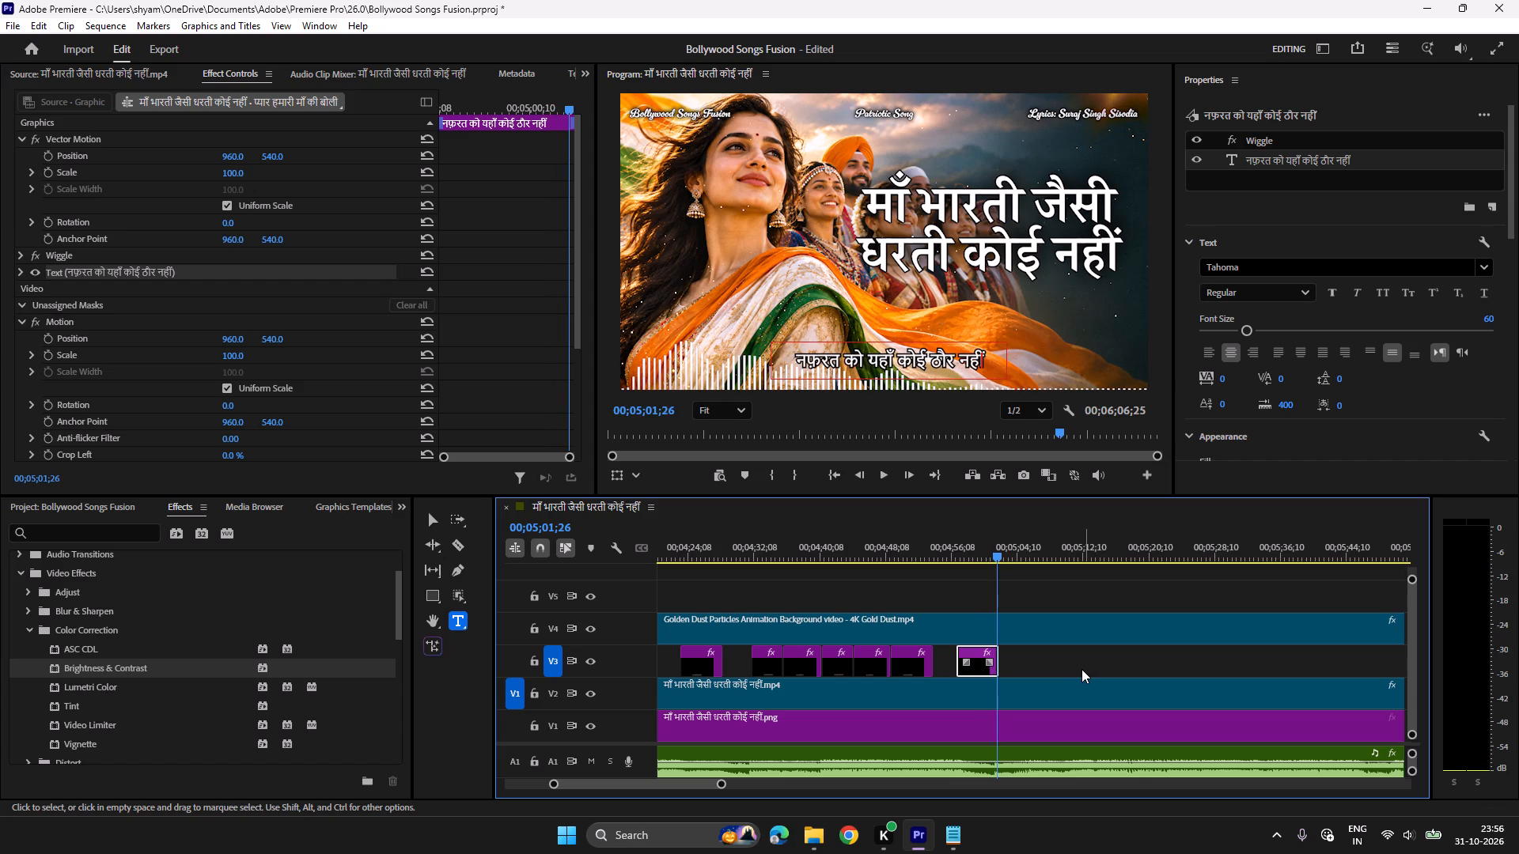
pyautogui.click(987, 543)
pyautogui.press('space')
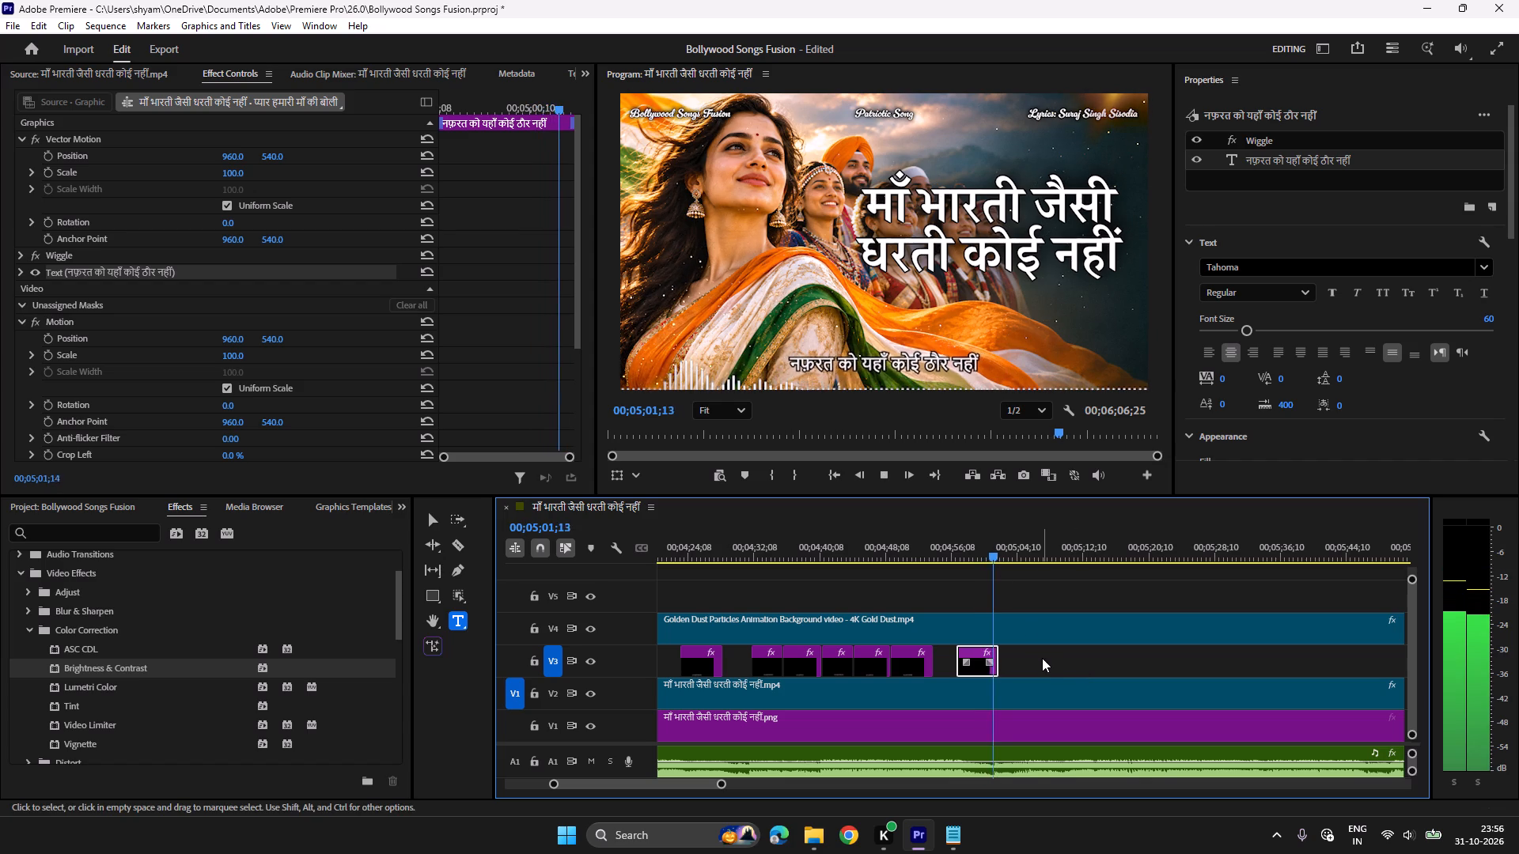
pyautogui.press('space')
pyautogui.hotkey('ctrl', 'c')
pyautogui.hotkey('ctrl', 'v')
# Replace the newest clip's text with ठौर नहीं, copied from the Notepad lyrics.
pyautogui.click(954, 826)
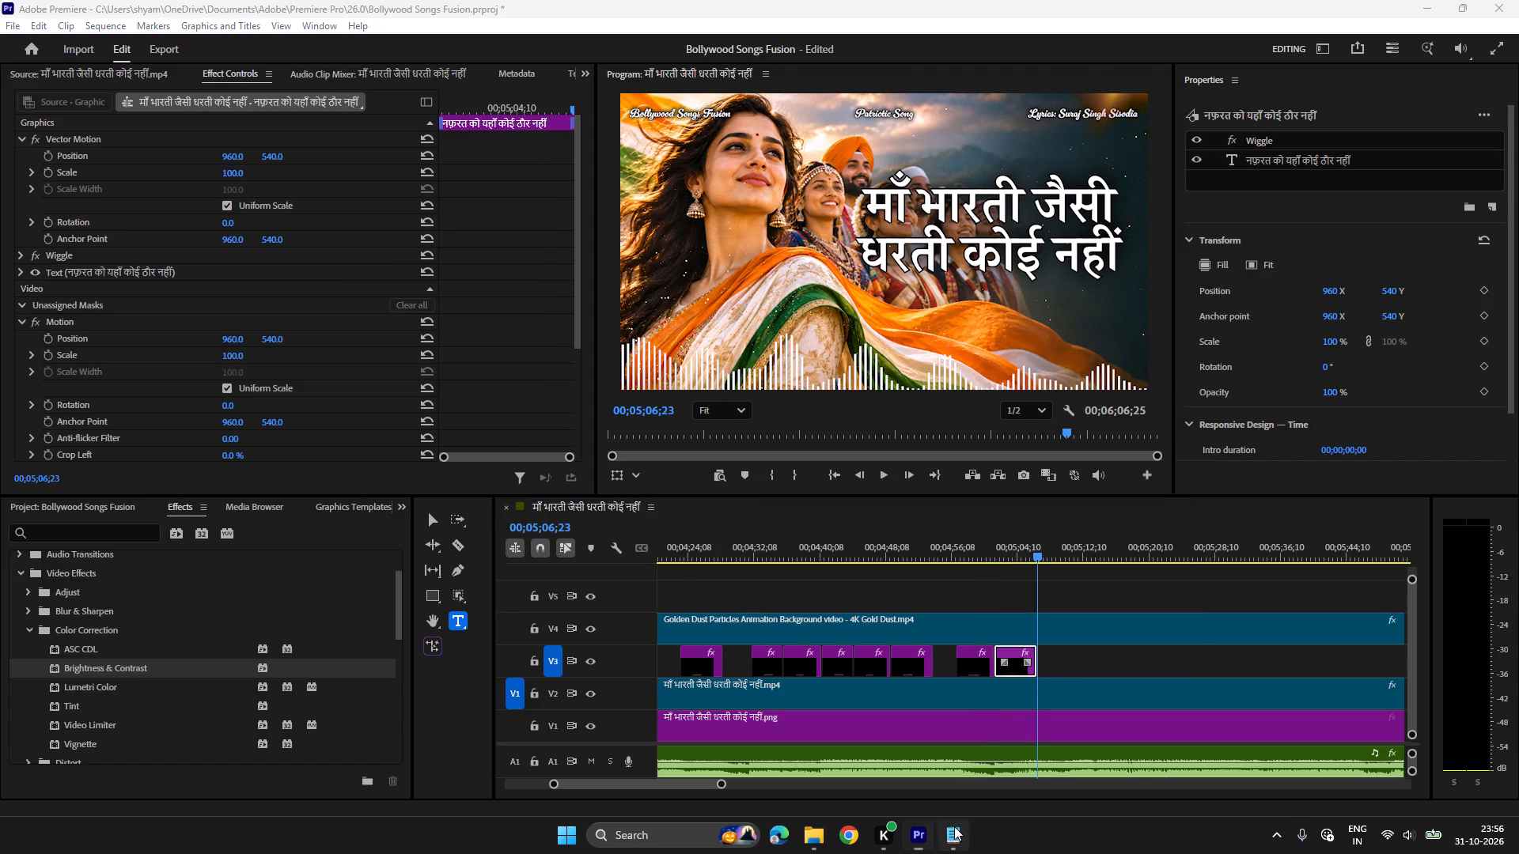
pyautogui.moveTo(850, 566); pyautogui.dragTo(776, 570)
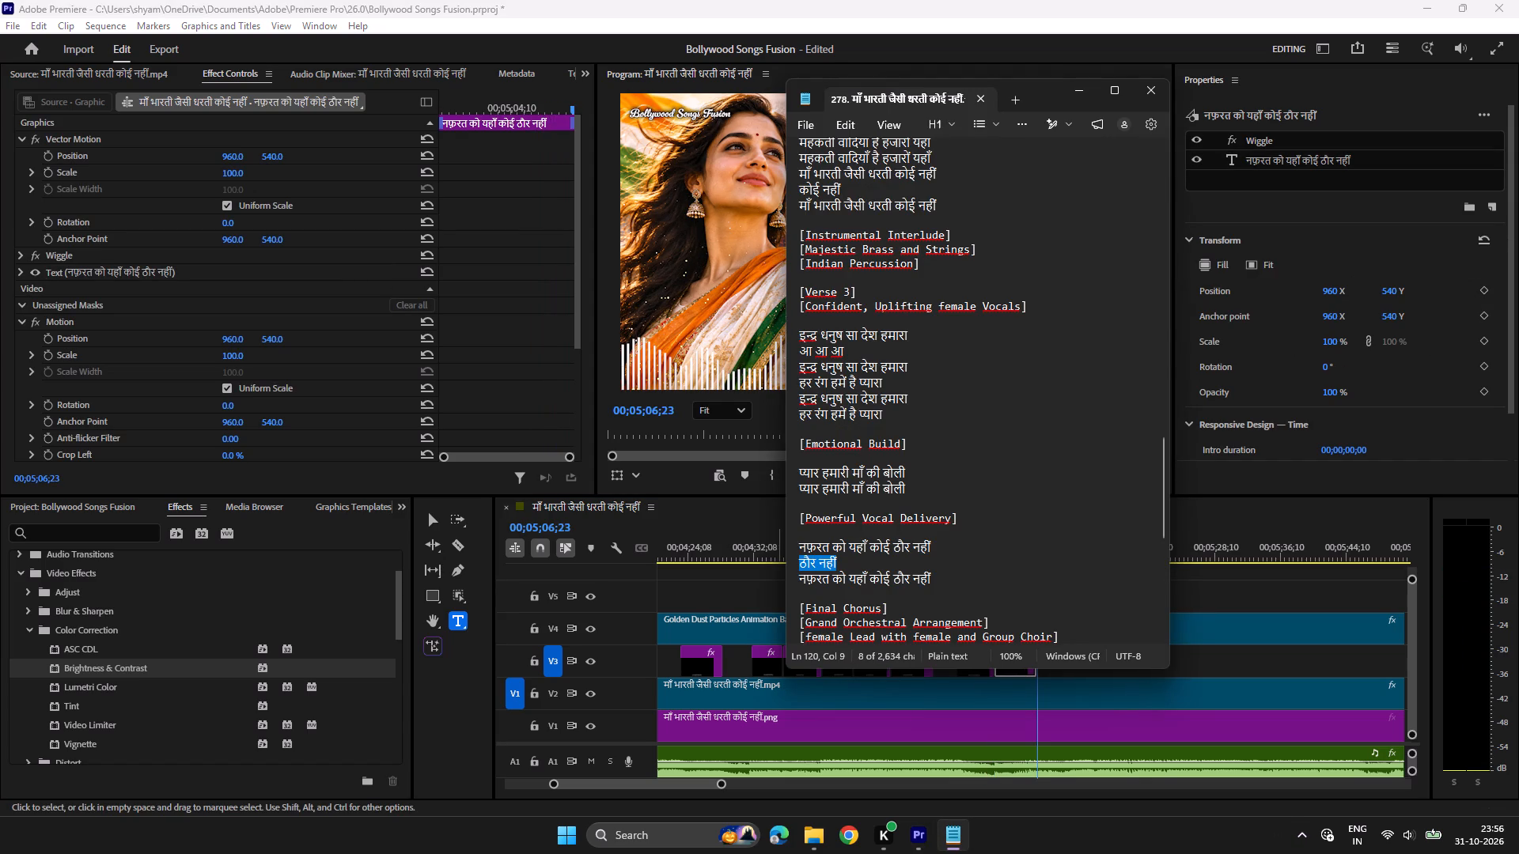
pyautogui.hotkey('ctrl', 'c')
pyautogui.click(919, 829)
pyautogui.click(1010, 546)
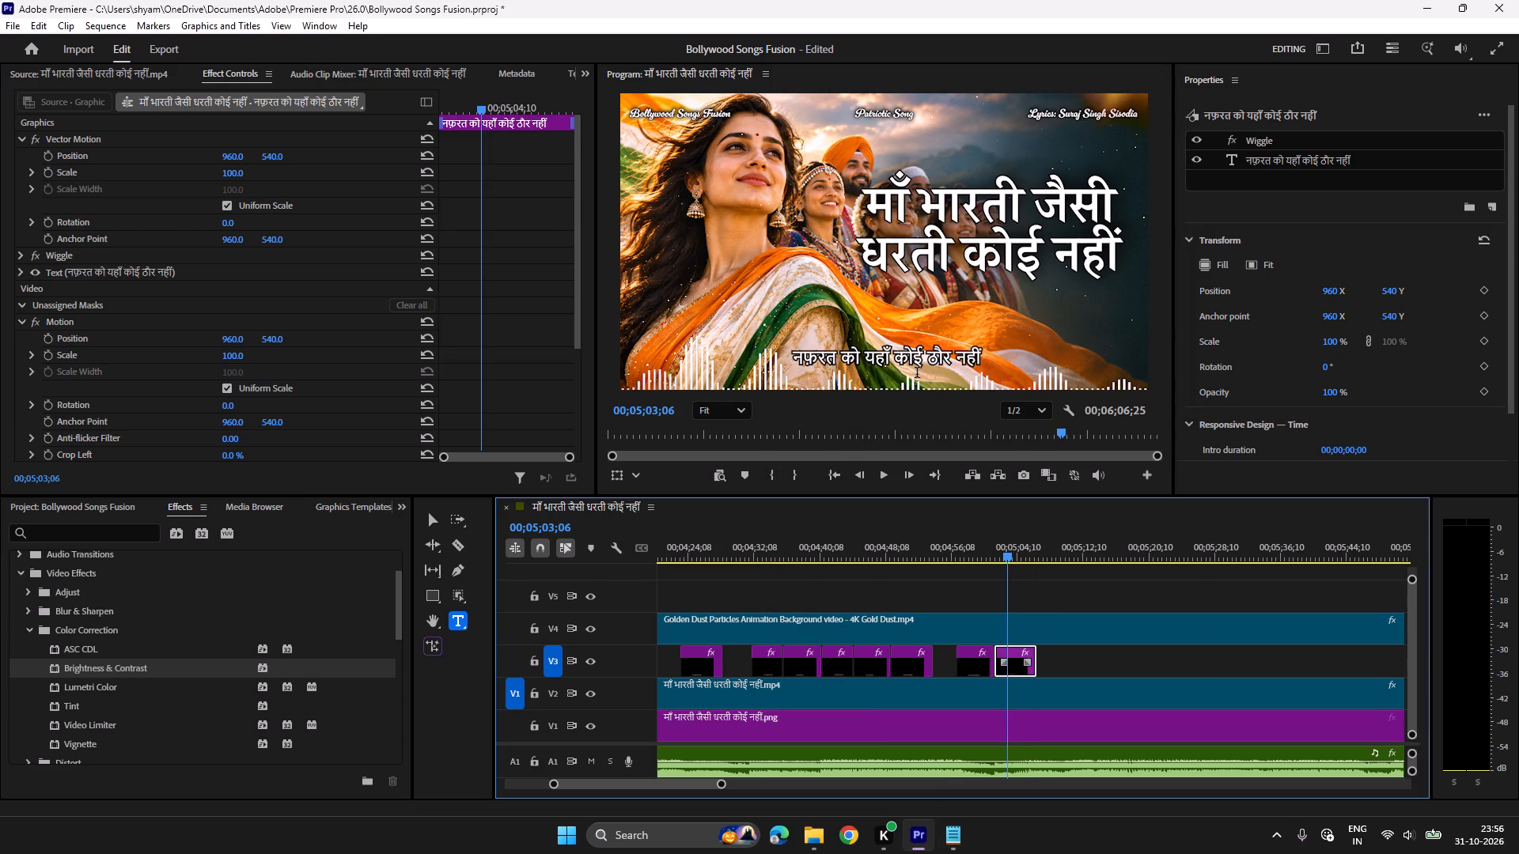
pyautogui.click(911, 358)
pyautogui.hotkey('ctrl', 'a')
pyautogui.hotkey('ctrl', 'v')
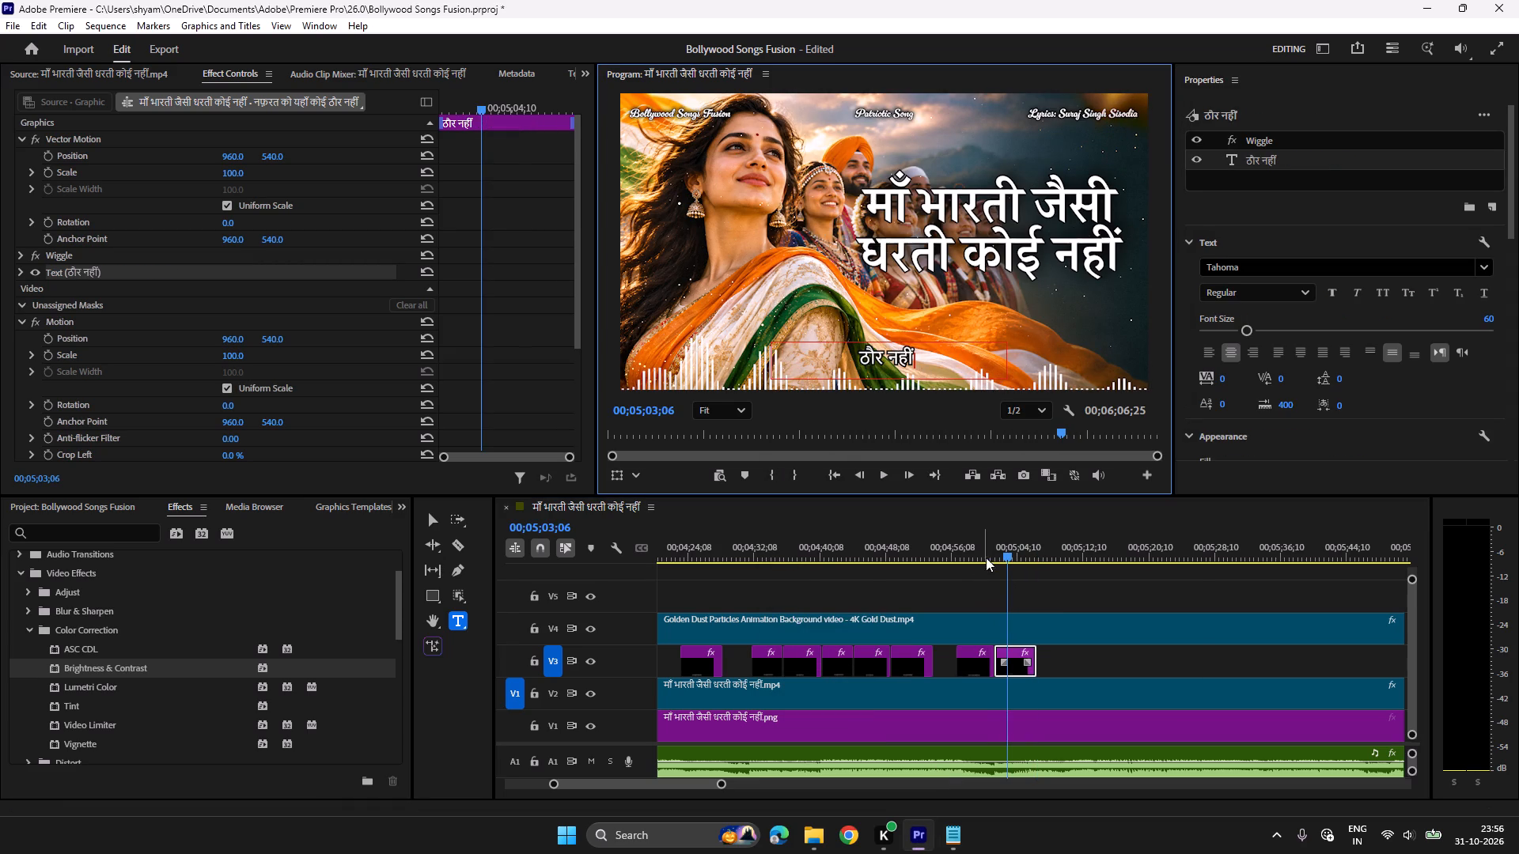
# Play to the end of ठौर नहीं and paste a copy of the नफ़रत को यहाँ कोई ठौर नहीं clip at about 00;05;05.
pyautogui.click(987, 554)
pyautogui.press('space')
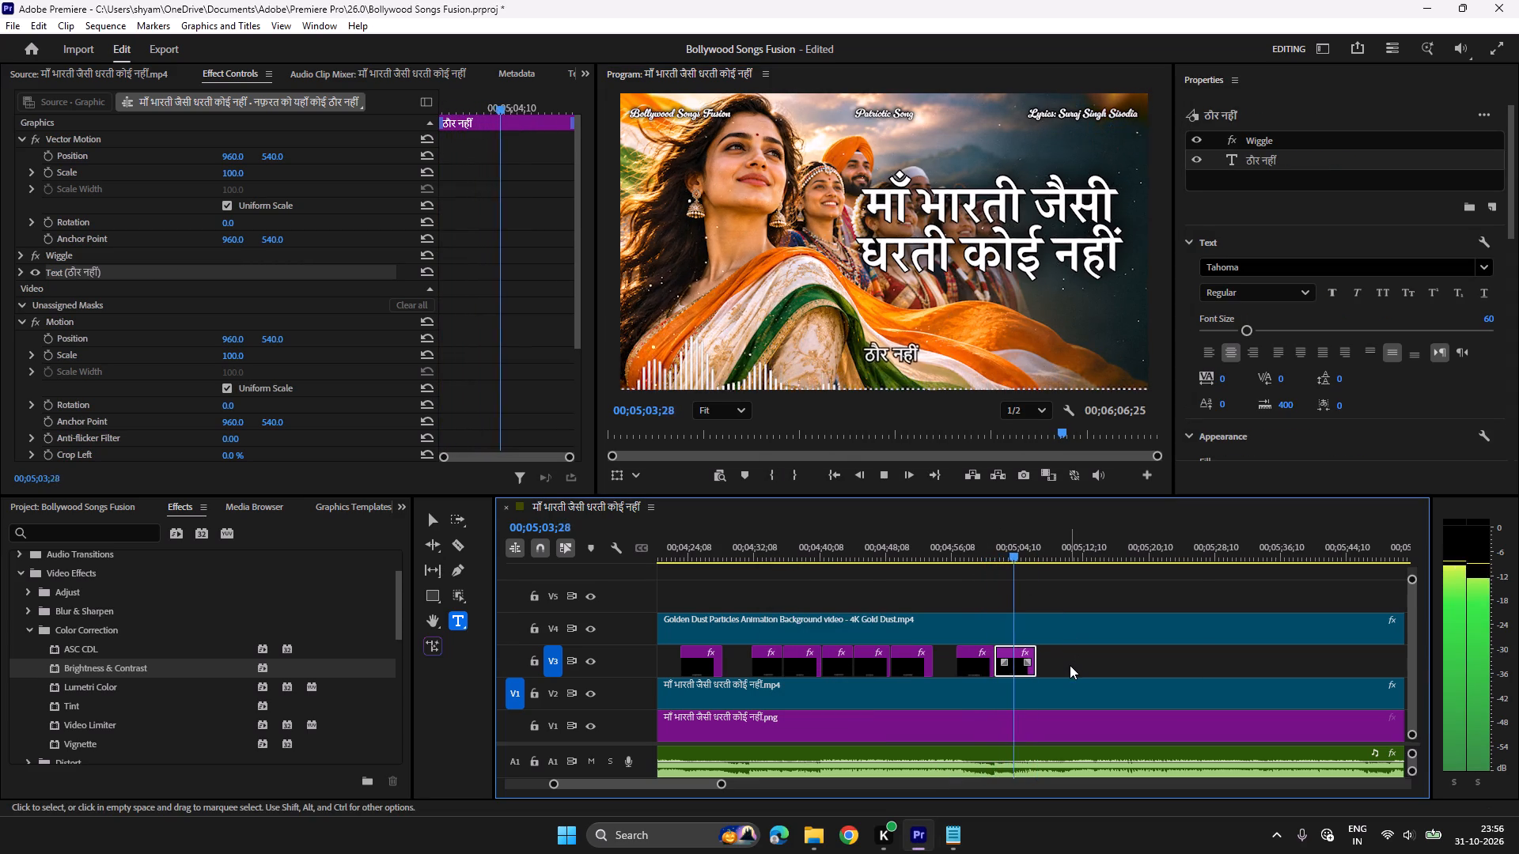
pyautogui.press('space')
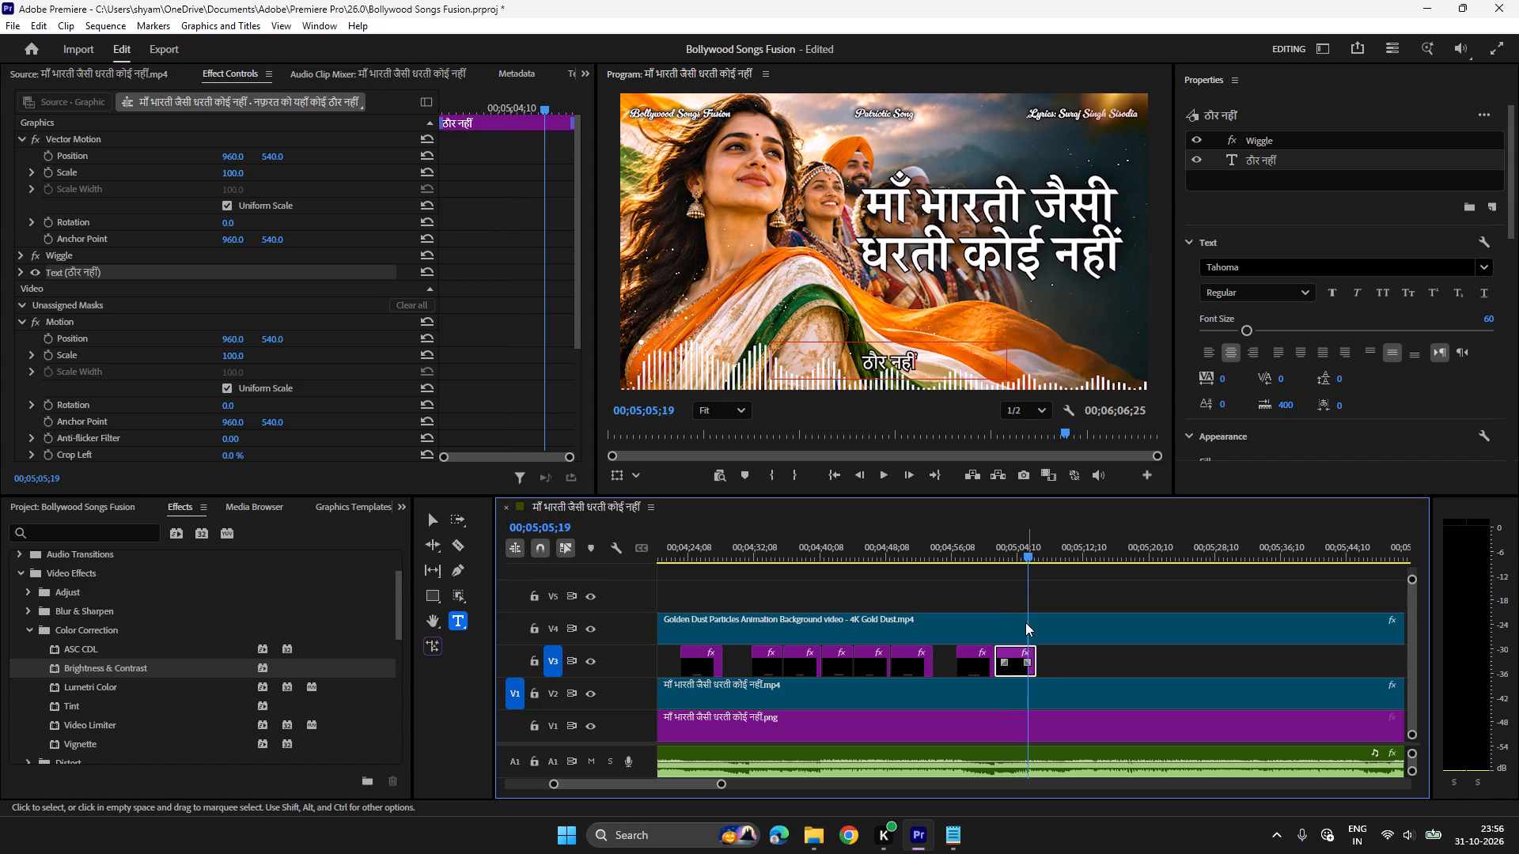
pyautogui.click(1021, 550)
pyautogui.press('space')
pyautogui.press('space')
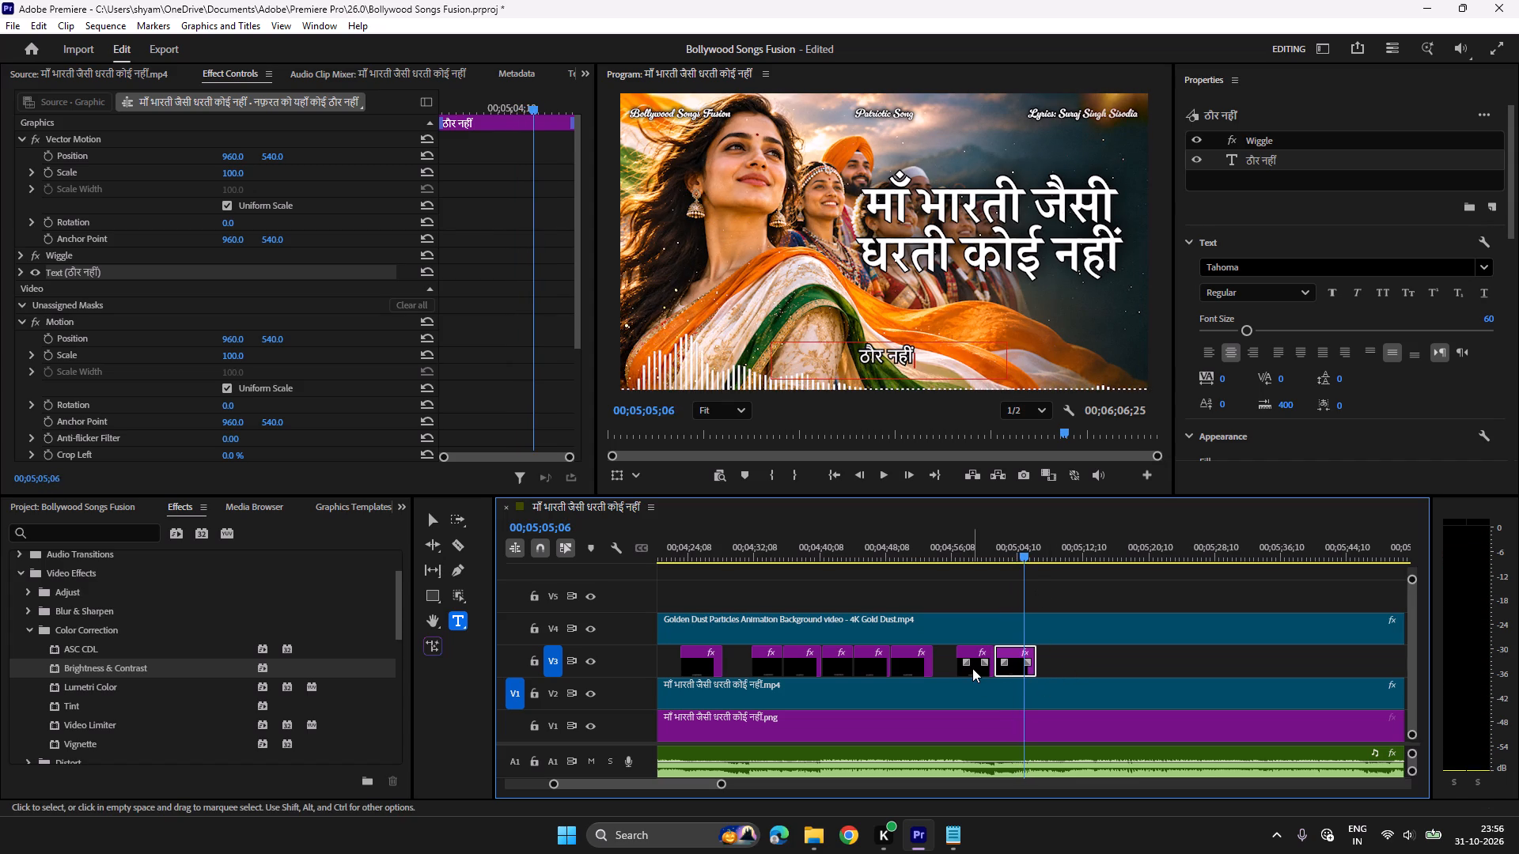
pyautogui.press('space')
pyautogui.press('space')
pyautogui.click(976, 668)
pyautogui.hotkey('ctrl', 'c')
pyautogui.hotkey('ctrl', 'v')
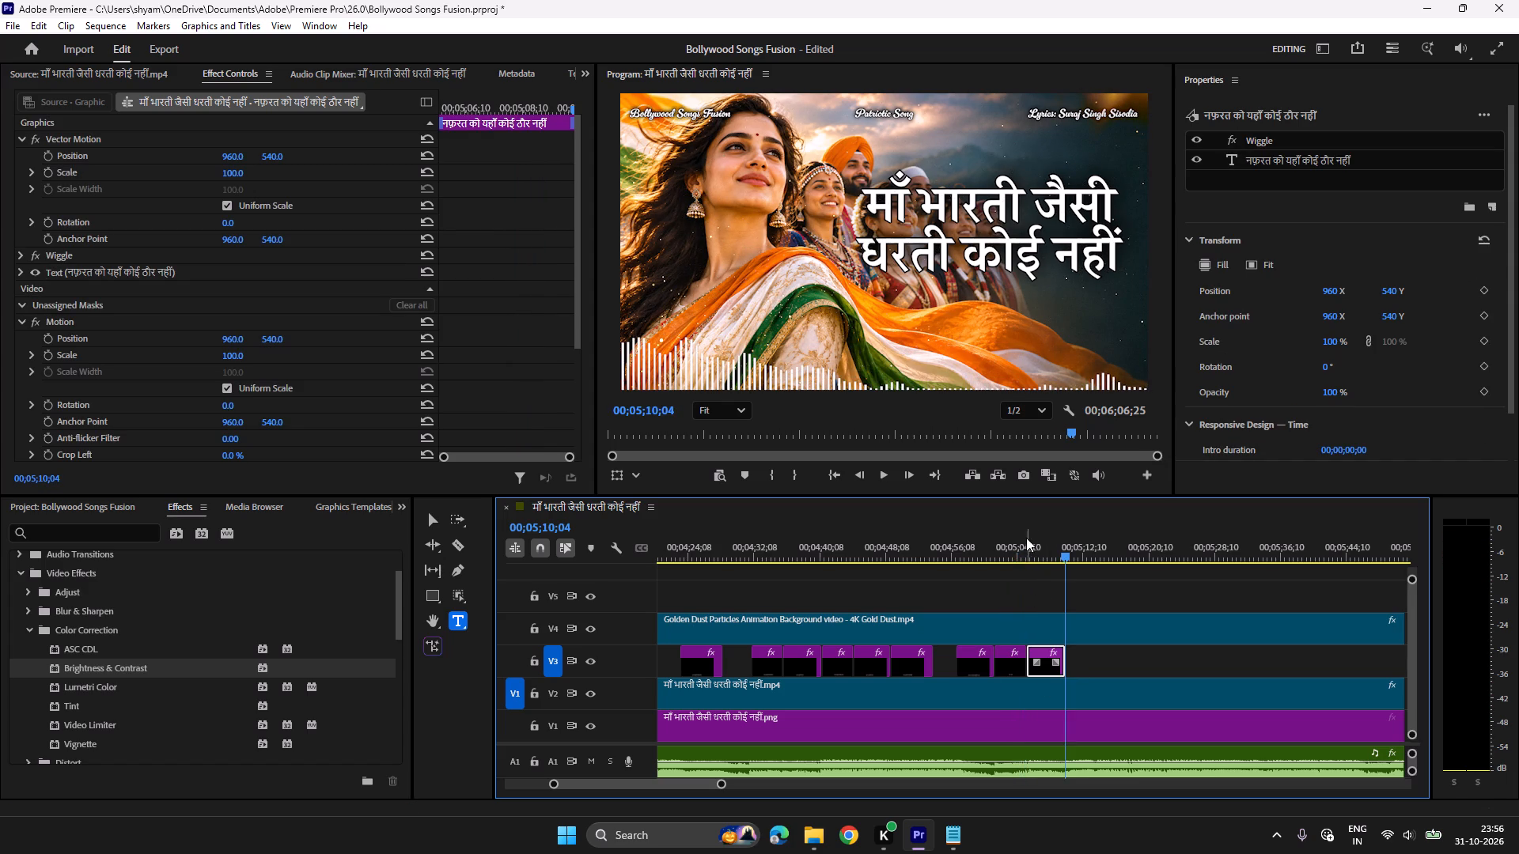
# Play to the final chorus and paste copies of the previous chorus's five clips, starting with महकती वादियाँ, at 00;05;14;07 on V3.
pyautogui.click(1025, 536)
pyautogui.press('space')
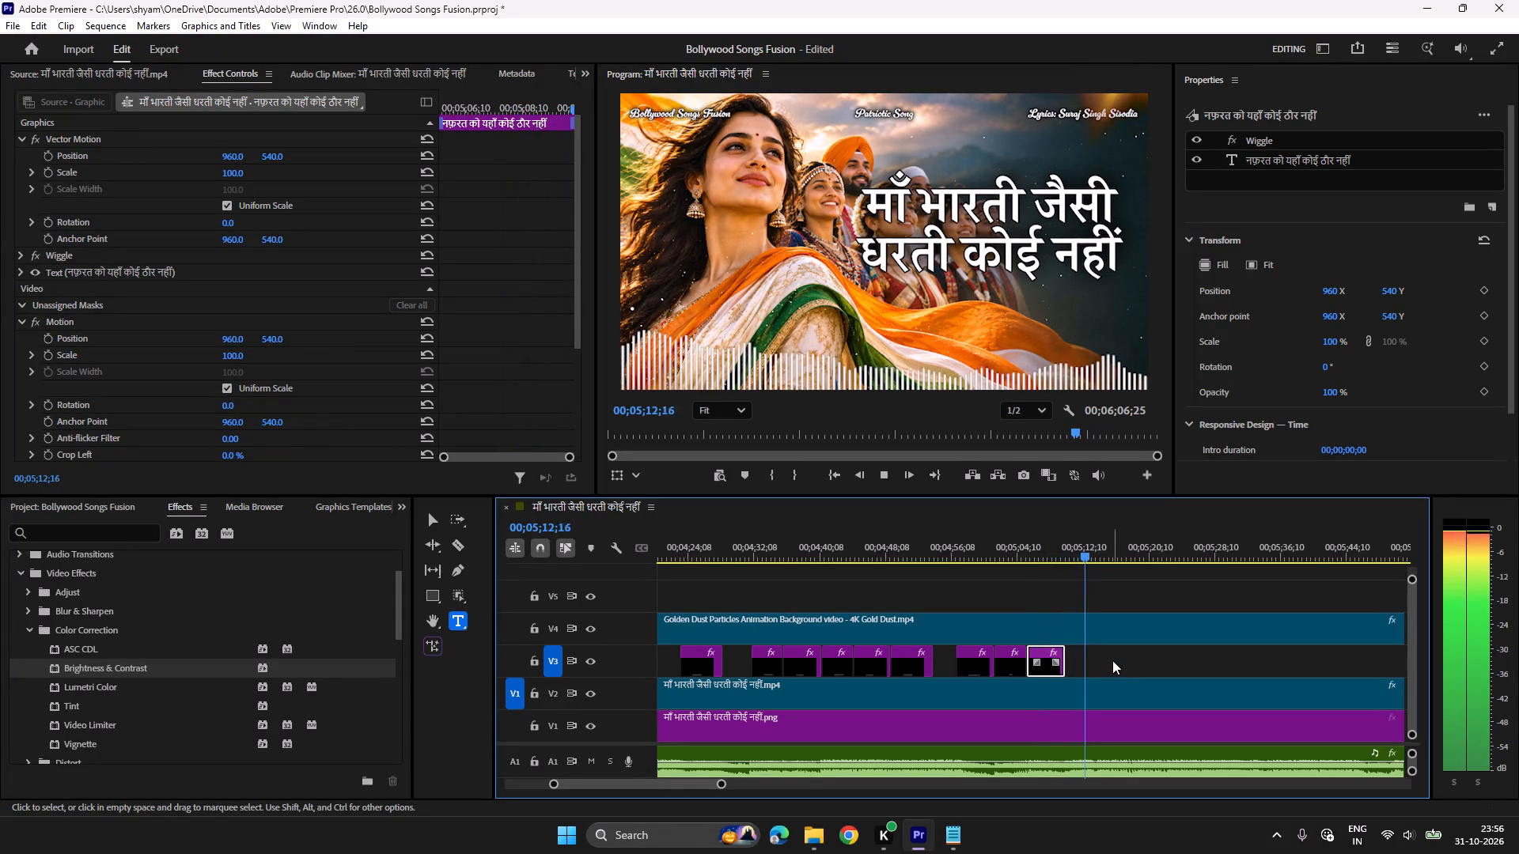
pyautogui.press('space')
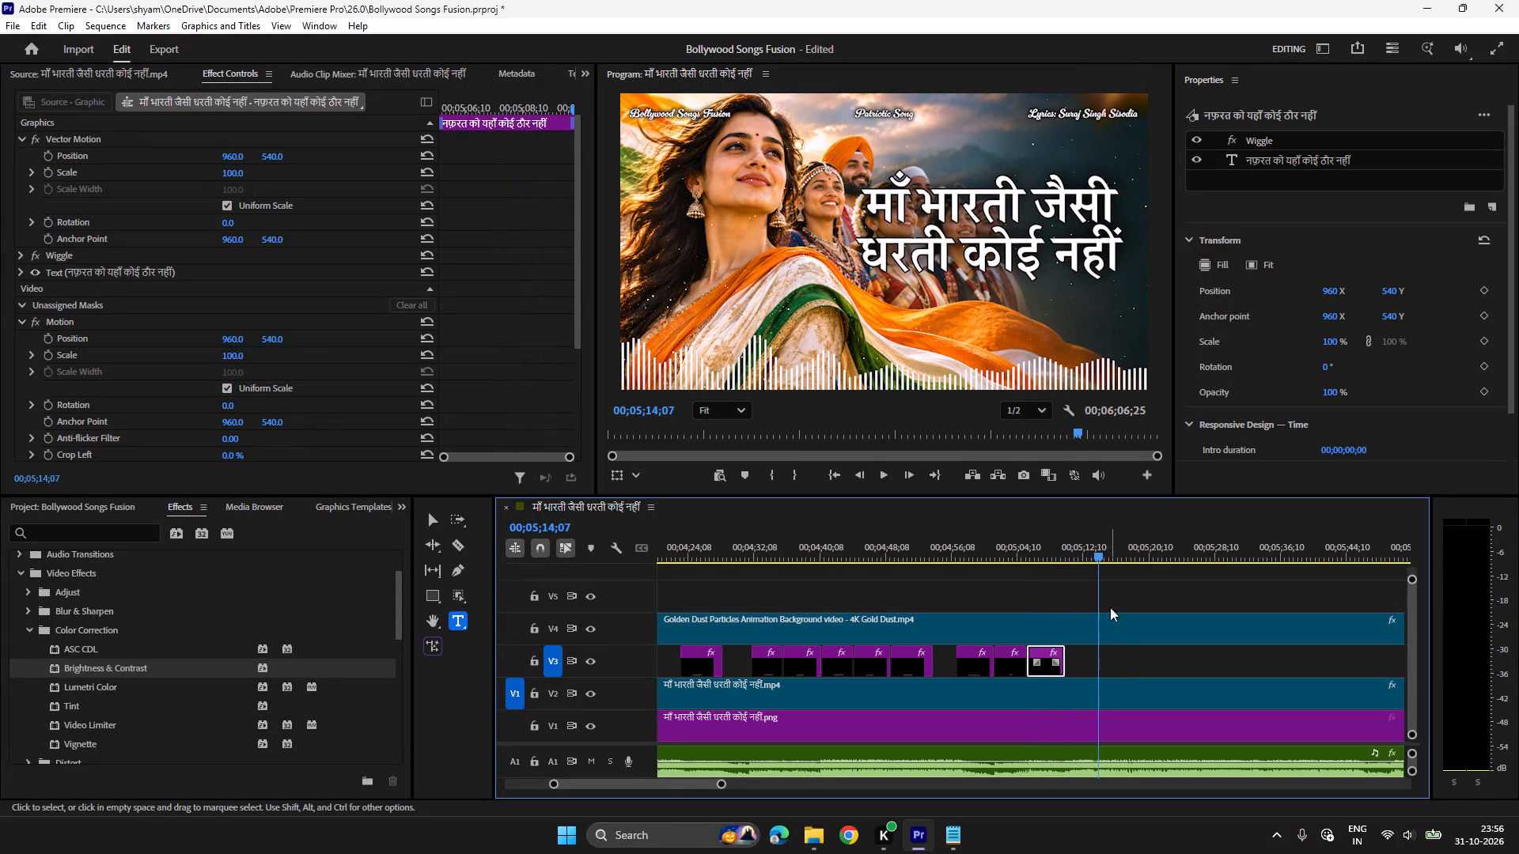
pyautogui.scroll(20, 1026, 599)
pyautogui.scroll(2, 1026, 599)
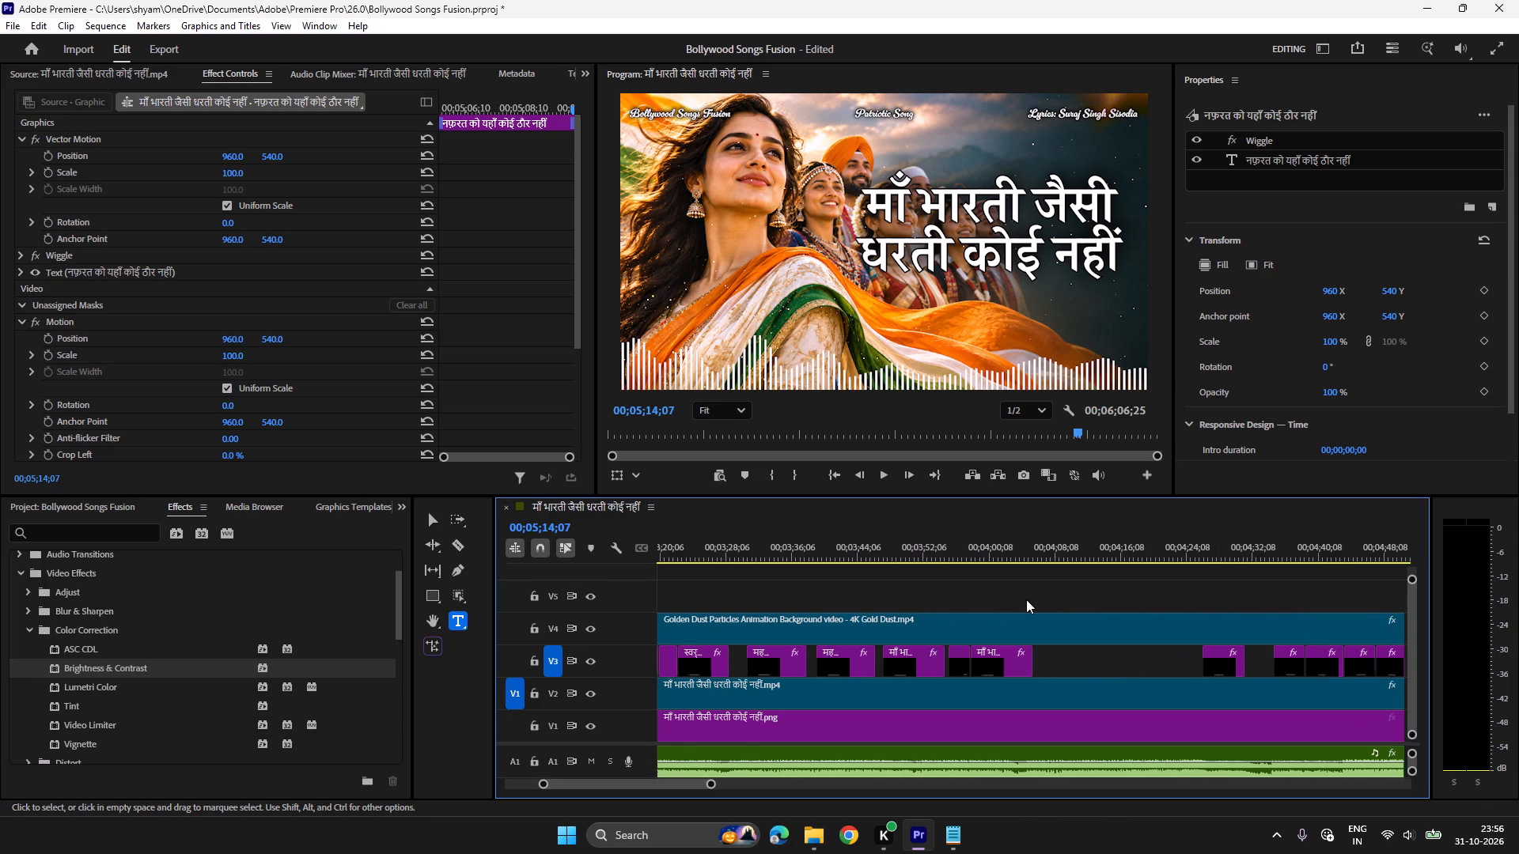
pyautogui.scroll(1, 1026, 599)
pyautogui.moveTo(1112, 663); pyautogui.dragTo(828, 663)
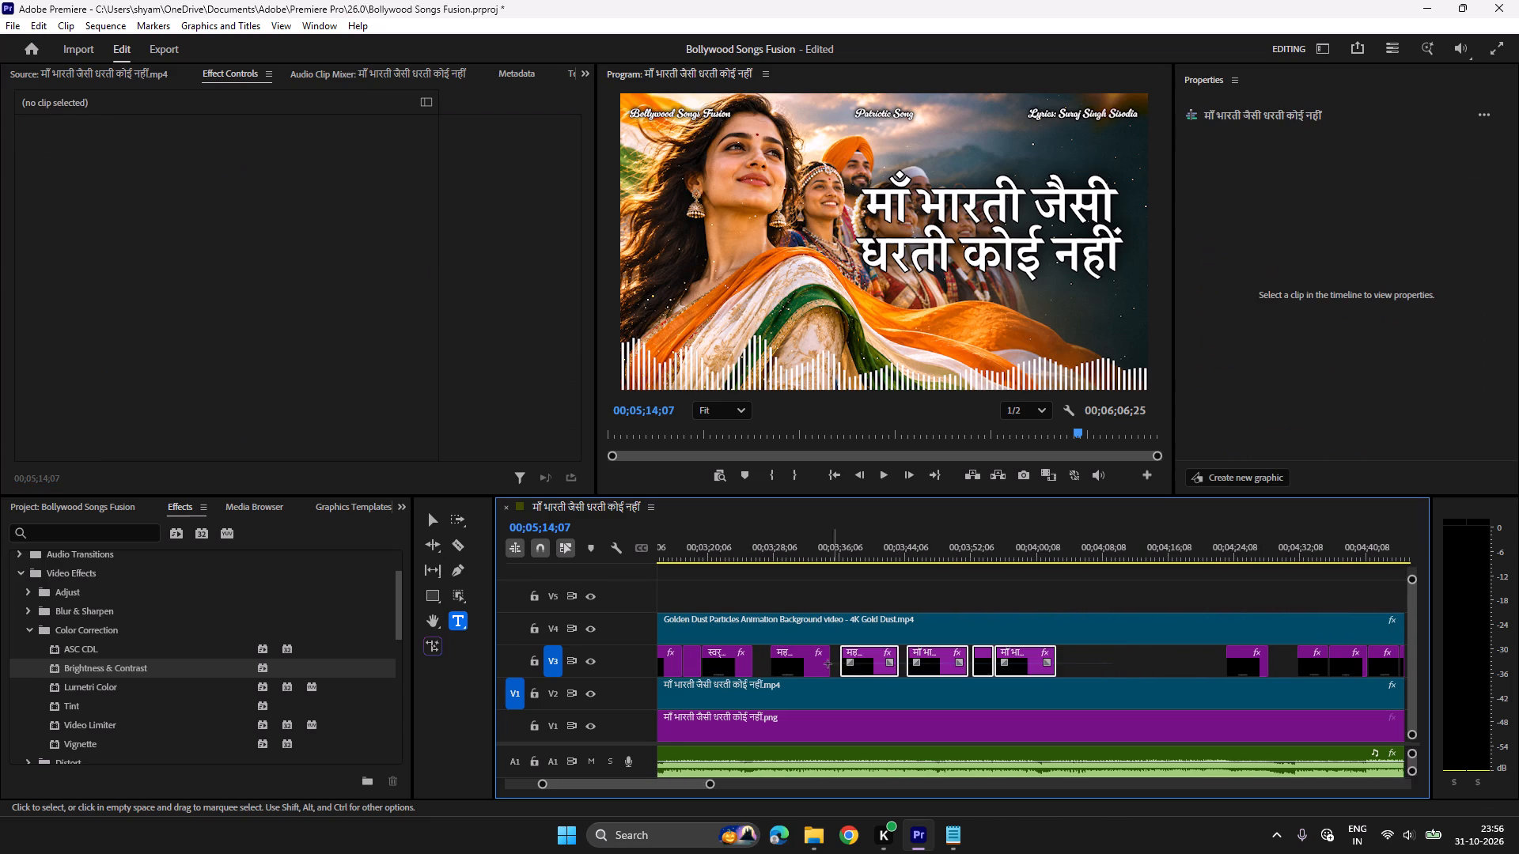
pyautogui.moveTo(828, 663); pyautogui.dragTo(810, 664)
pyautogui.hotkey('ctrl', 'c')
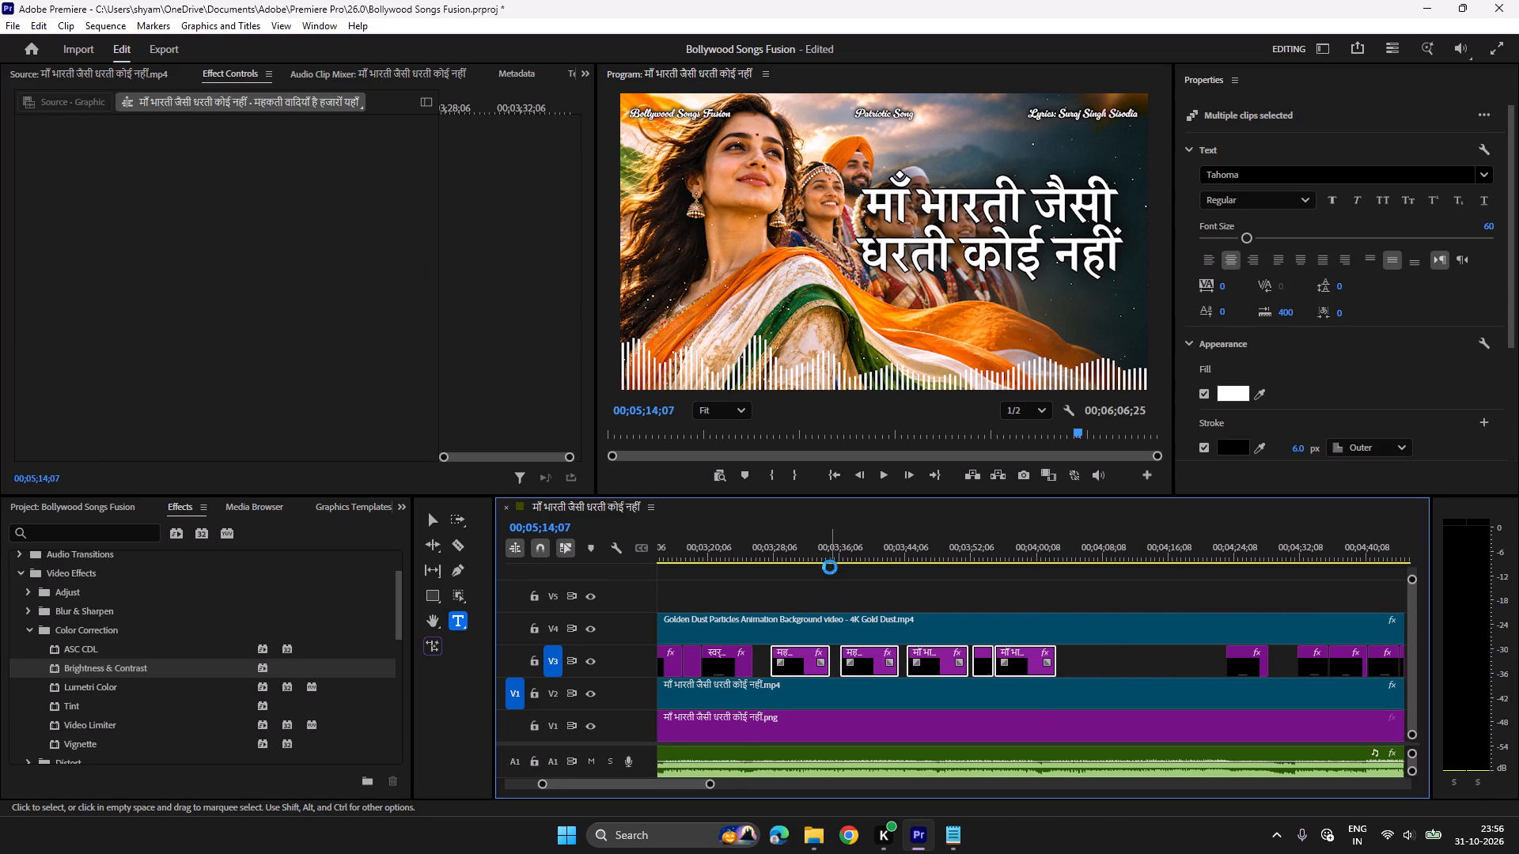
pyautogui.hotkey('ctrl', 'v')
# Play to the end of the final chorus and paste a copy of its last माँ भारती जैसी धरती कोई नहीं clip at 00;05;49;24 on V3.
pyautogui.click(742, 536)
pyautogui.press('space')
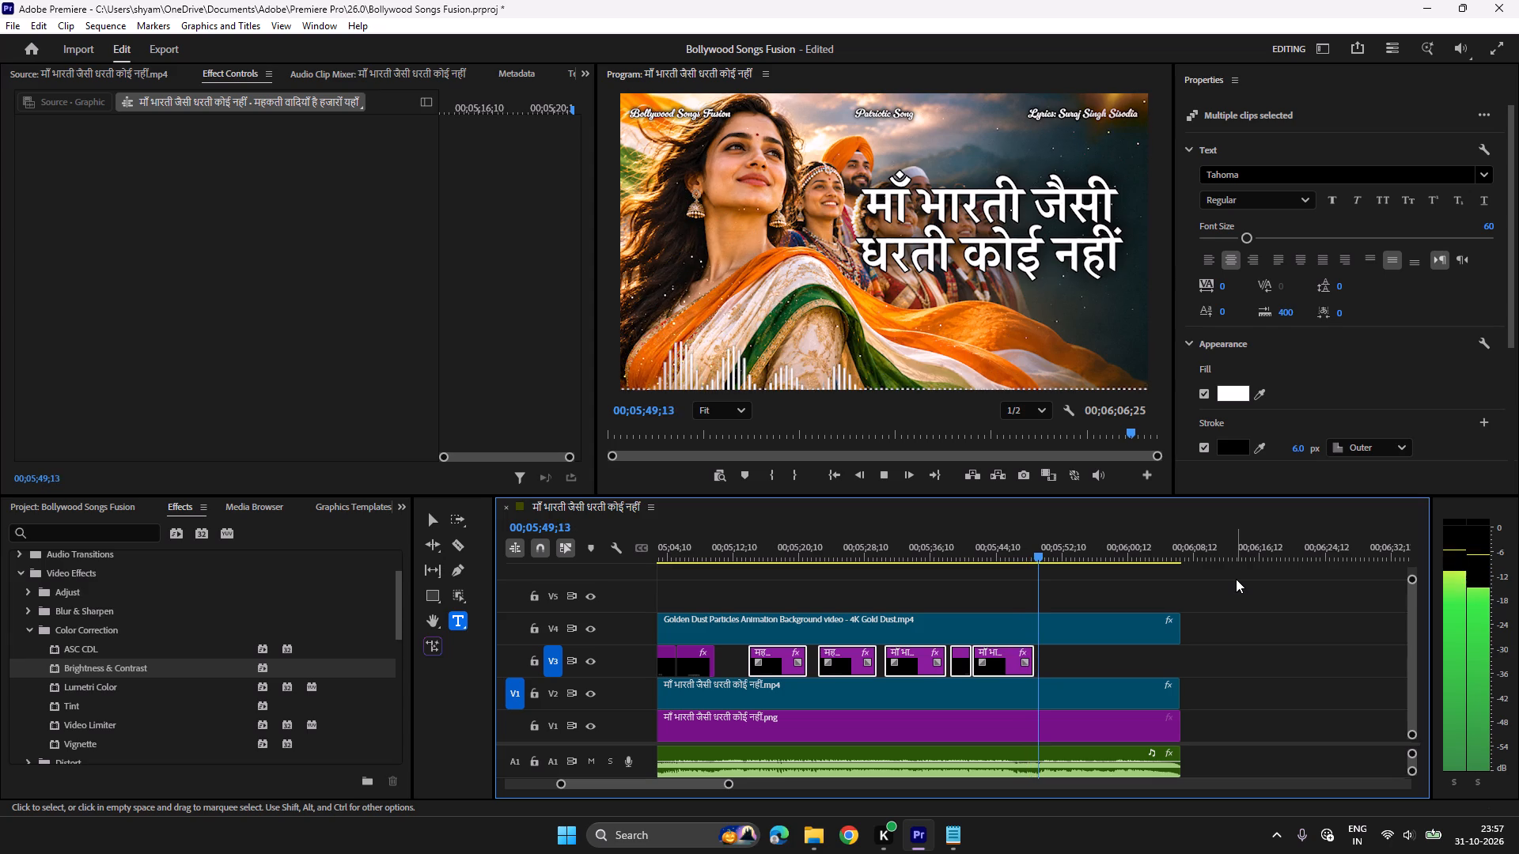
pyautogui.click(1039, 546)
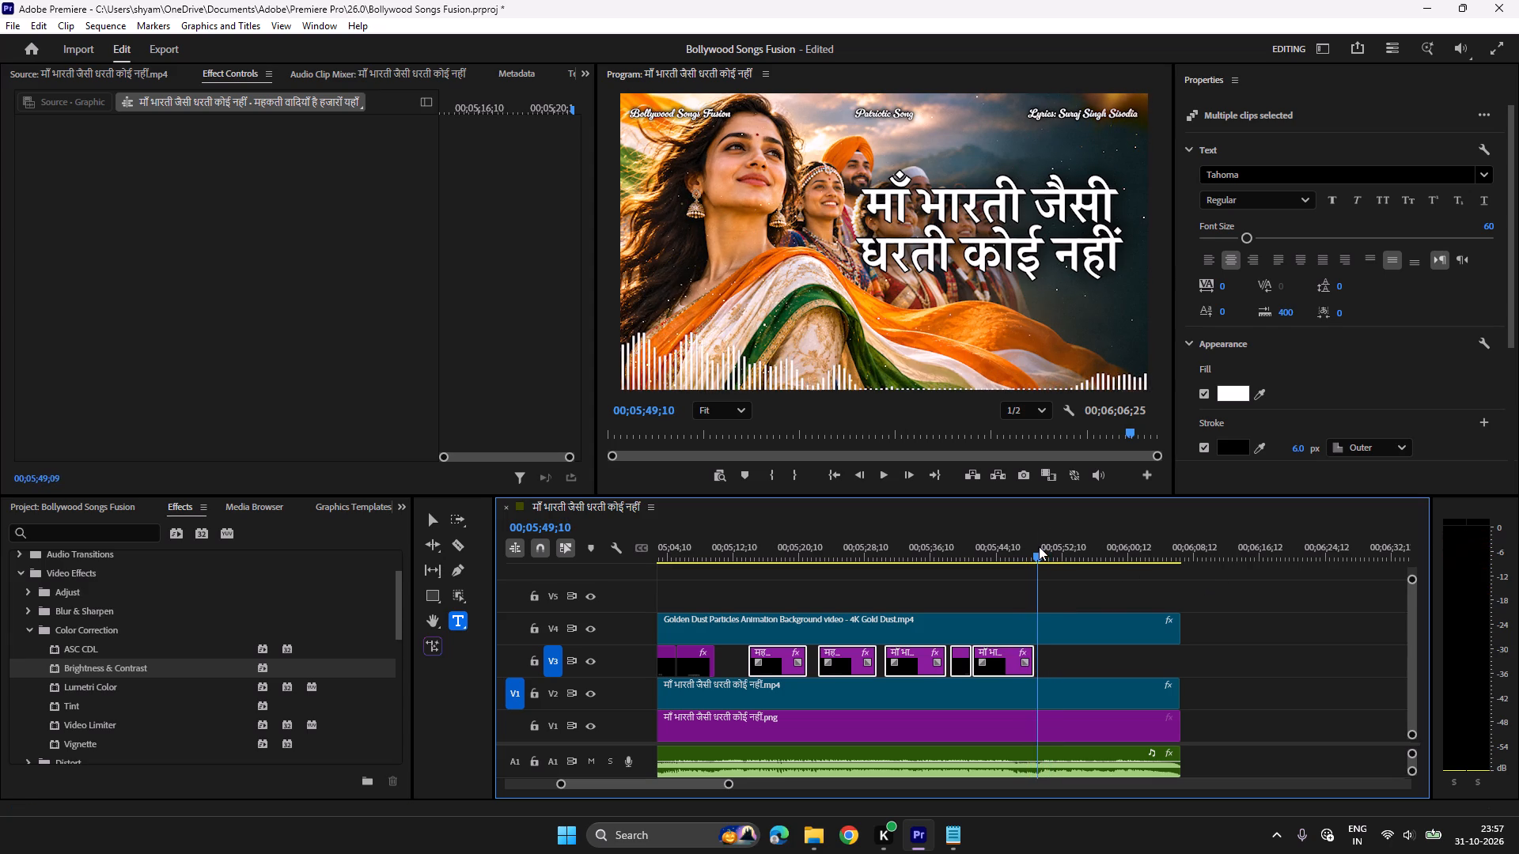
pyautogui.press('space')
pyautogui.click(1036, 553)
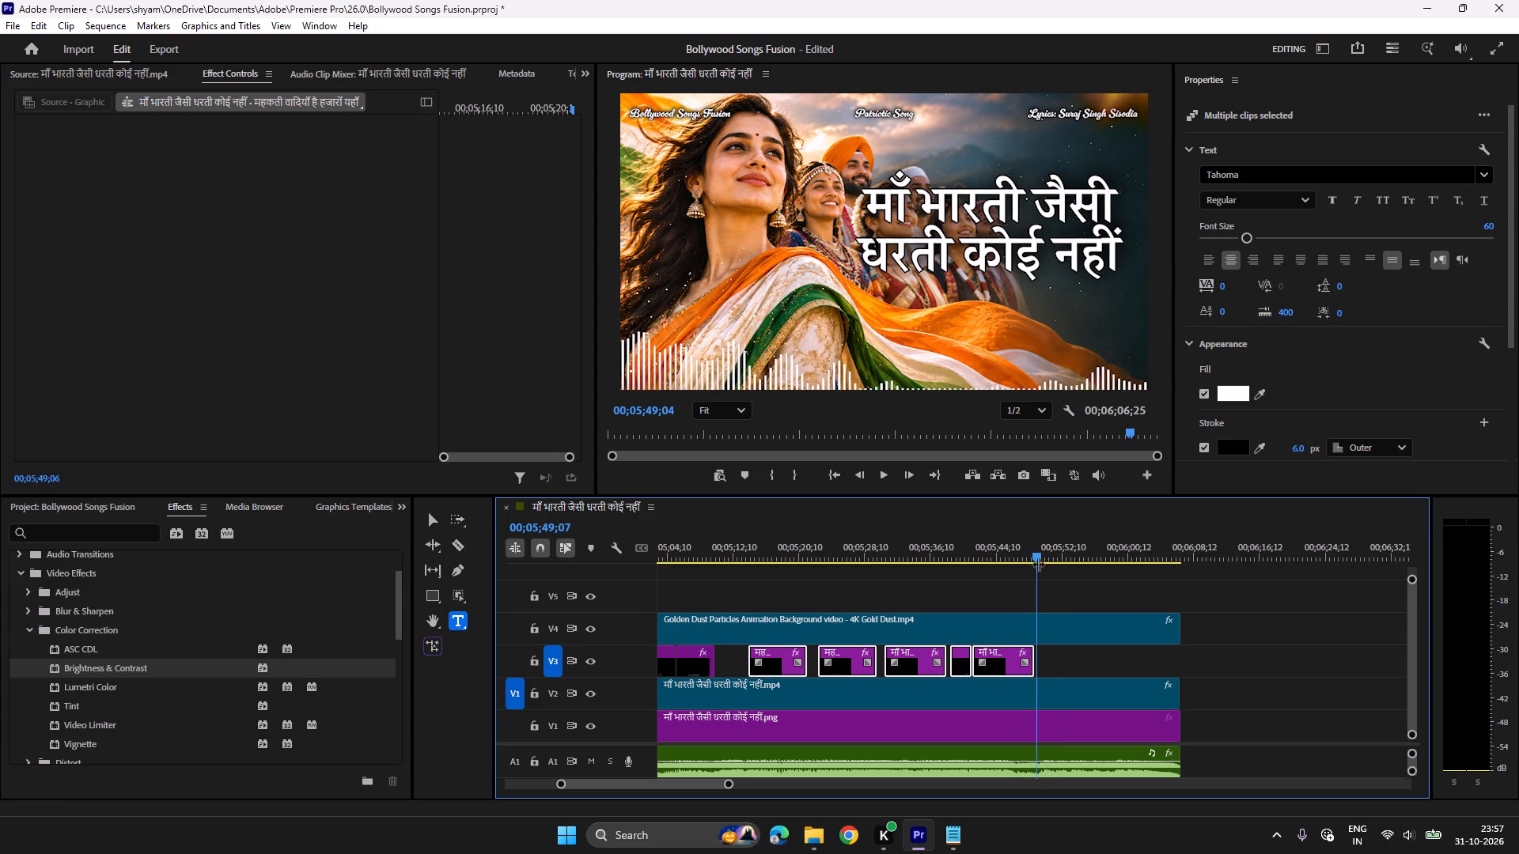
pyautogui.press('space')
pyautogui.press('space')
pyautogui.press('space')
pyautogui.press('space')
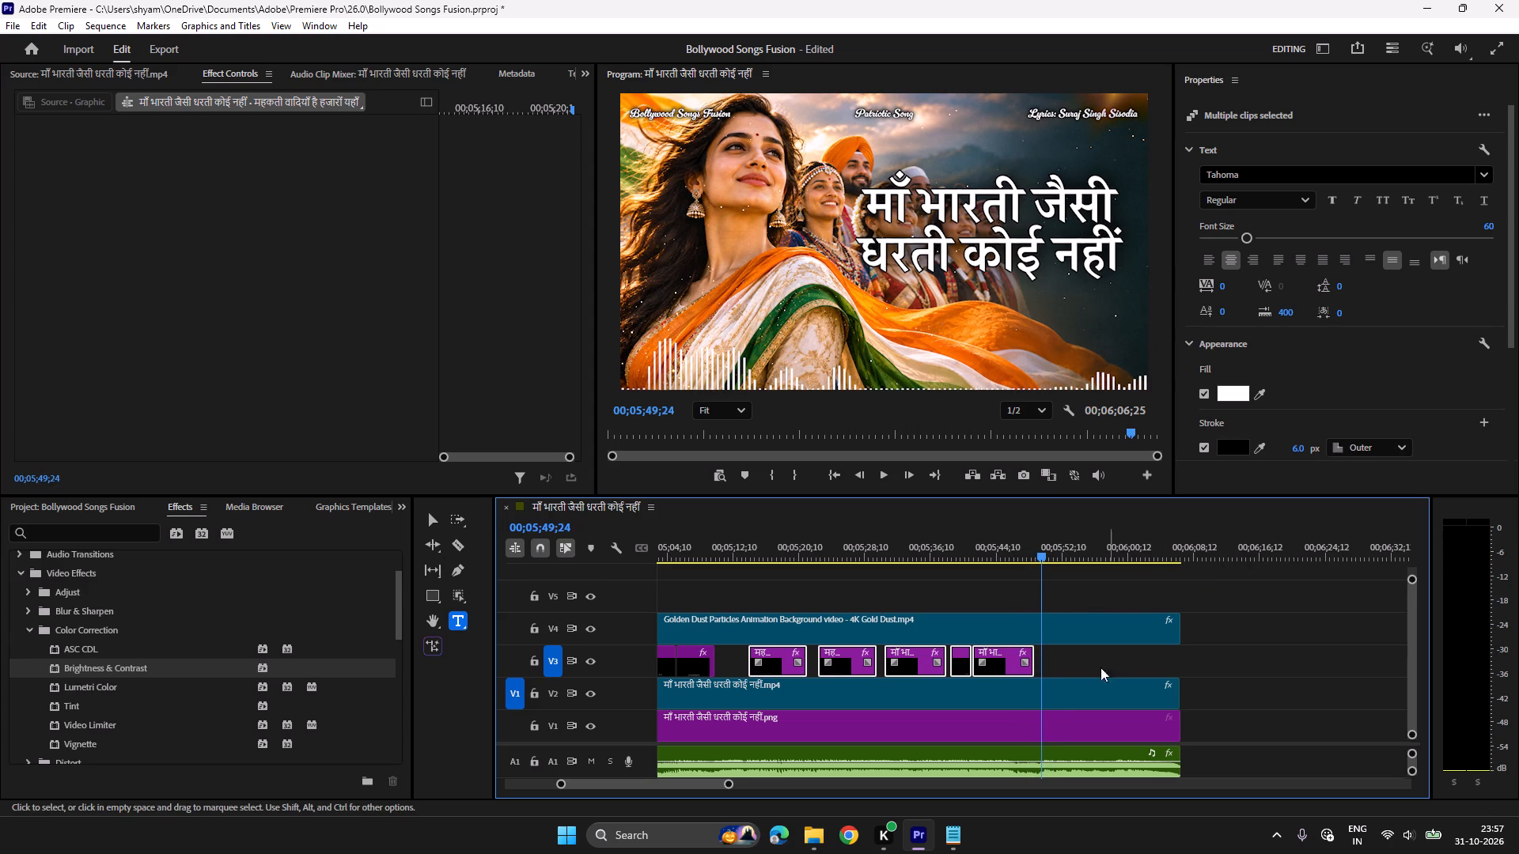
pyautogui.click(952, 837)
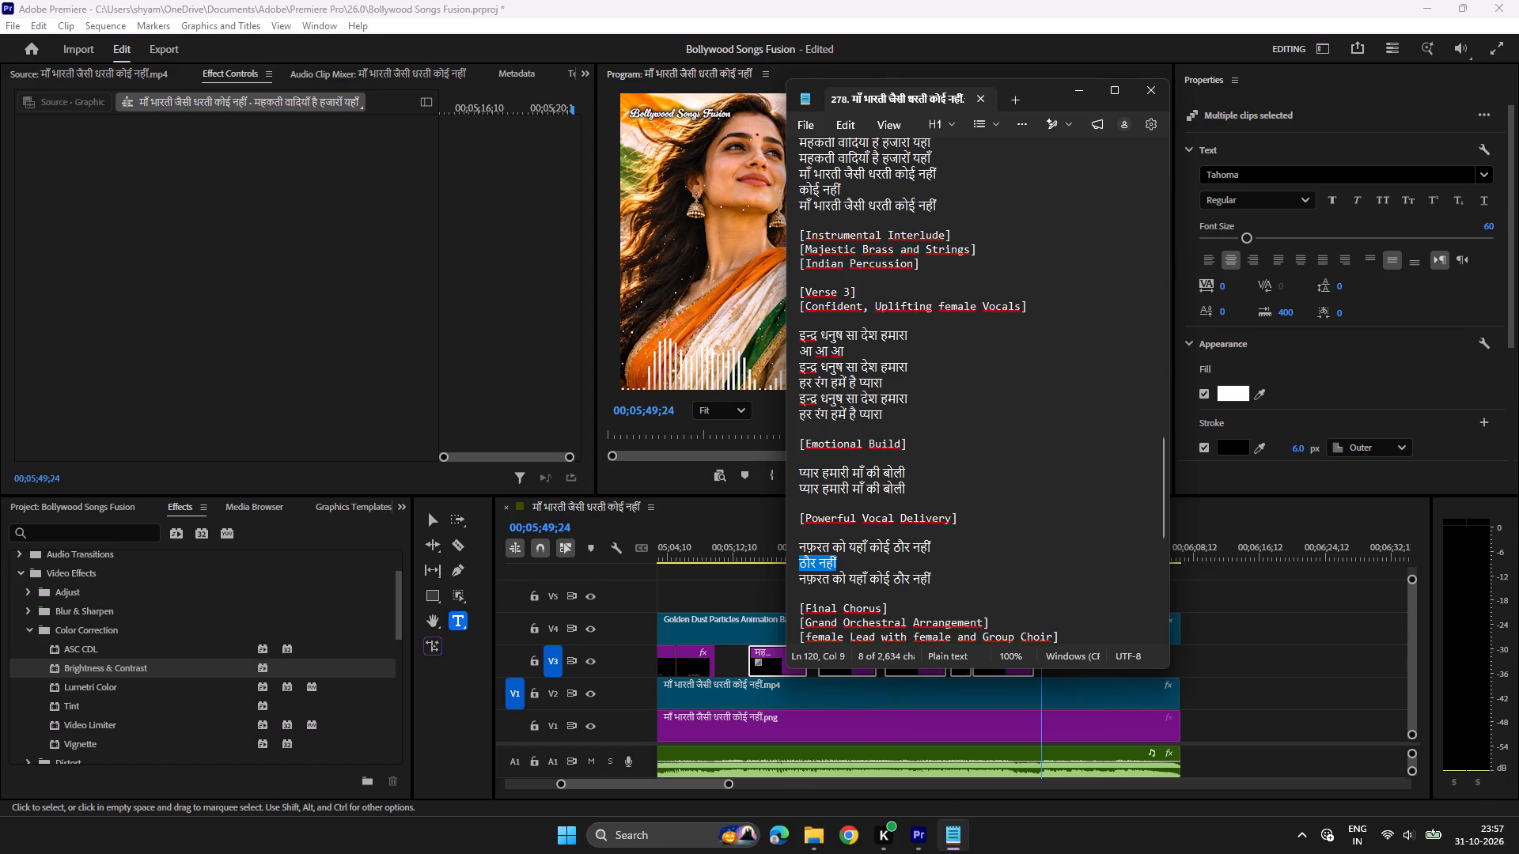
pyautogui.scroll(-3, 983, 518)
pyautogui.scroll(12, 1017, 539)
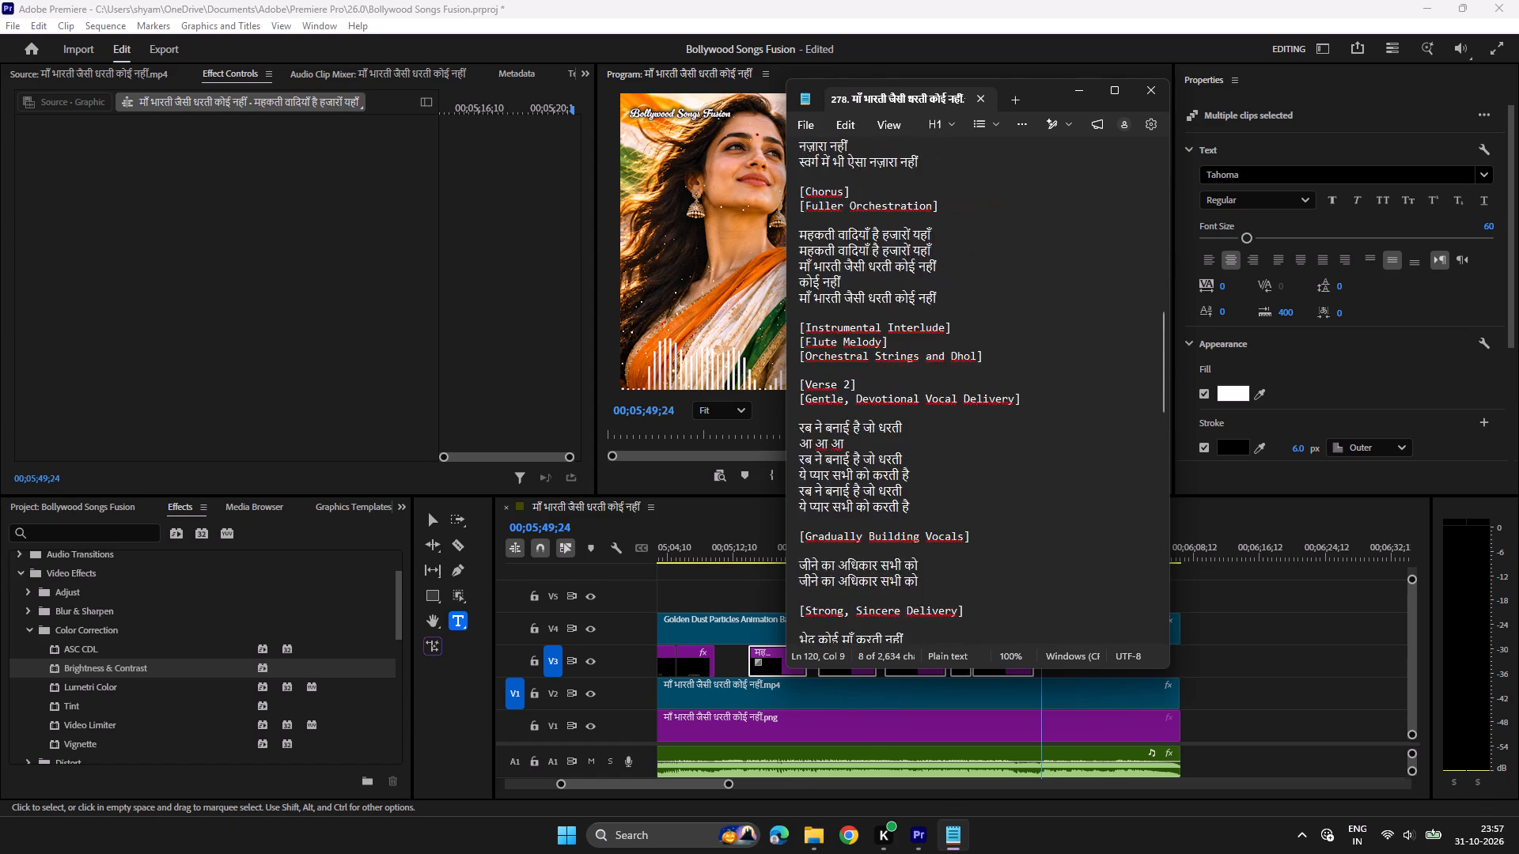
pyautogui.scroll(12, 1017, 540)
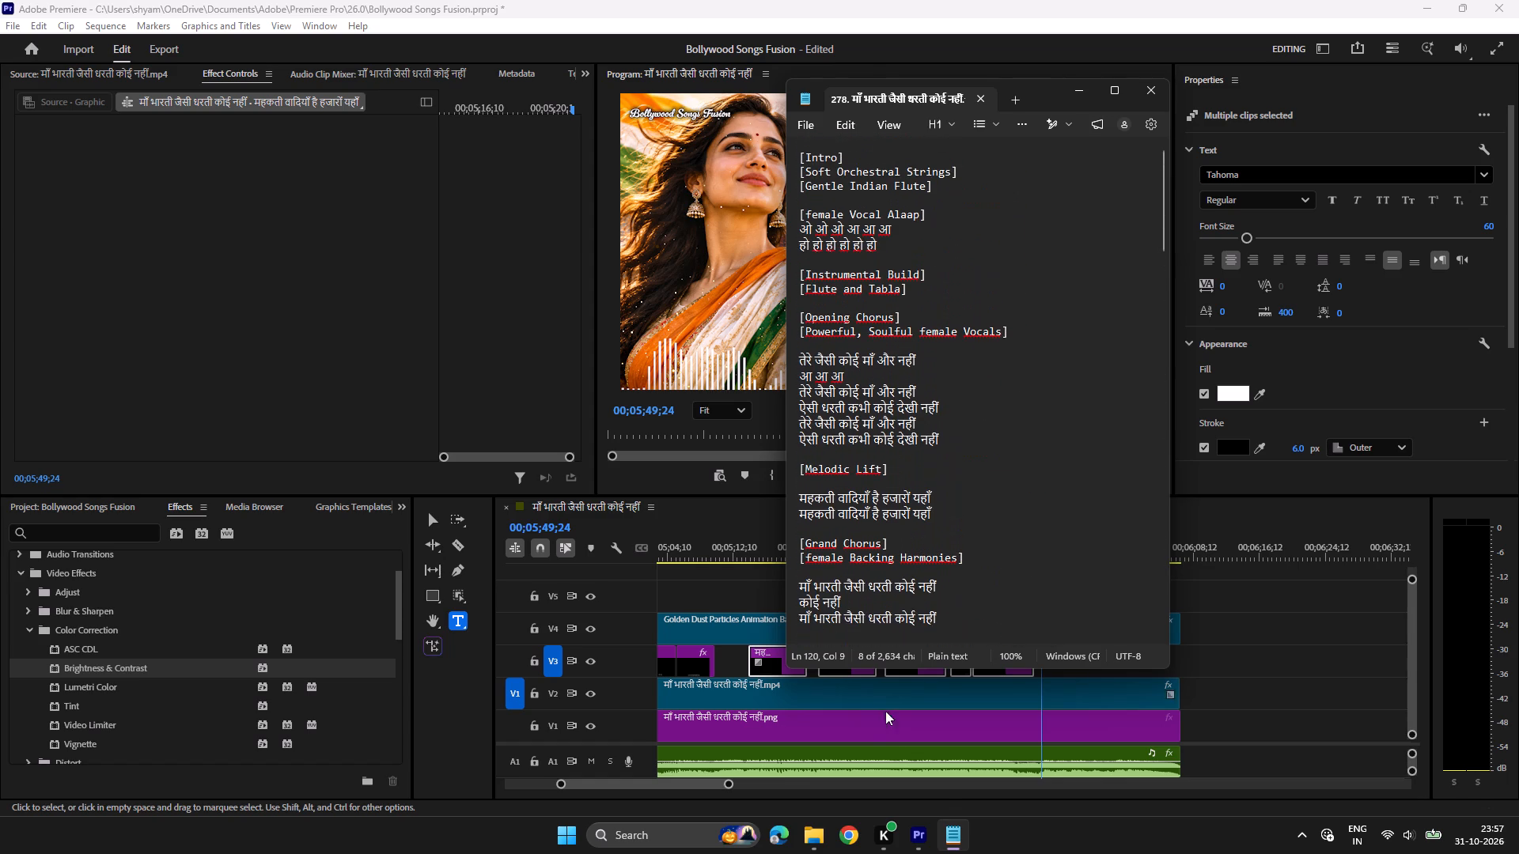
pyautogui.click(924, 841)
pyautogui.click(1074, 666)
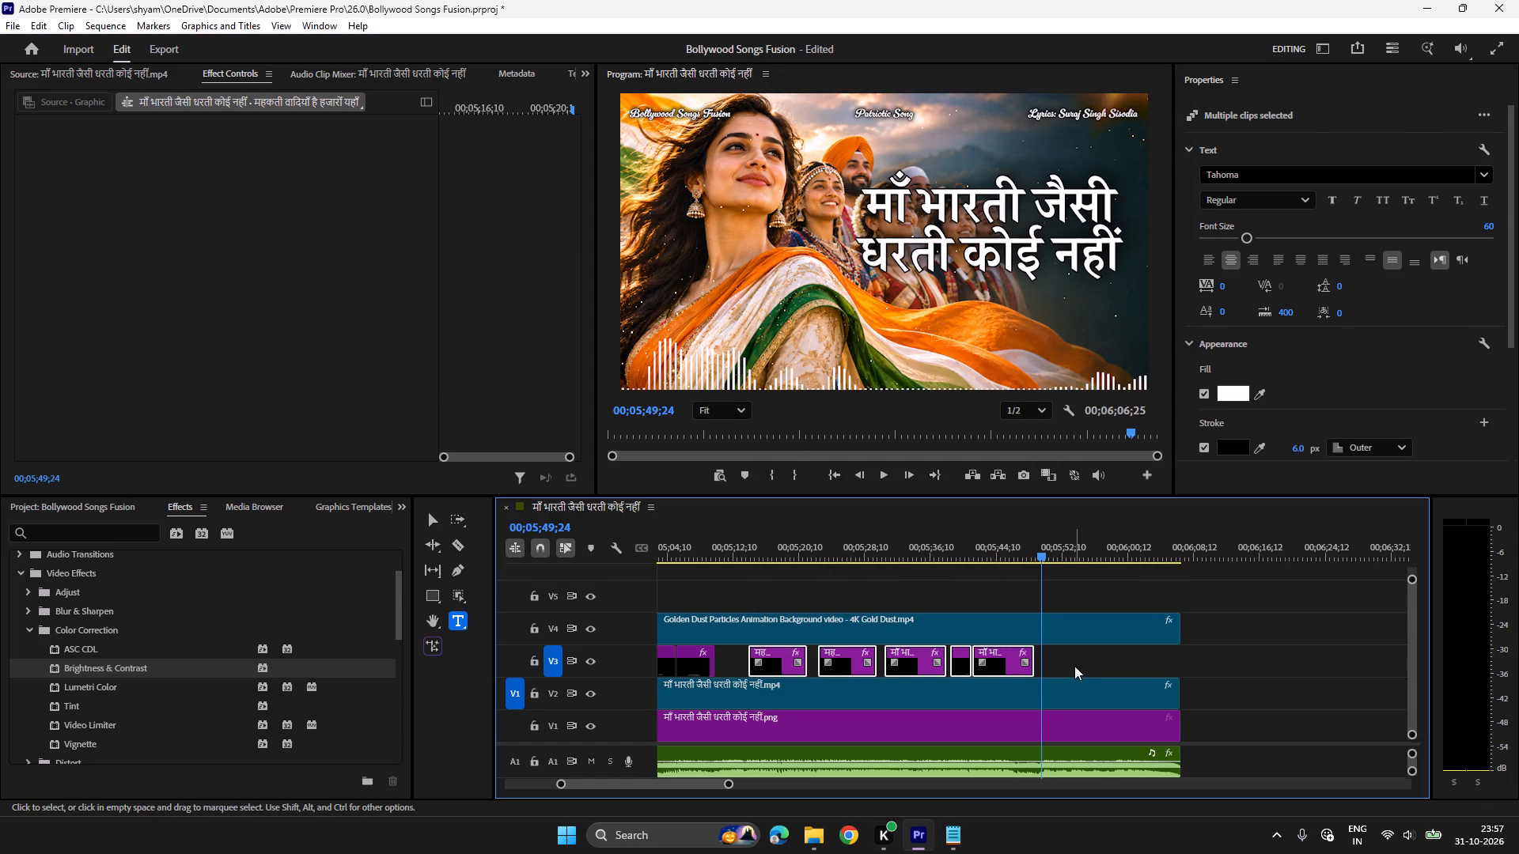
pyautogui.click(998, 667)
pyautogui.hotkey('ctrl', 'c')
pyautogui.hotkey('ctrl', 'v')
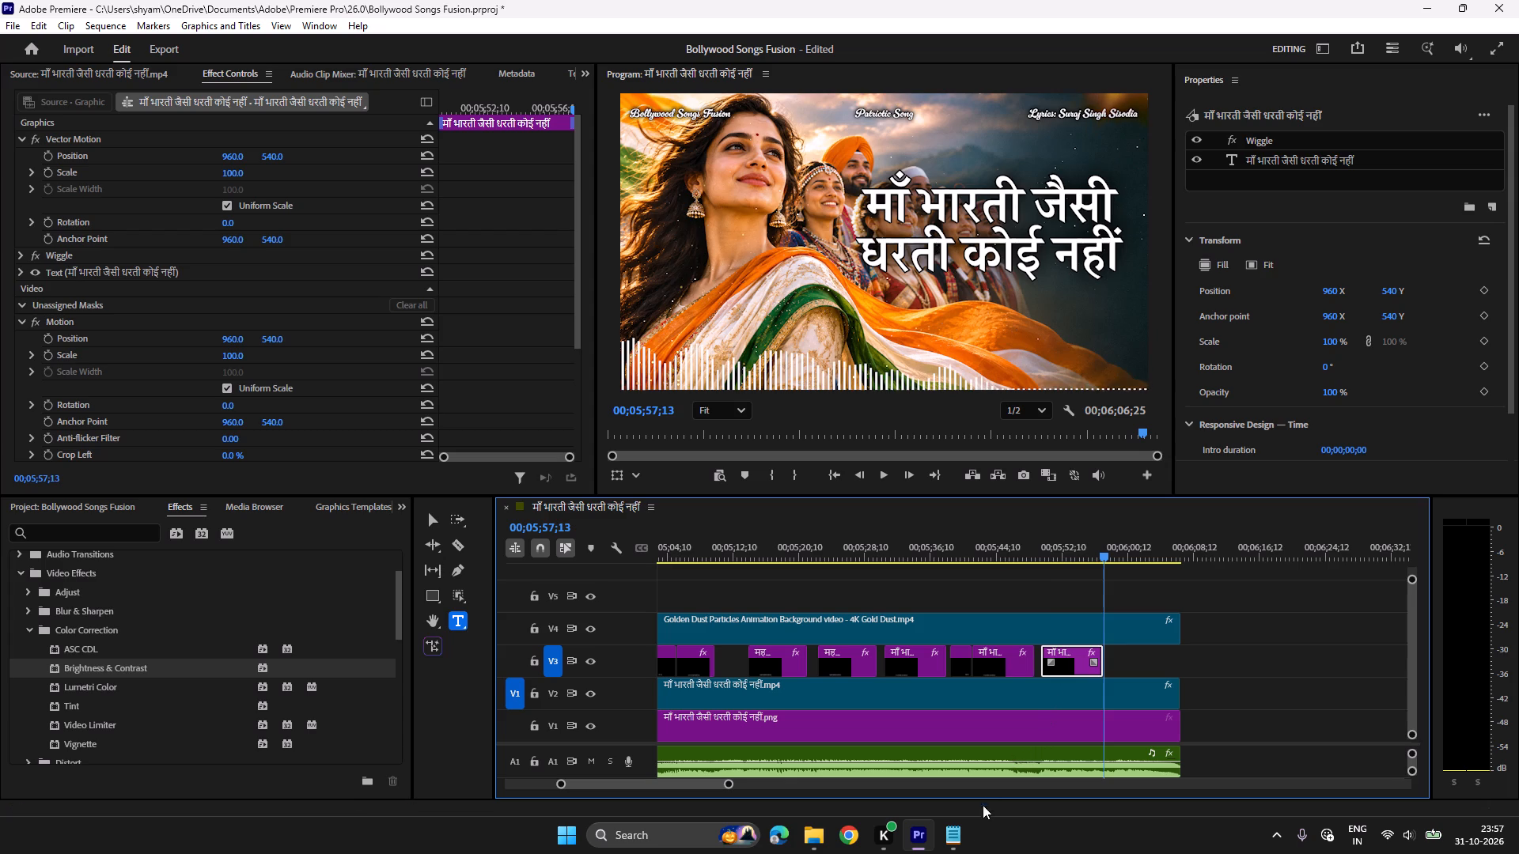
# Replace the newest clip's text with तेरे जैसी कोई माँ और नहीं, copied from the opening chorus in the Notepad lyrics.
pyautogui.click(955, 837)
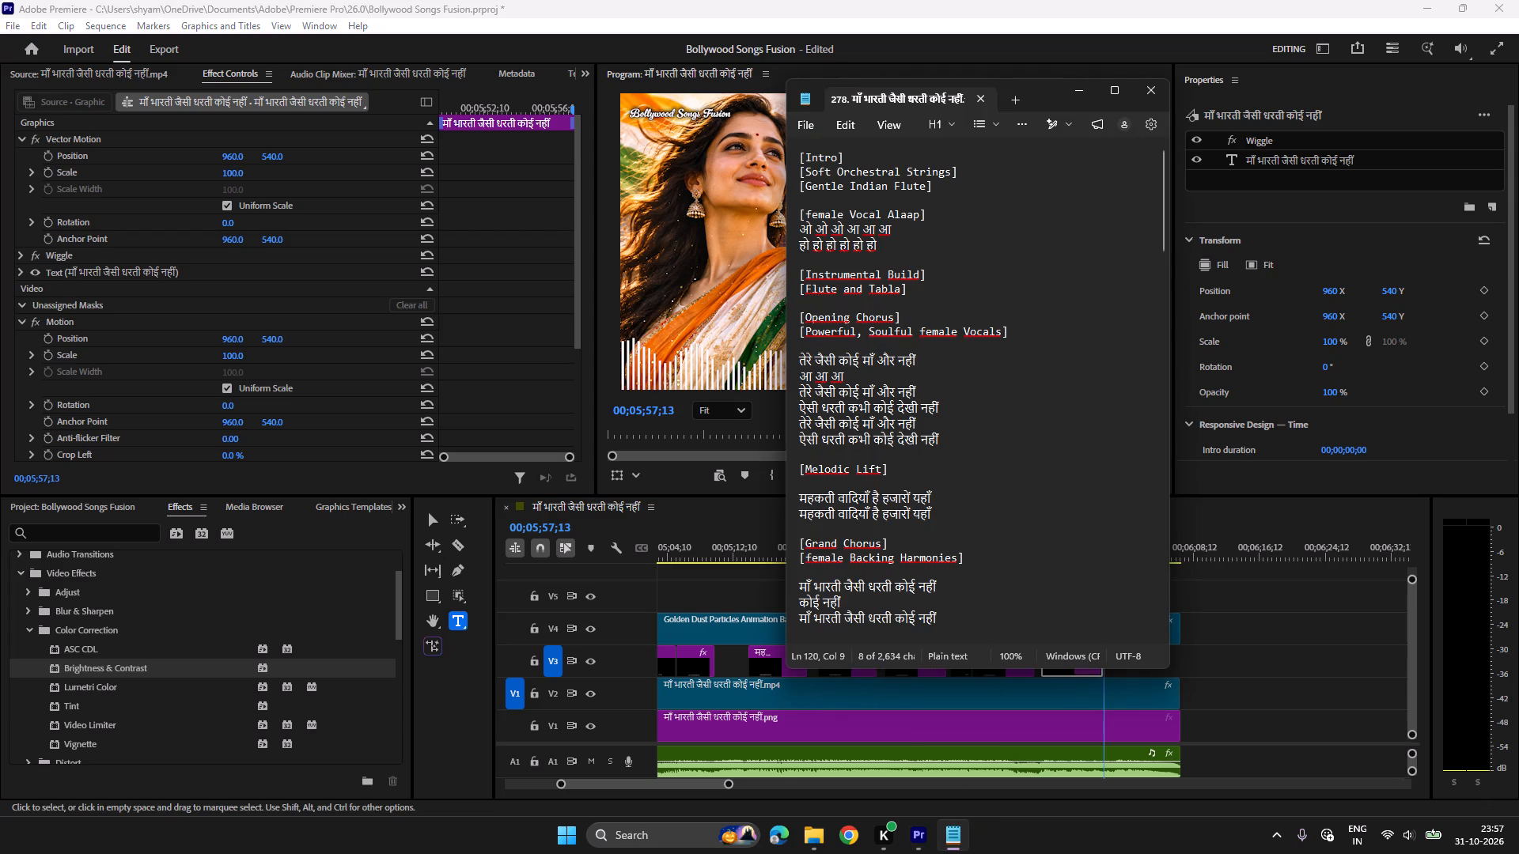
pyautogui.moveTo(921, 361); pyautogui.dragTo(777, 365)
pyautogui.hotkey('ctrl', 'c')
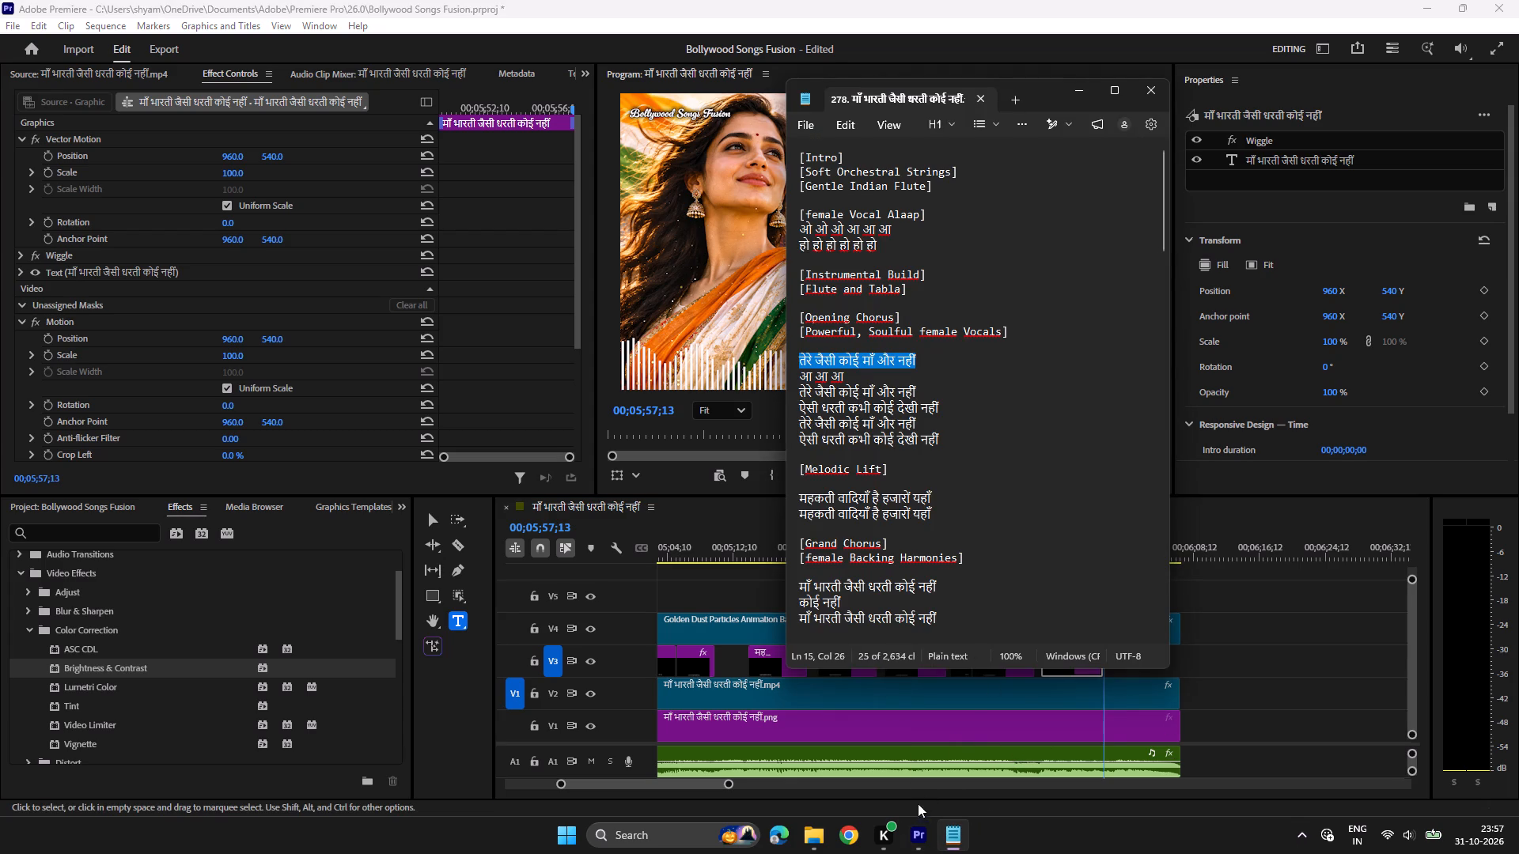
pyautogui.click(916, 833)
pyautogui.click(1071, 538)
pyautogui.click(904, 363)
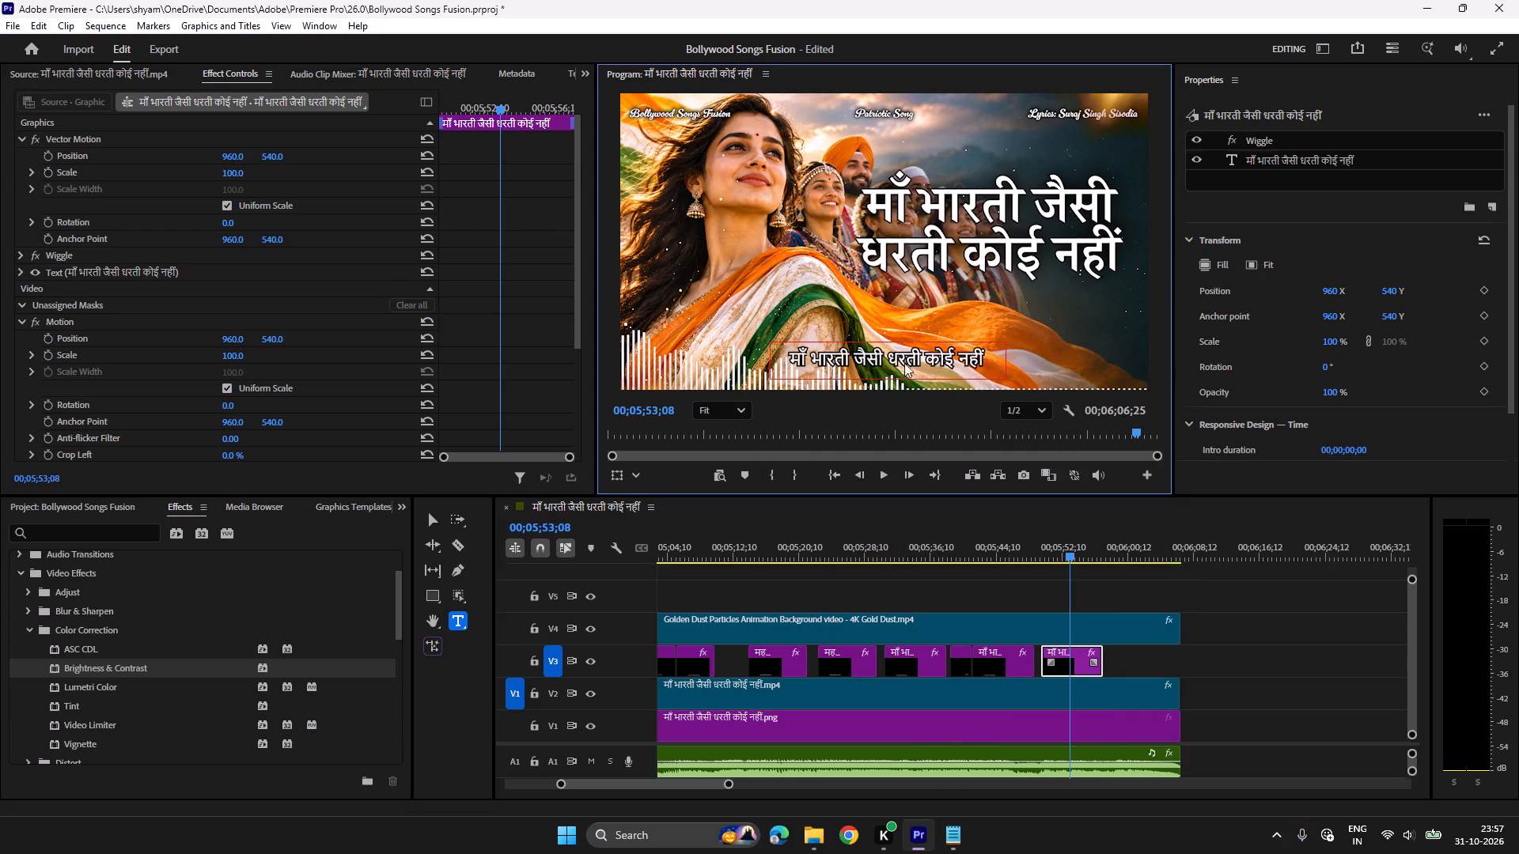
pyautogui.hotkey('ctrl', 'a')
pyautogui.hotkey('ctrl', 'v')
# Play past the end of तेरे जैसी कोई माँ और नहीं, paste a copy of its clip at about 00;05;58 on V3, and review the ending.
pyautogui.click(1037, 552)
pyautogui.press('space')
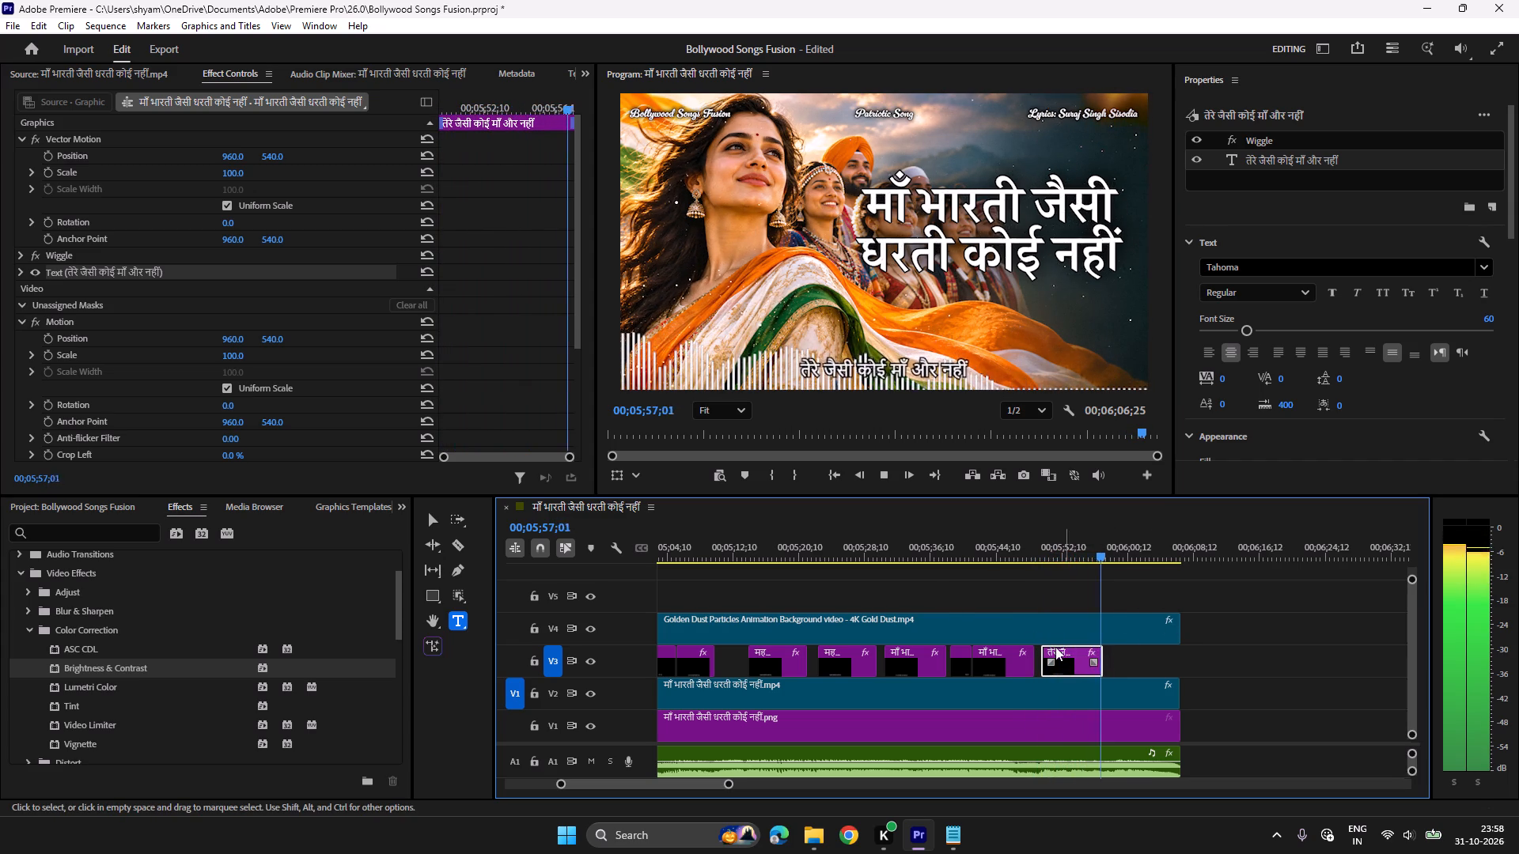
pyautogui.press('space')
pyautogui.press('space')
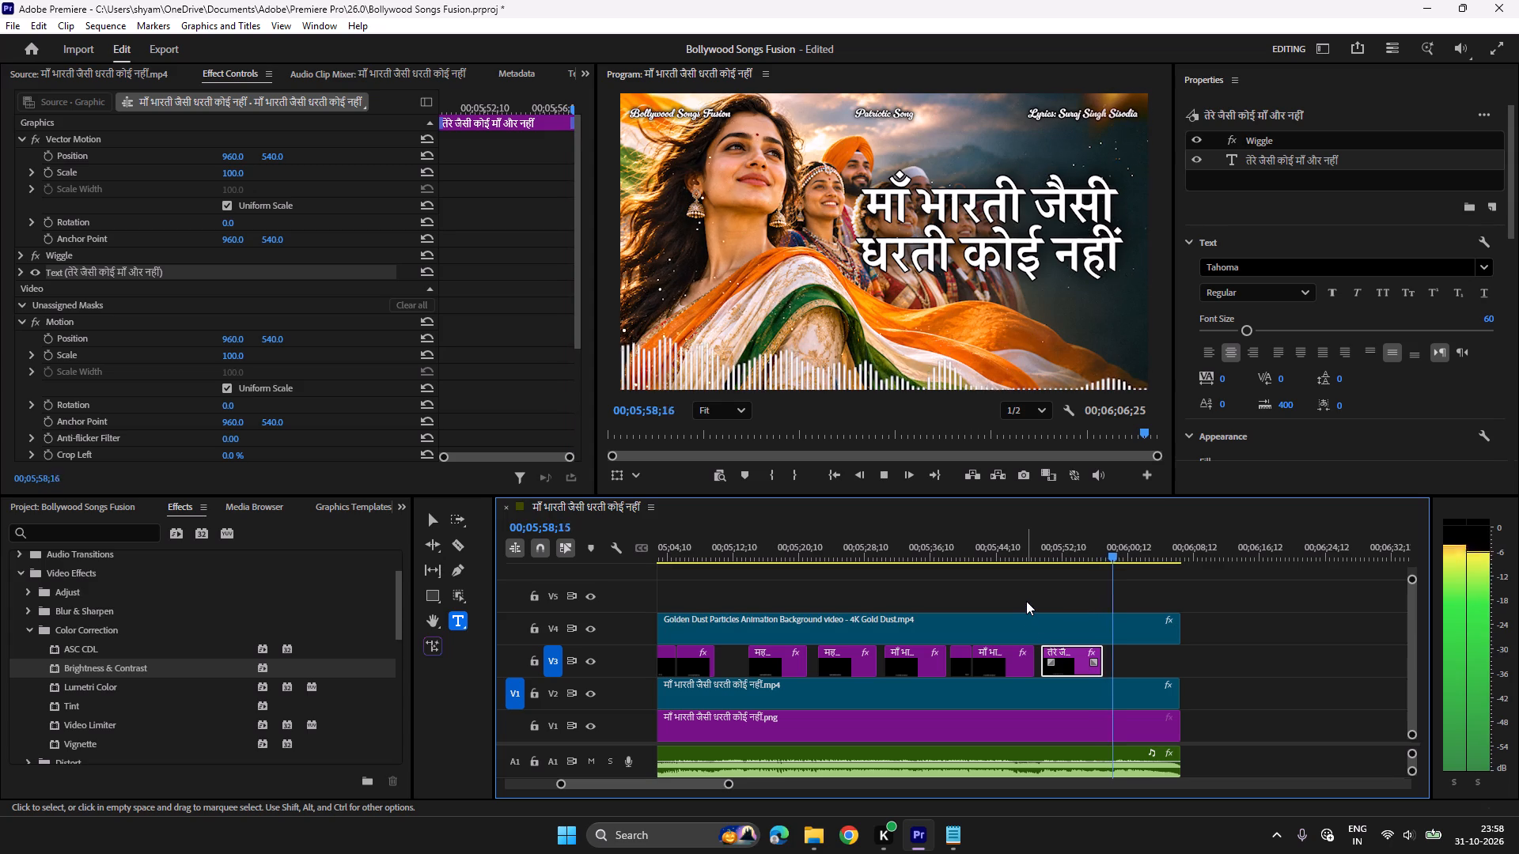
pyautogui.press('space')
pyautogui.click(1107, 556)
pyautogui.press('space')
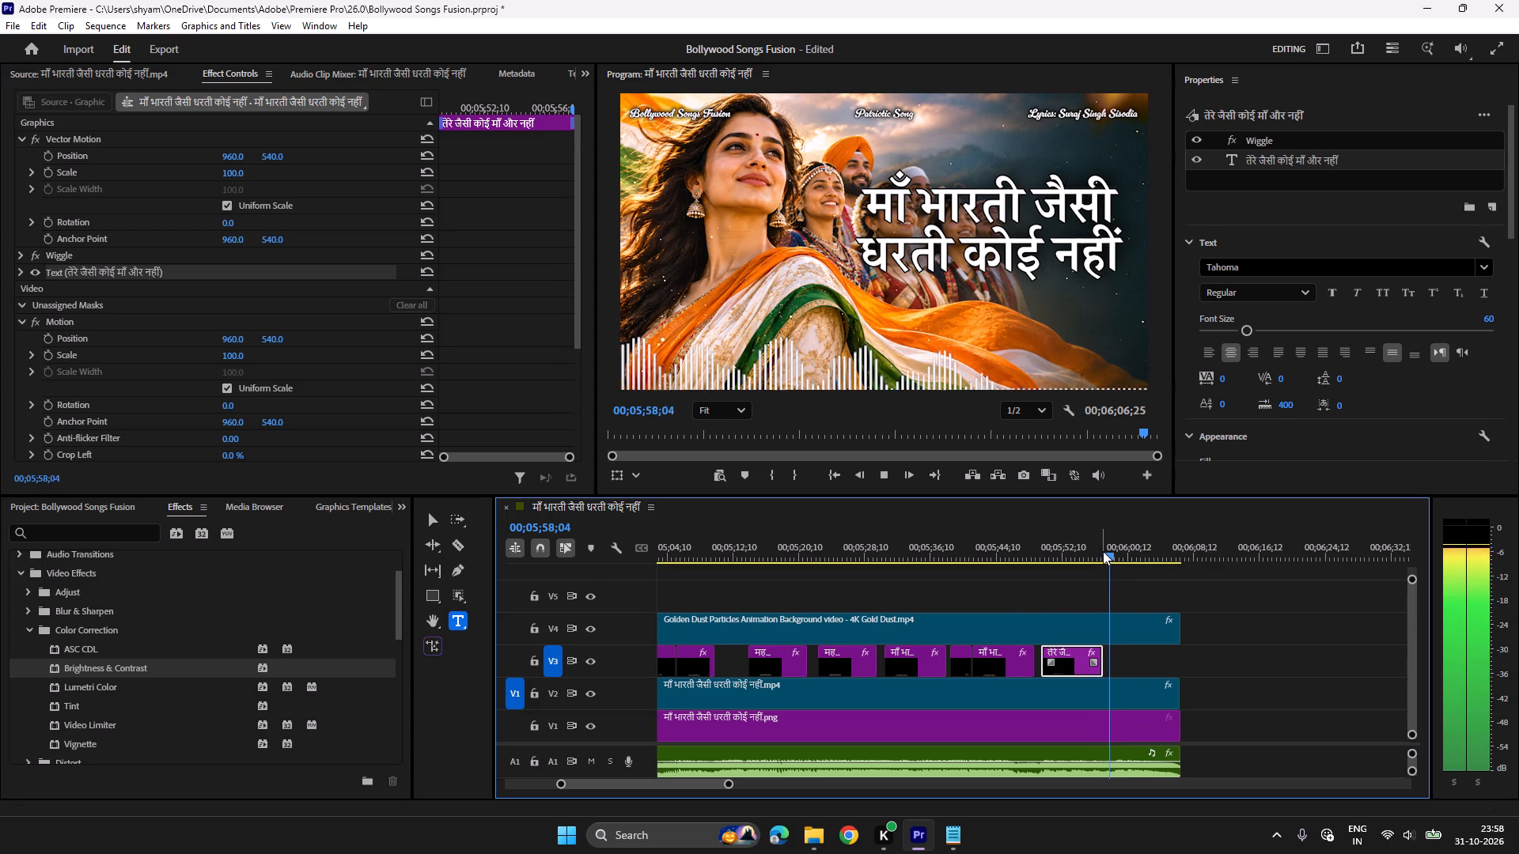
pyautogui.press('space')
pyautogui.press('space')
pyautogui.press('space')
pyautogui.hotkey('ctrl', 'c')
pyautogui.hotkey('ctrl', 'v')
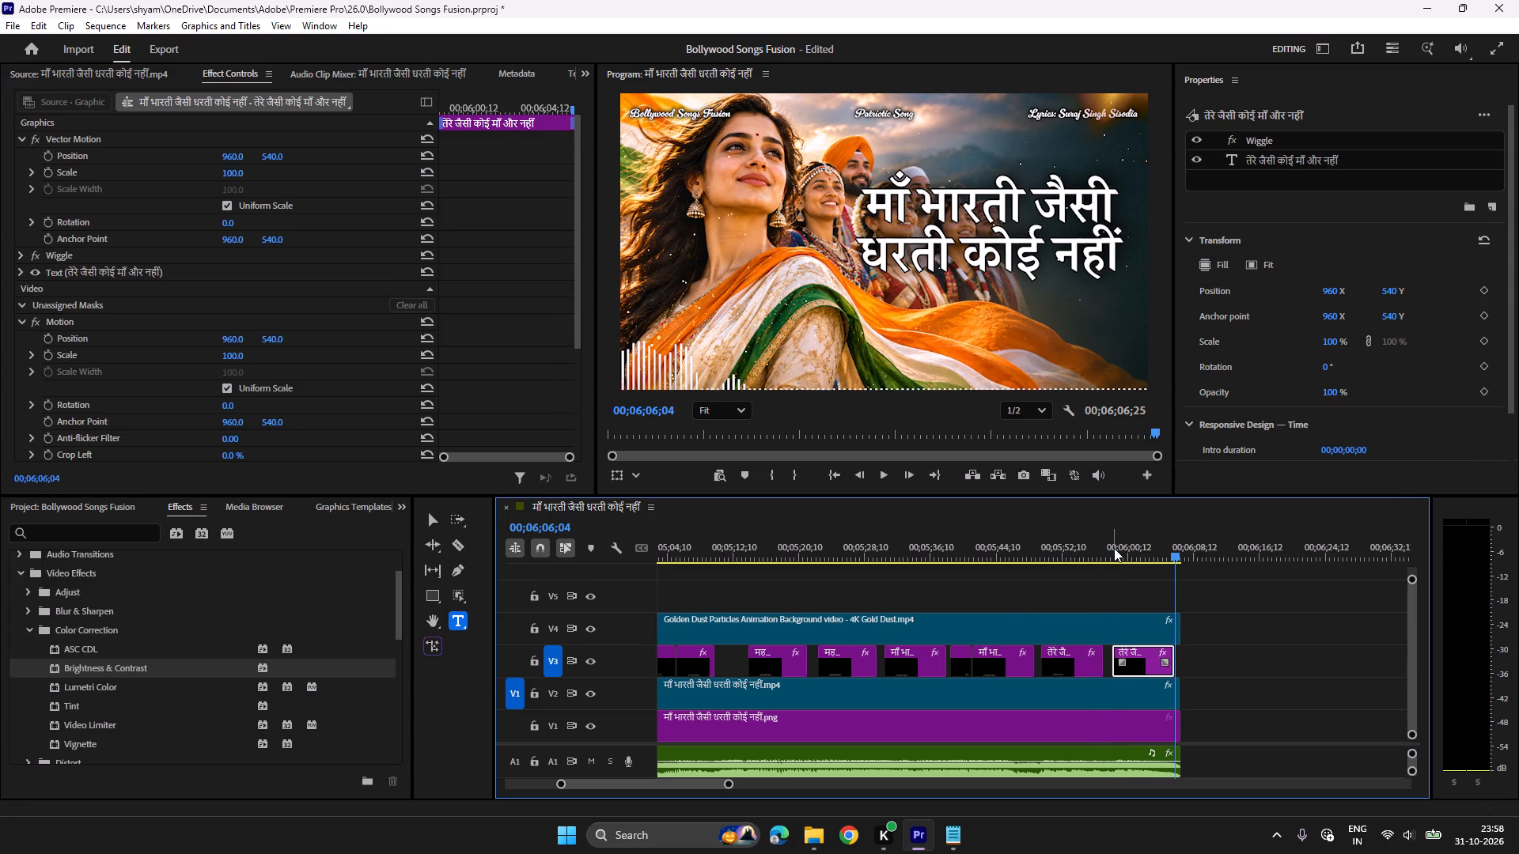
pyautogui.click(1104, 543)
pyautogui.press('space')
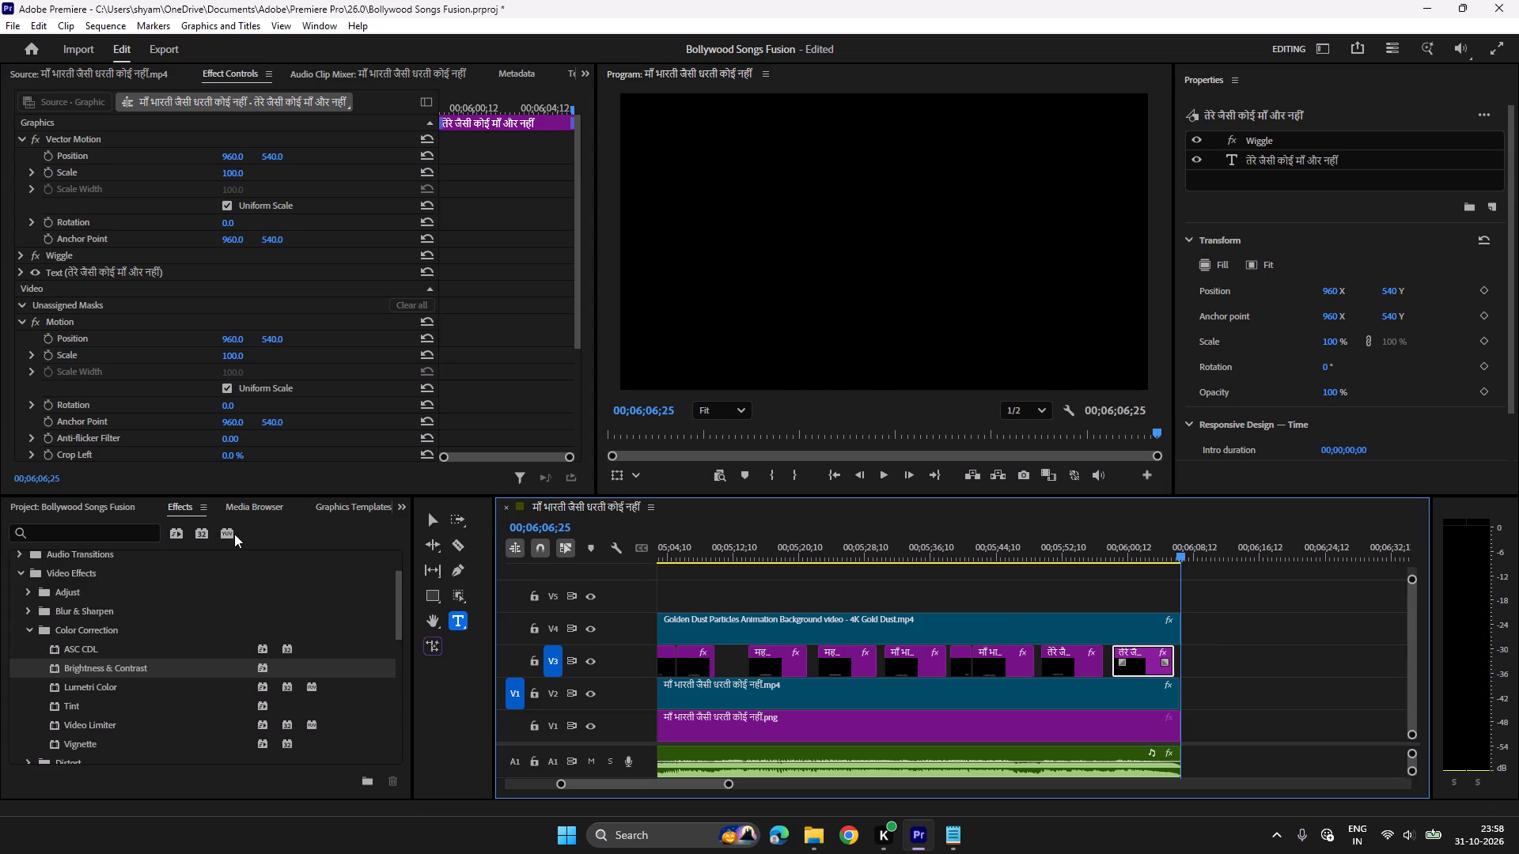
# Apply a Cross Dissolve to the end of the last clip on V3, V4, V2 and V1, and play the closing fade.
pyautogui.scroll(-11, 190, 707)
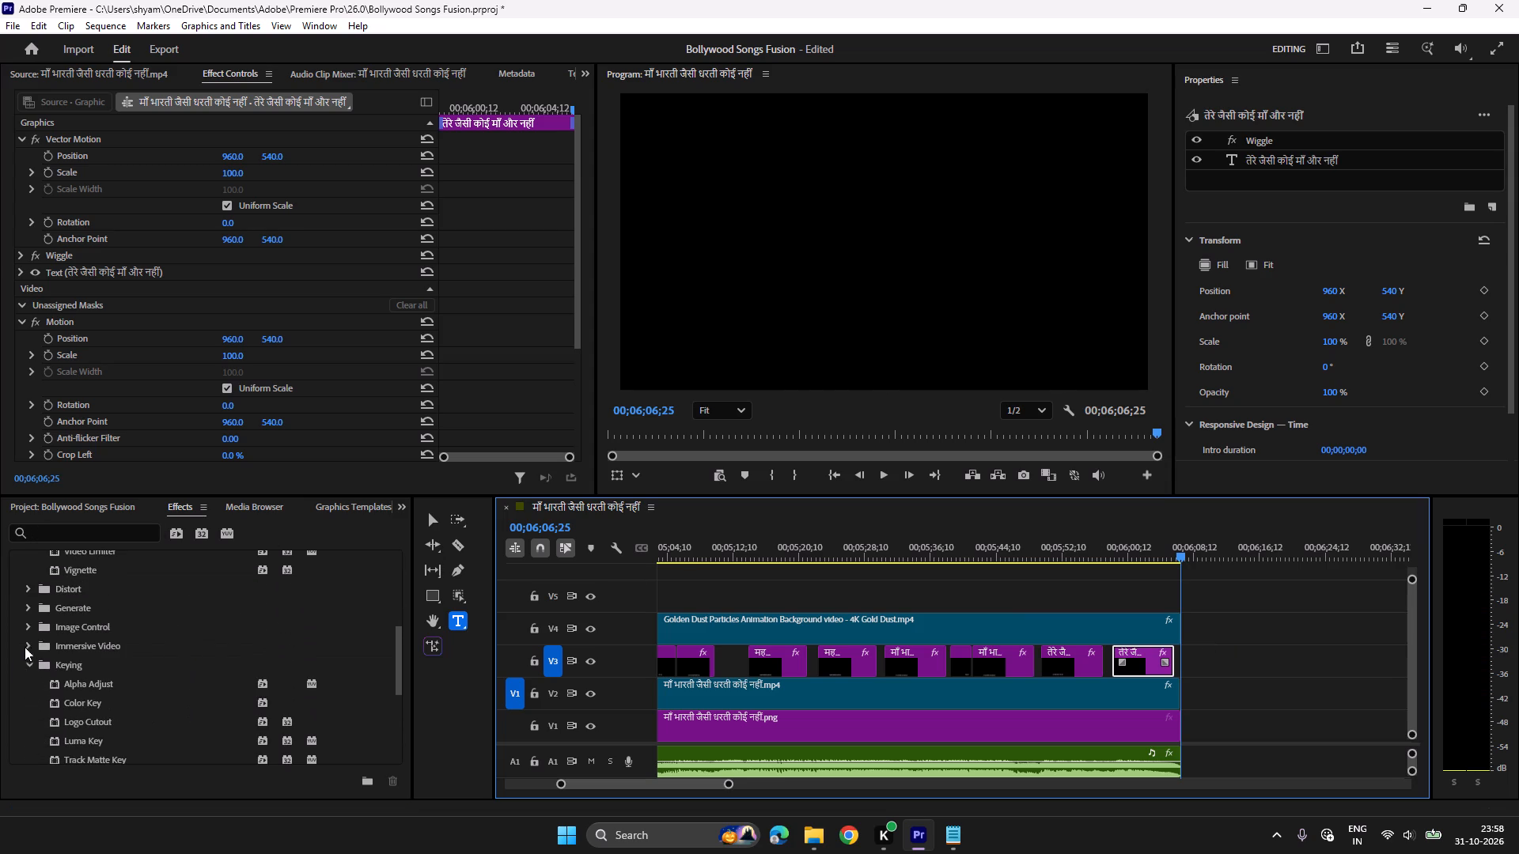
pyautogui.scroll(-17, 31, 630)
pyautogui.scroll(-5, 33, 659)
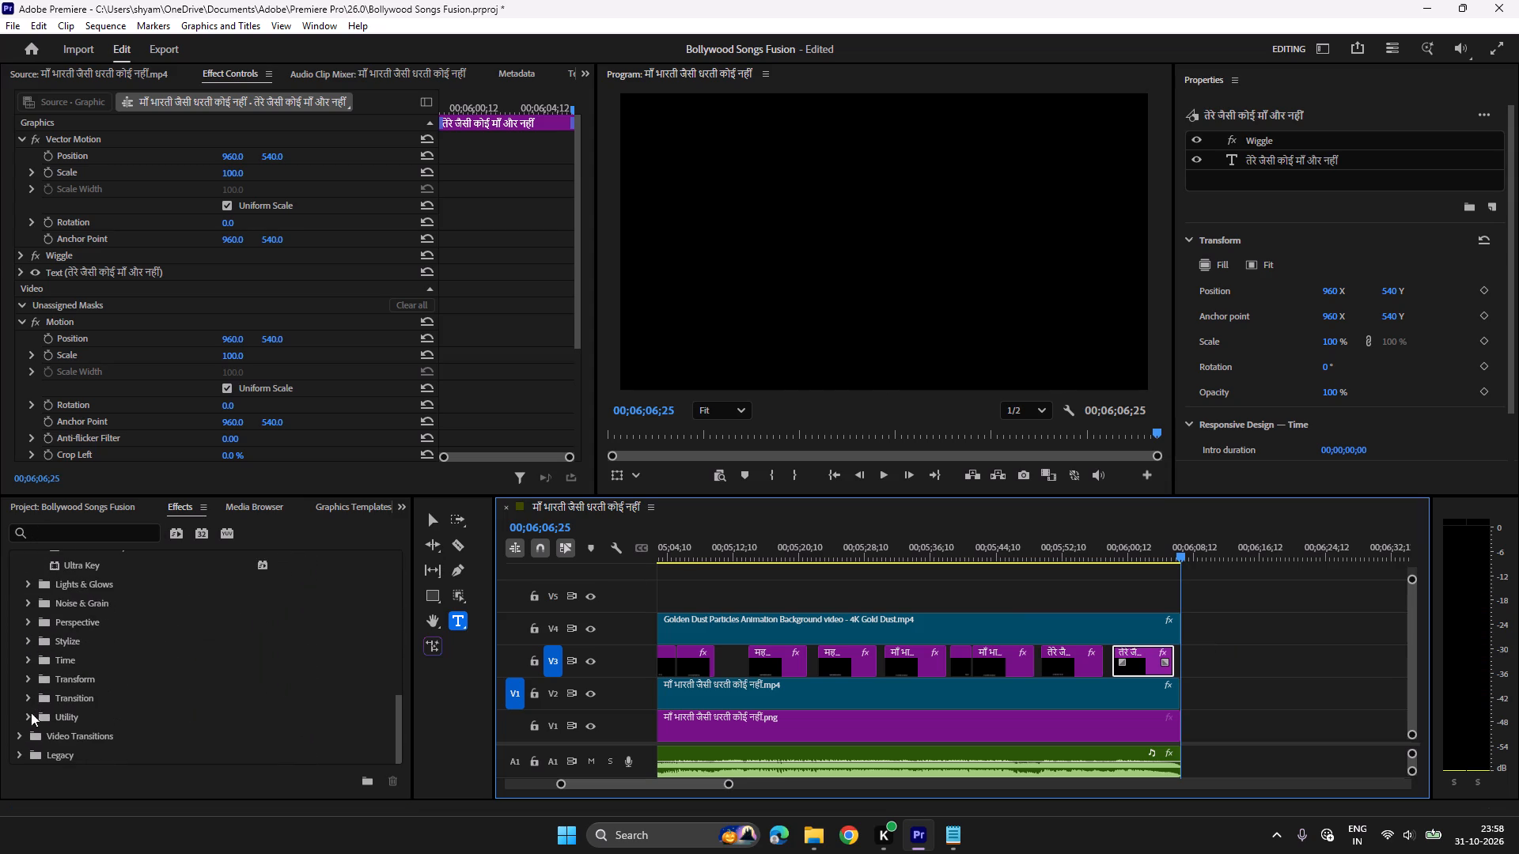
pyautogui.click(20, 735)
pyautogui.scroll(-6, 94, 705)
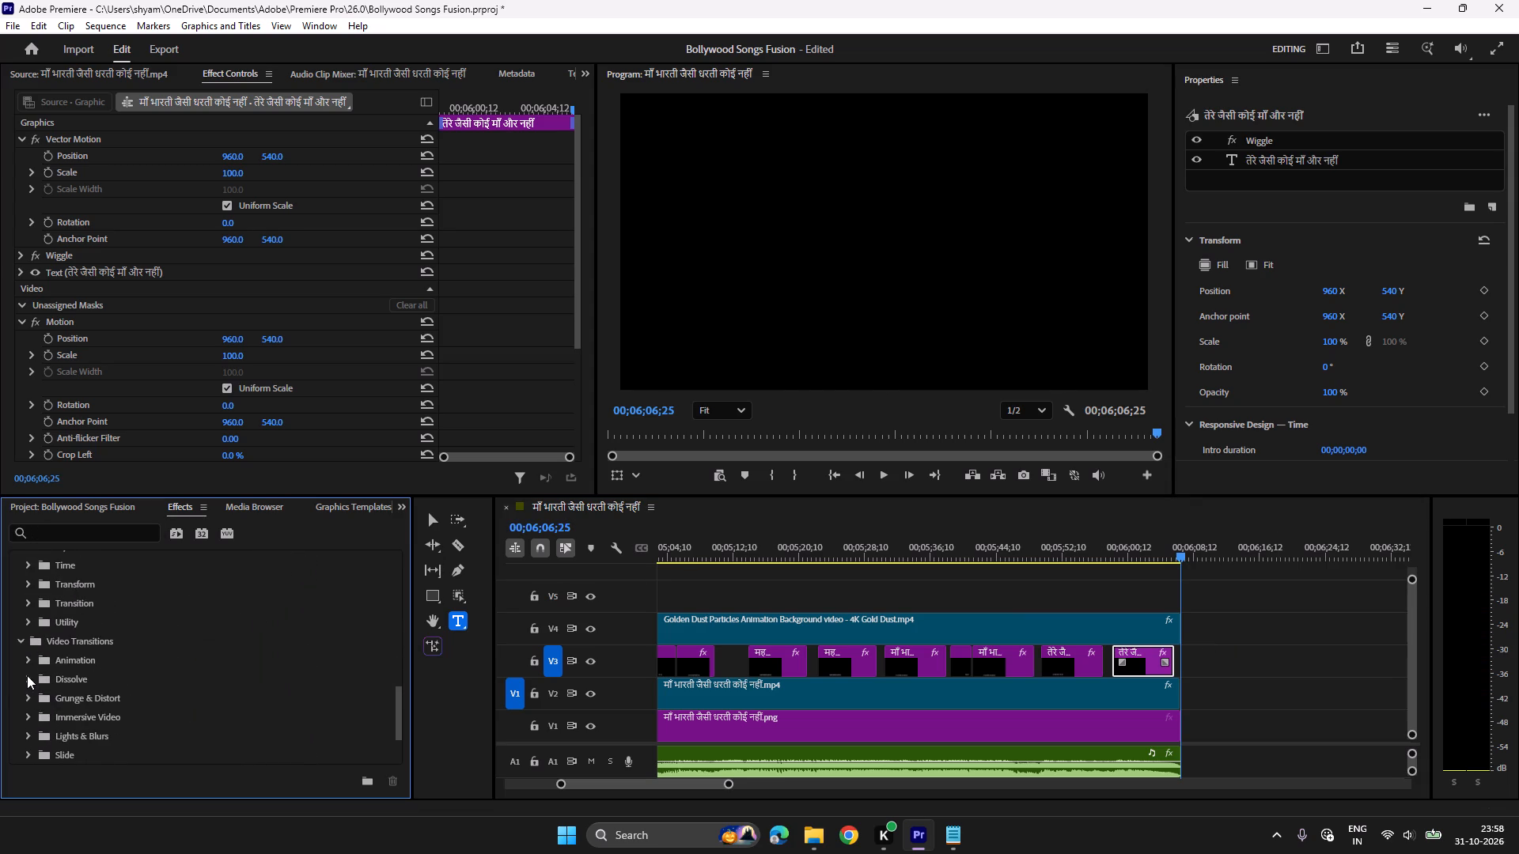
pyautogui.click(27, 675)
pyautogui.scroll(-4, 27, 675)
pyautogui.moveTo(86, 692); pyautogui.dragTo(1179, 661)
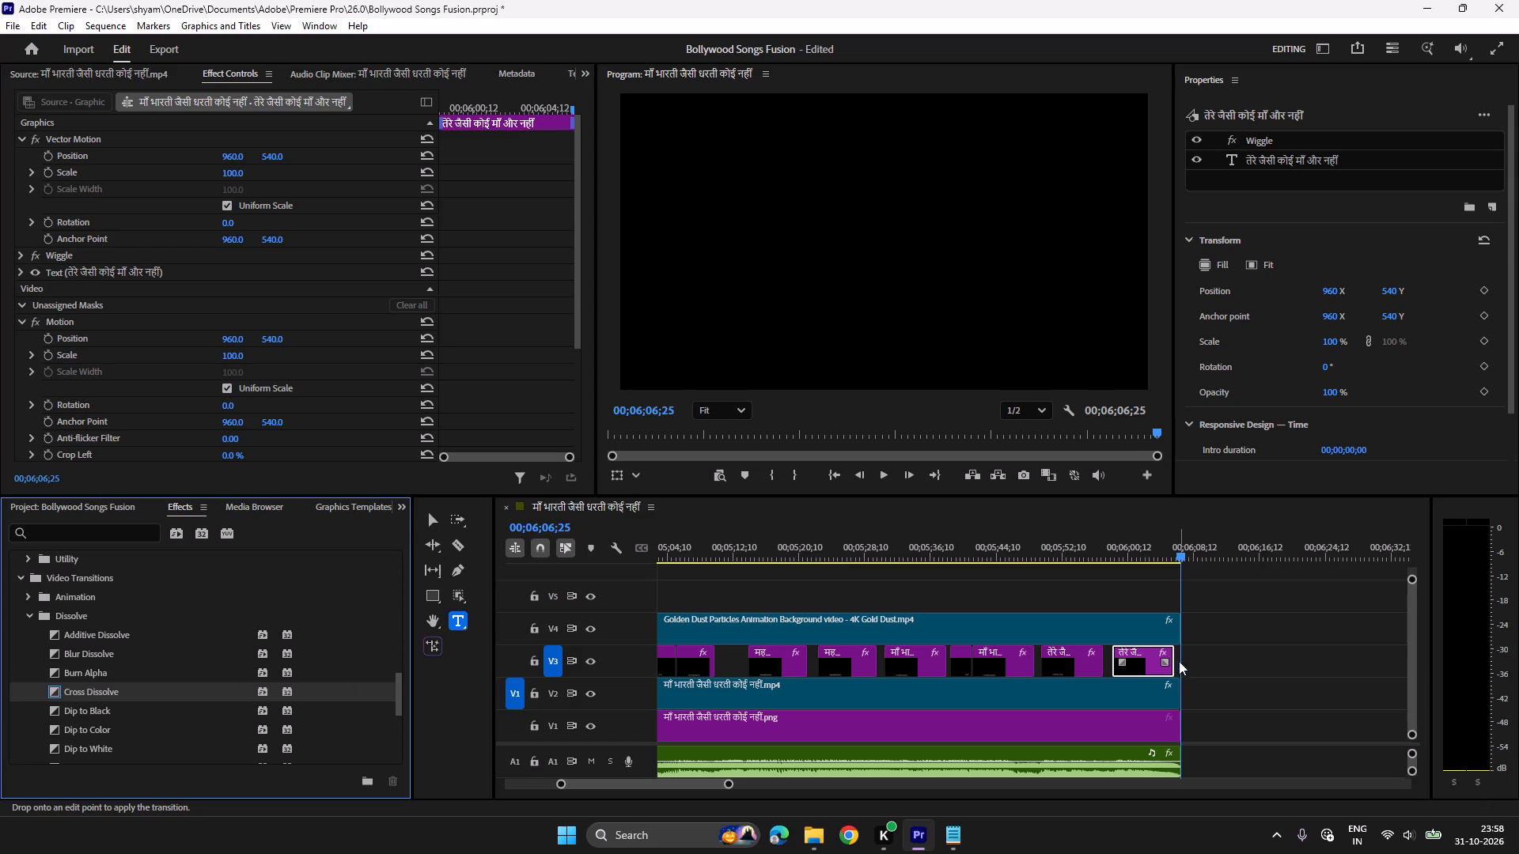
pyautogui.moveTo(1179, 661); pyautogui.dragTo(1168, 661)
pyautogui.moveTo(113, 691); pyautogui.dragTo(1023, 598)
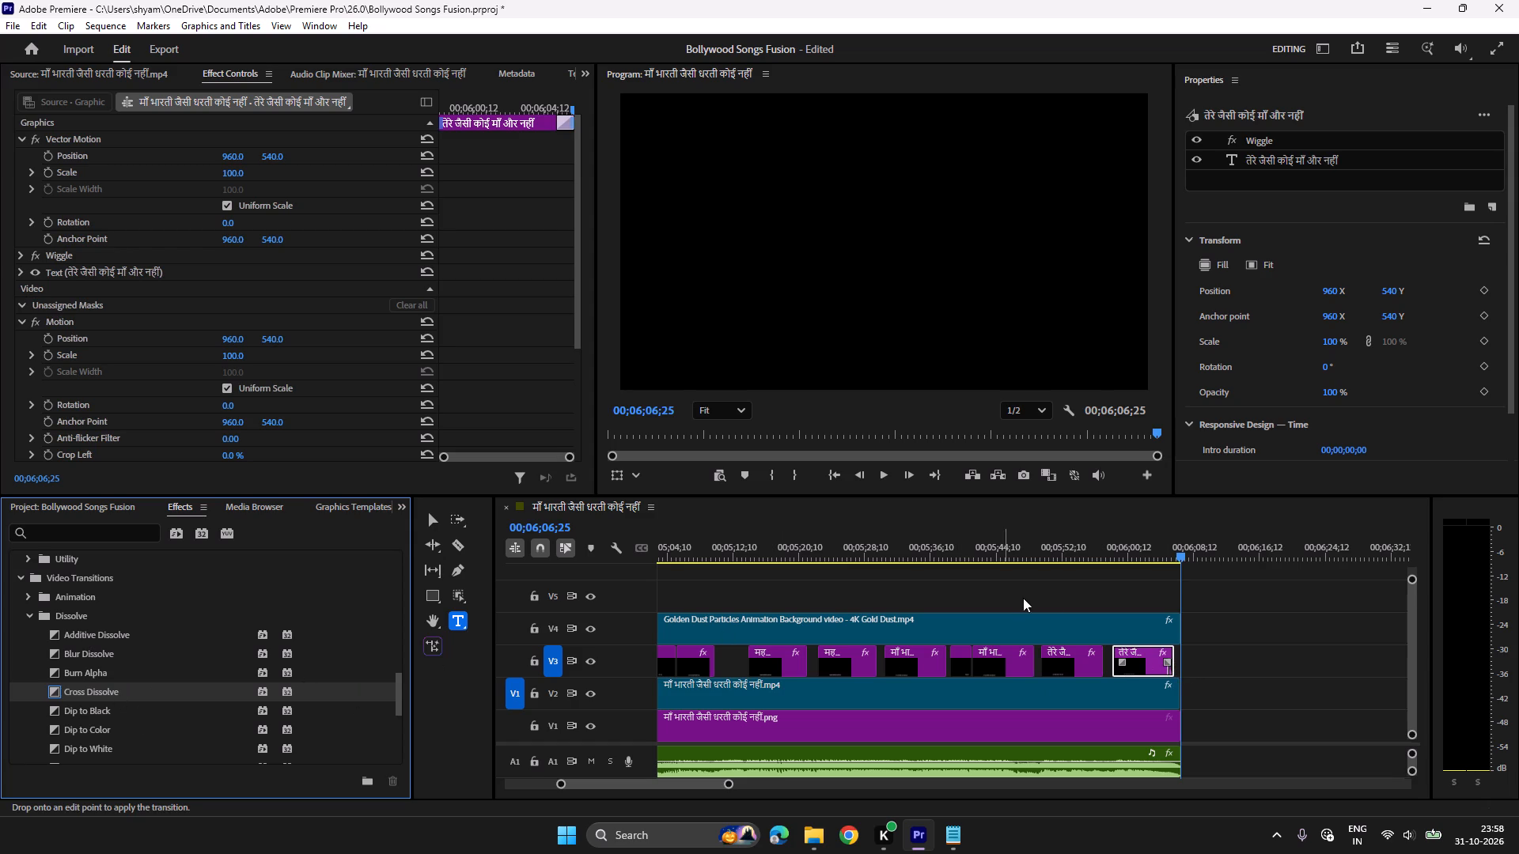
pyautogui.moveTo(1023, 598); pyautogui.dragTo(1174, 620)
pyautogui.moveTo(74, 696); pyautogui.dragTo(400, 694)
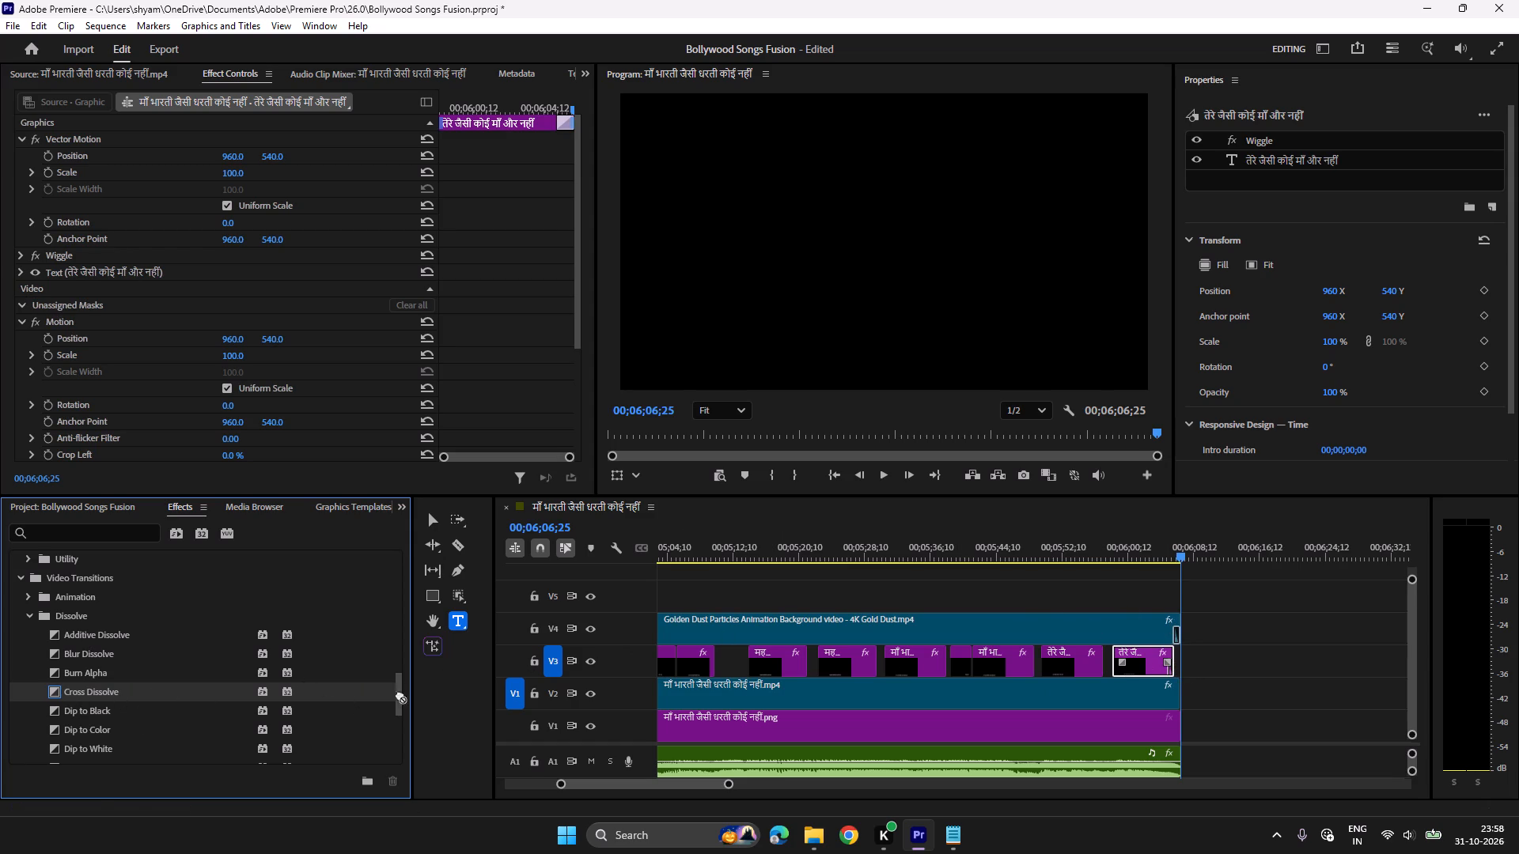
pyautogui.moveTo(400, 694); pyautogui.dragTo(1176, 686)
pyautogui.moveTo(89, 697); pyautogui.dragTo(1175, 718)
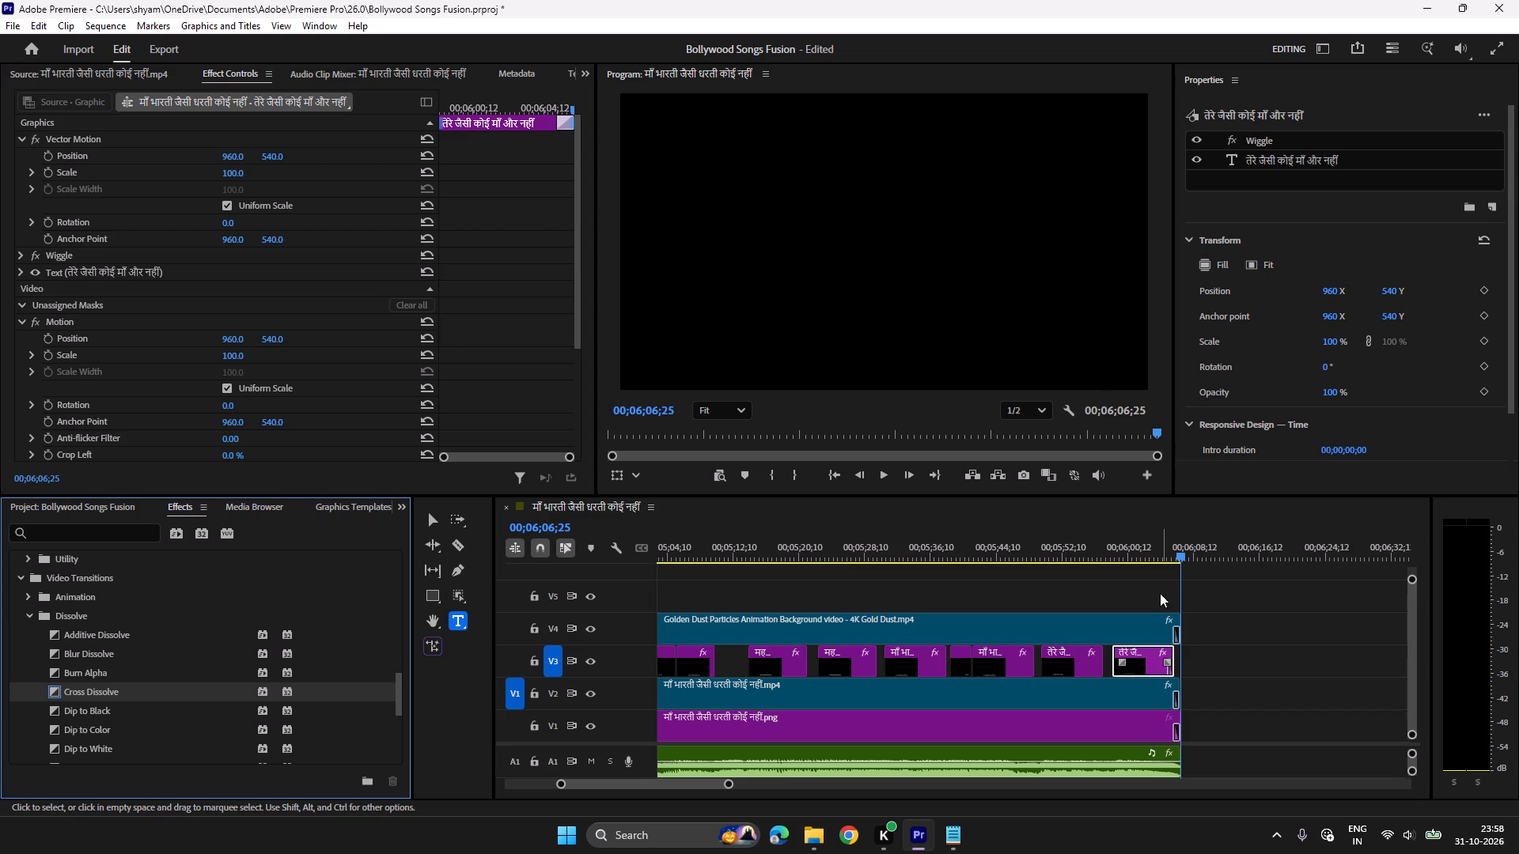
pyautogui.click(1149, 550)
pyautogui.press('space')
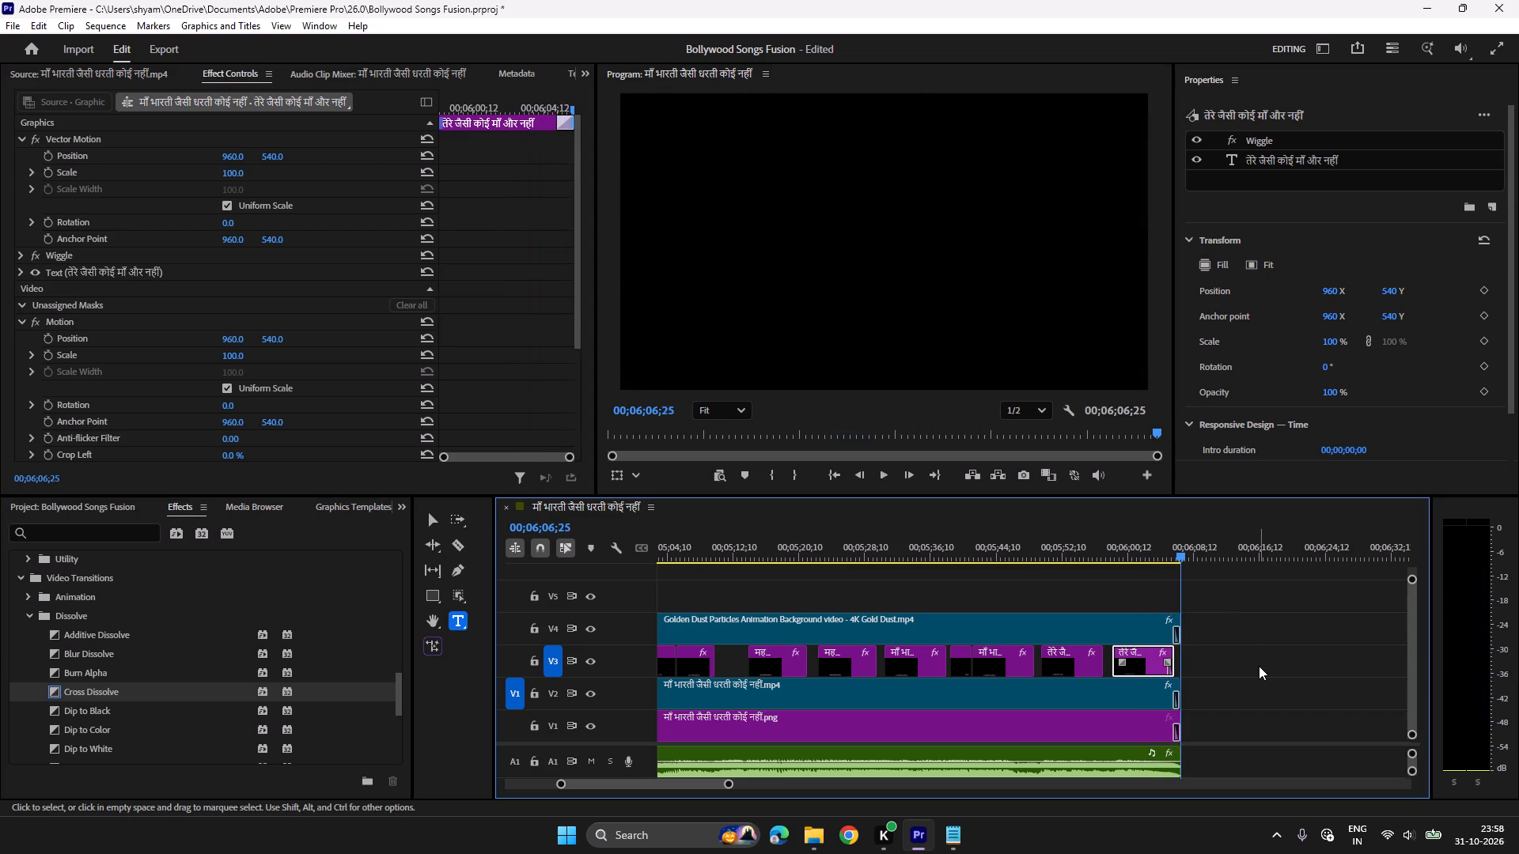
# Save the project.
pyautogui.hotkey('ctrl', 's')
# Preview a frame in the export settings and export the entire sequence as an H.264 MP4 with the current settings.
pyautogui.click(158, 44)
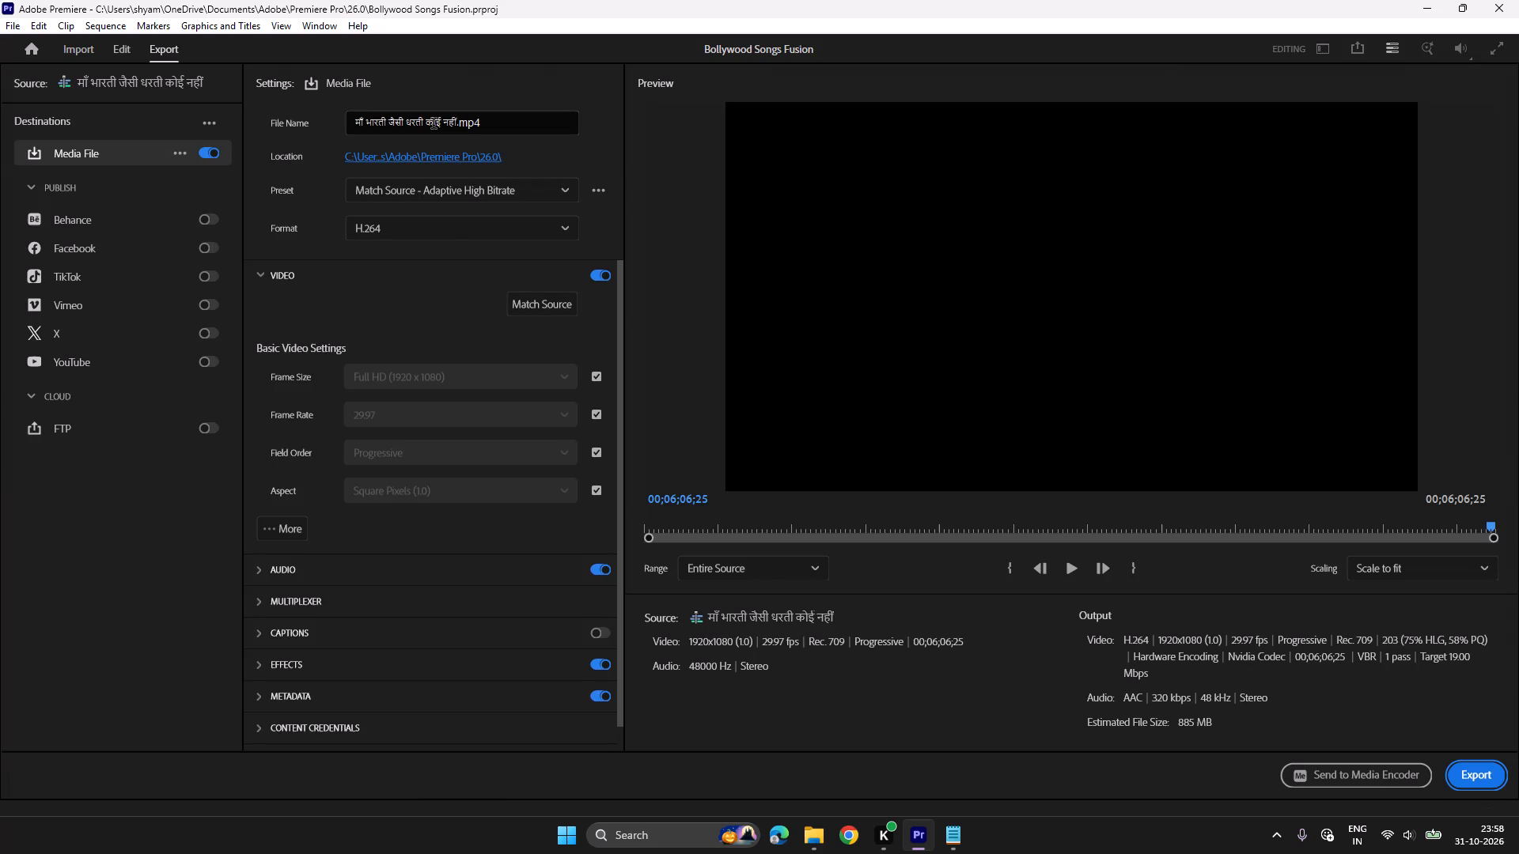
pyautogui.click(865, 522)
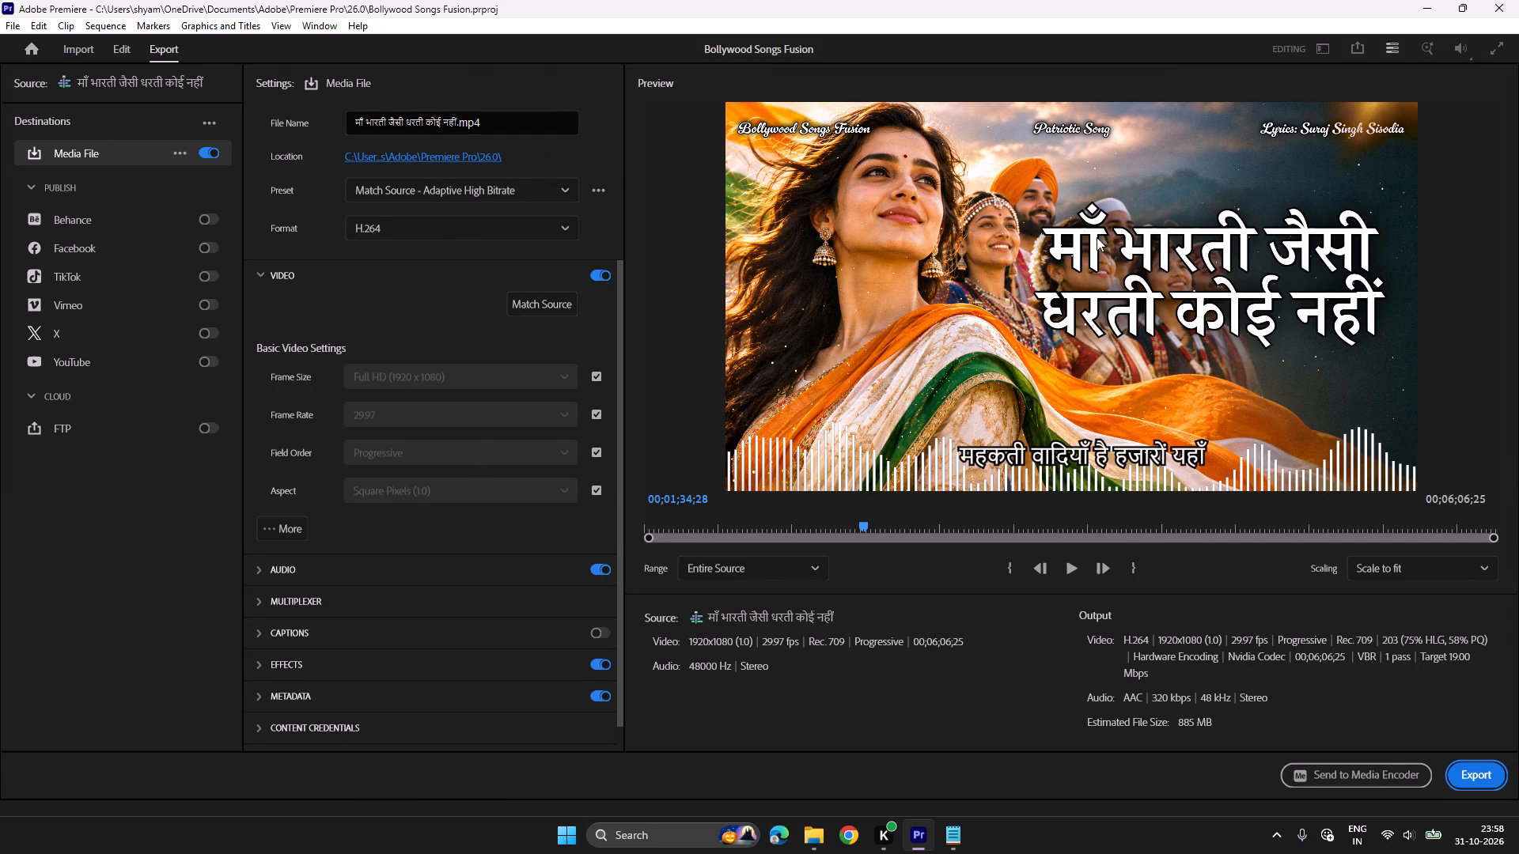
pyautogui.click(1475, 772)
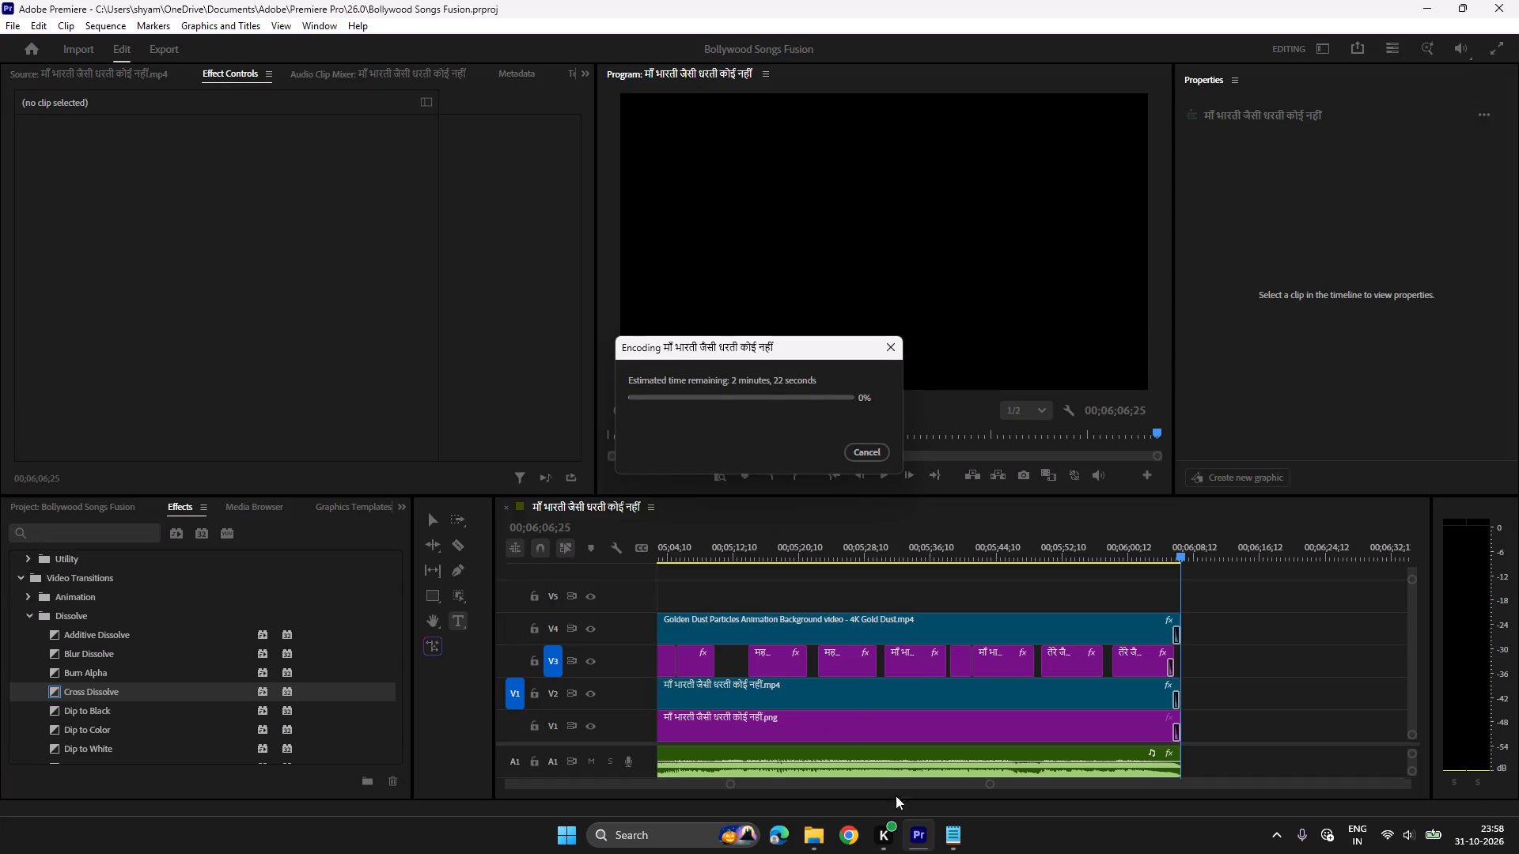